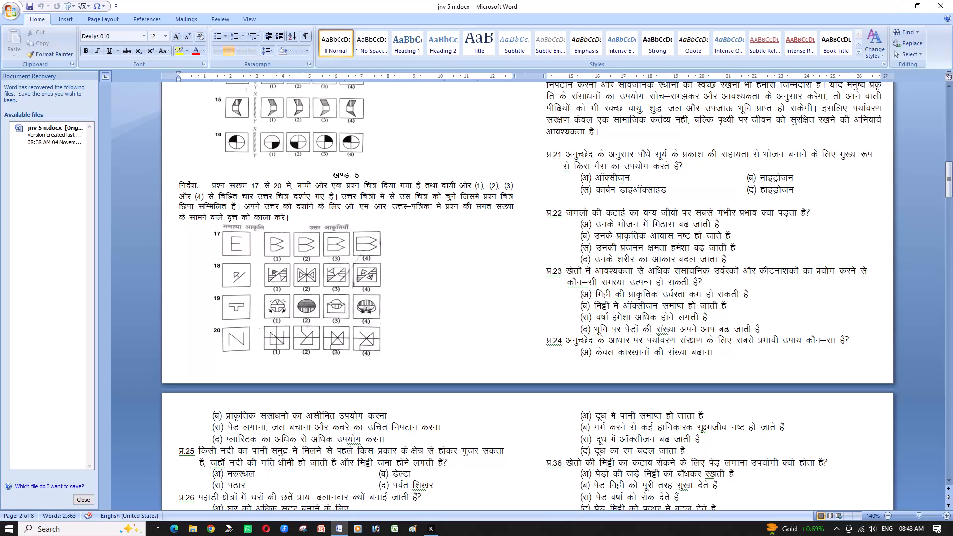
Look through the question paper as far as the mathematics section, अनुभाग–3 (गणित).
scroll(500, 332, down, 10)
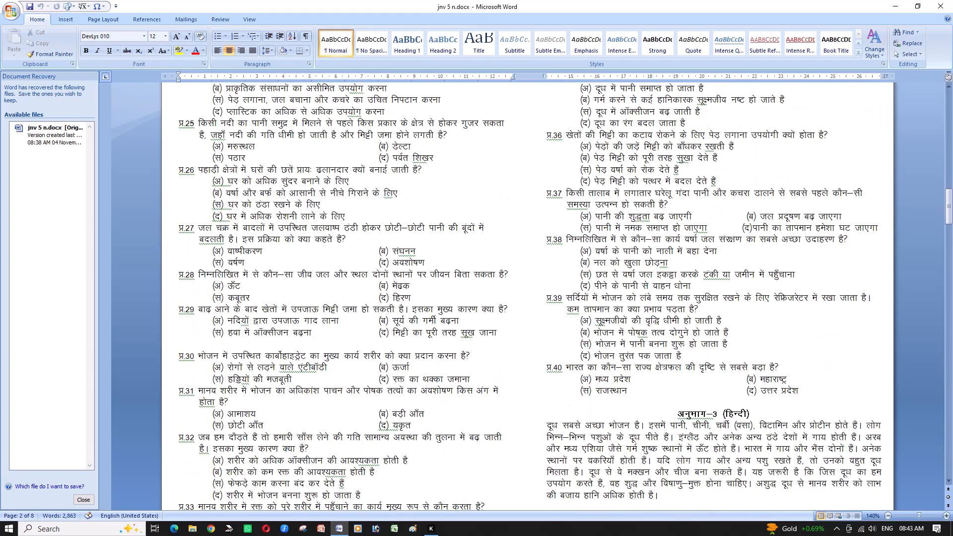
scroll(500, 332, down, 17)
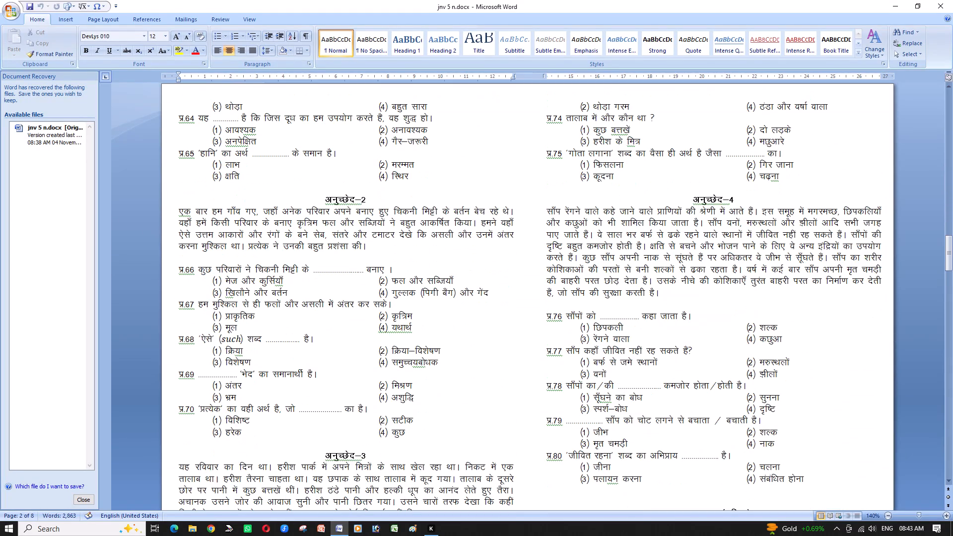
scroll(500, 332, down, 9)
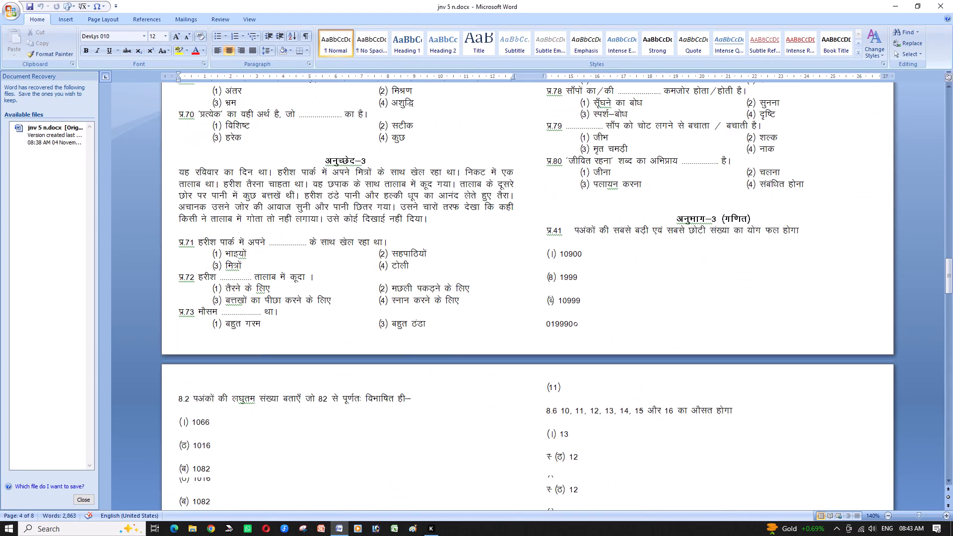
scroll(500, 332, down, 3)
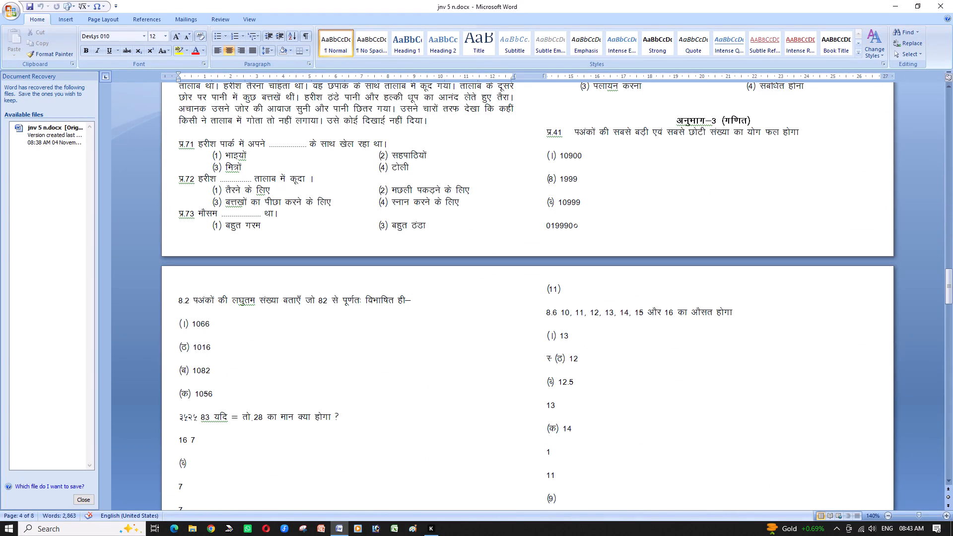
scroll(618, 303, up, 2)
scroll(583, 224, up, 1)
Close the Document Recovery list of recovered files.
click(576, 231)
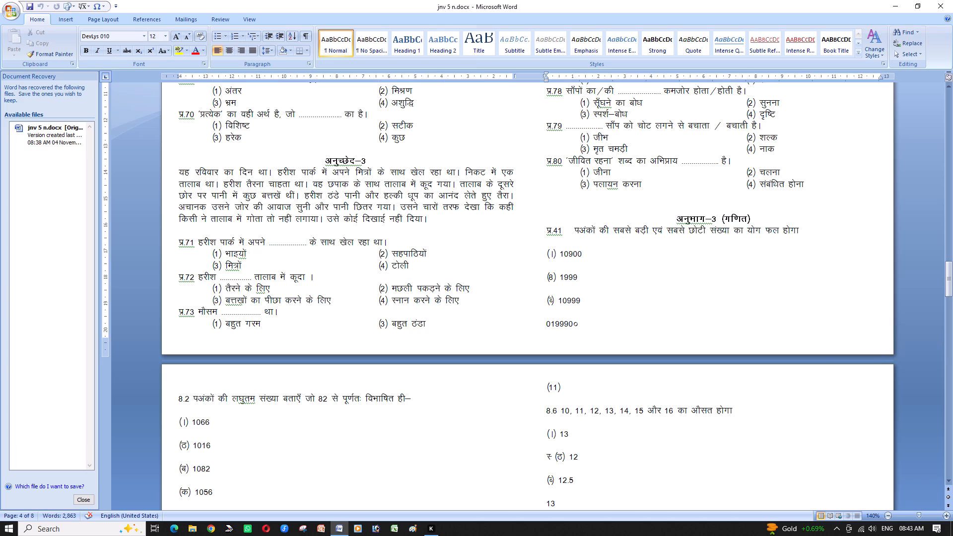
click(51, 138)
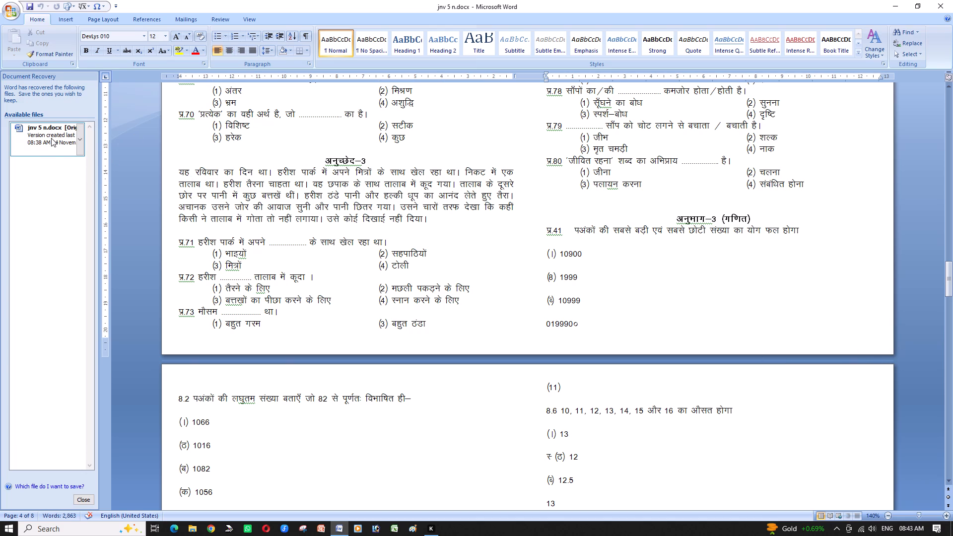
click(84, 502)
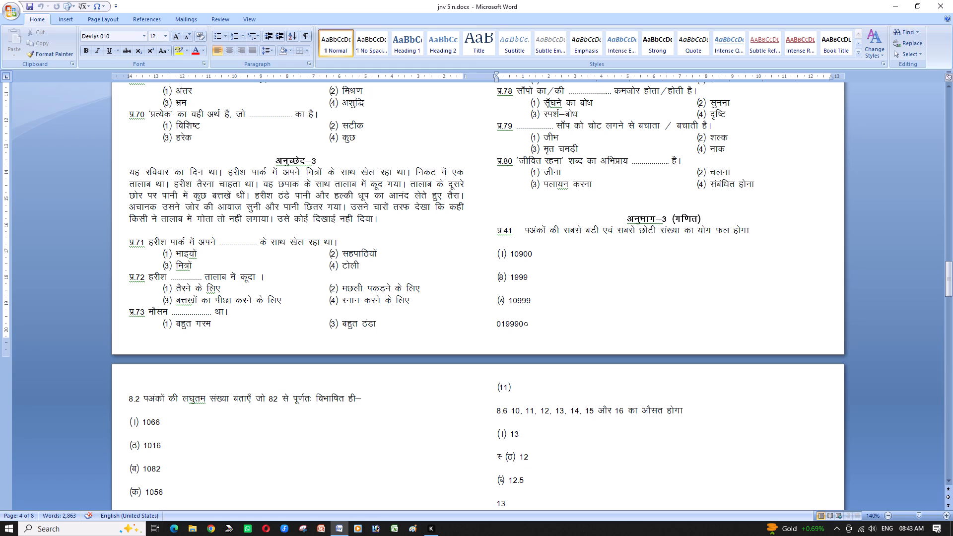
Correct question 41 to begin with "4 अंकों" and add a dash after "होगा" at its end.
key(BackSpace)
key(Right)
key(BackSpace)
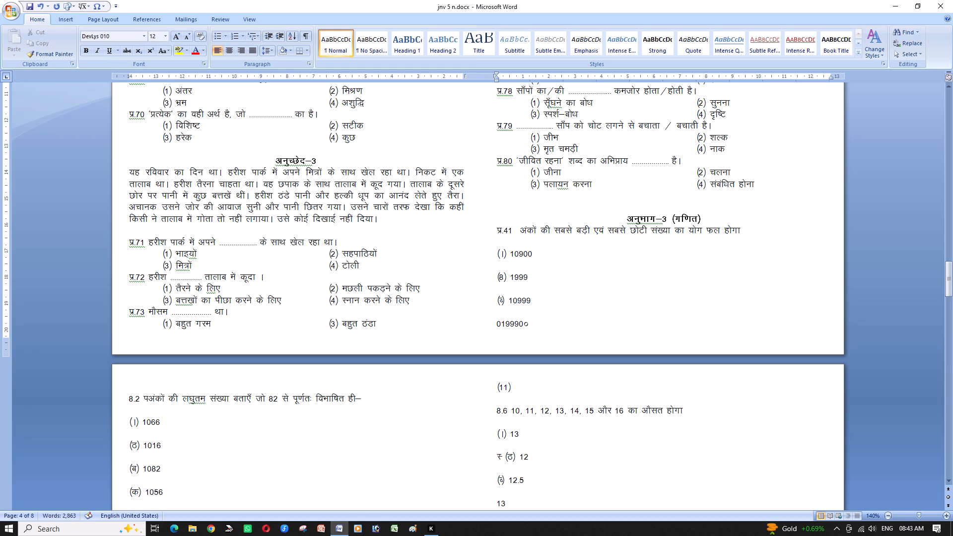
text(4)
key(space)
key(Right)
key(Right)
key(Down)
key(Right)
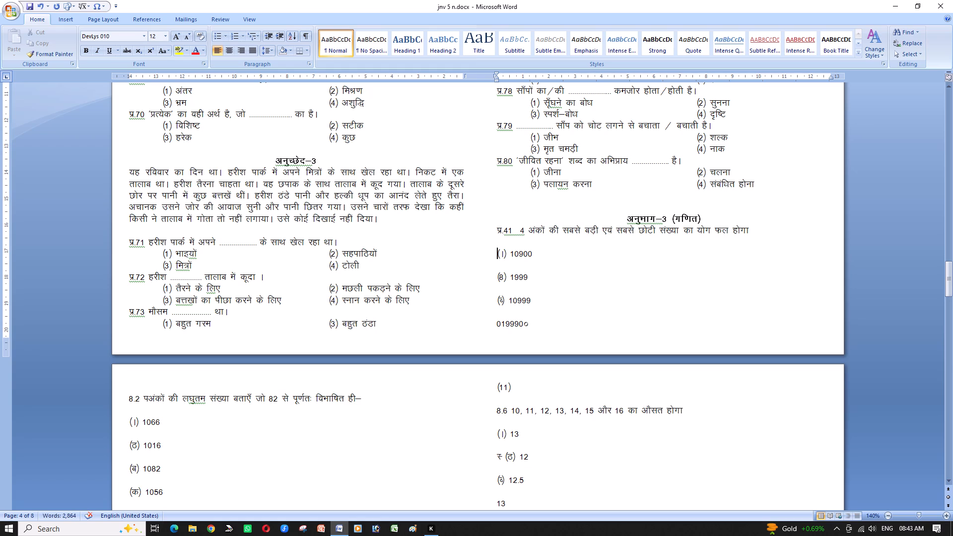
key(Up)
key(Left)
key(space)
text(&)
key(Down)
Bring option 10900 up directly below question 41, indent it, label it (अ), and copy its empty brackets for reuse.
key(Right)
key(BackSpace)
key(Tab)
key(Right)
key(Right)
key(BackSpace)
key(Left)
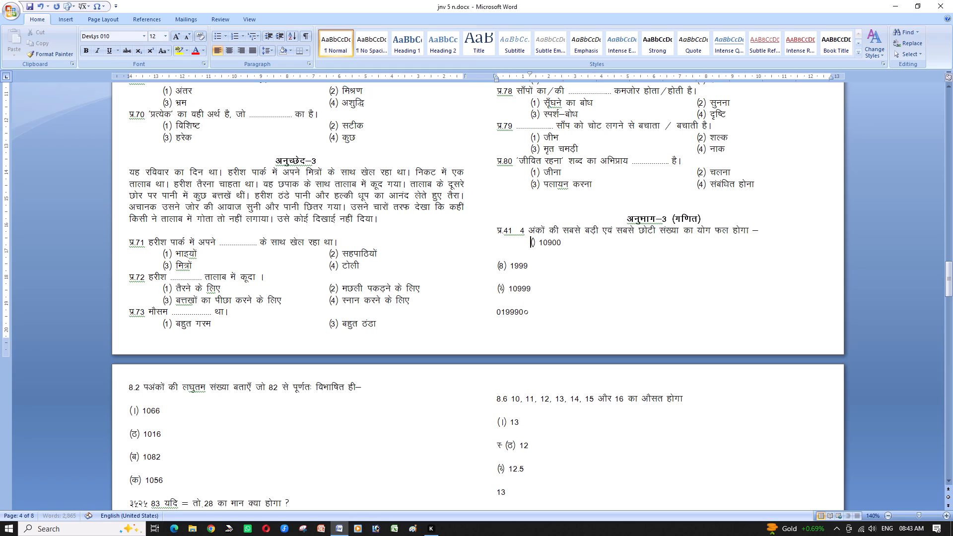
key(shift+Right)
key(shift+Right)
key(ctrl+c)
key(Right)
key(Left)
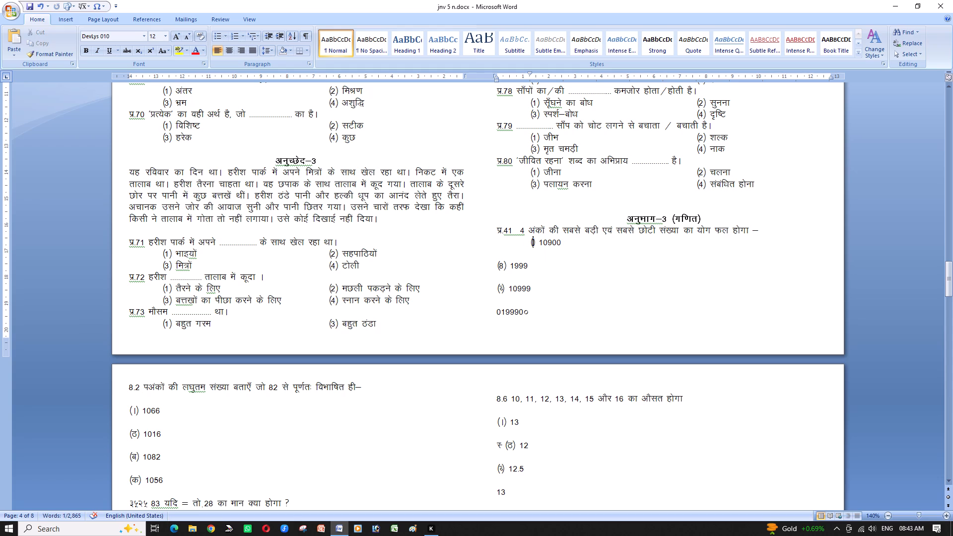
key(v)
Place question 41's option 1999 in a second column beside option (अ) and label it (ब).
key(Down)
key(Right)
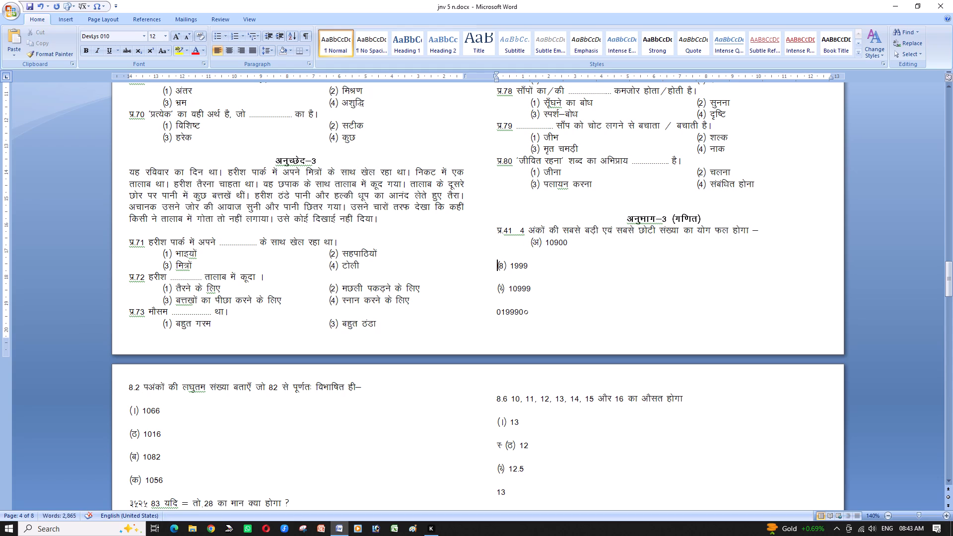
key(BackSpace)
key(BackSpace)
key(Tab)
key(Tab)
key(Tab)
key(Tab)
key(Right)
key(Right)
key(BackSpace)
key(c)
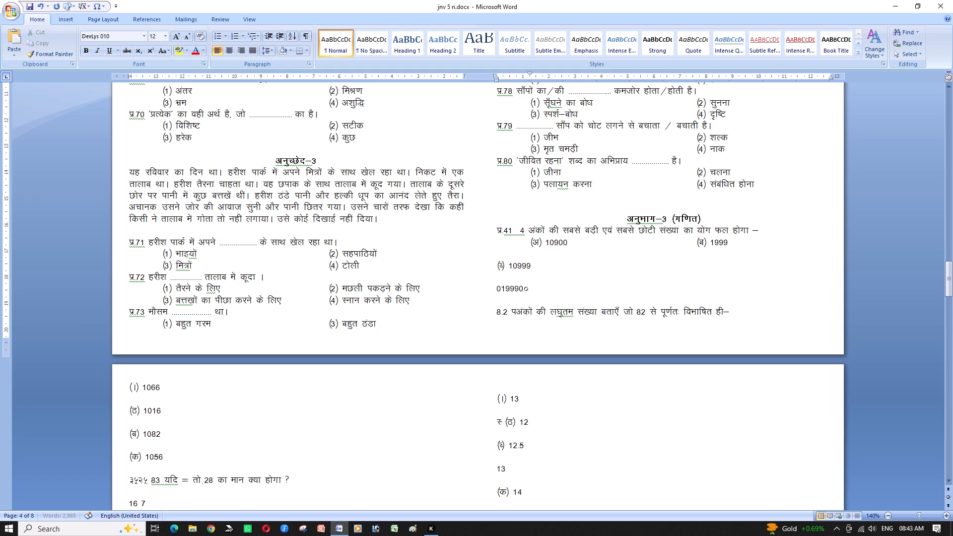
Bring option 10999 up to the line below option (अ), indent it, and label it (स).
key(Down)
key(Right)
key(BackSpace)
key(Tab)
key(Right)
key(Right)
key(BackSpace)
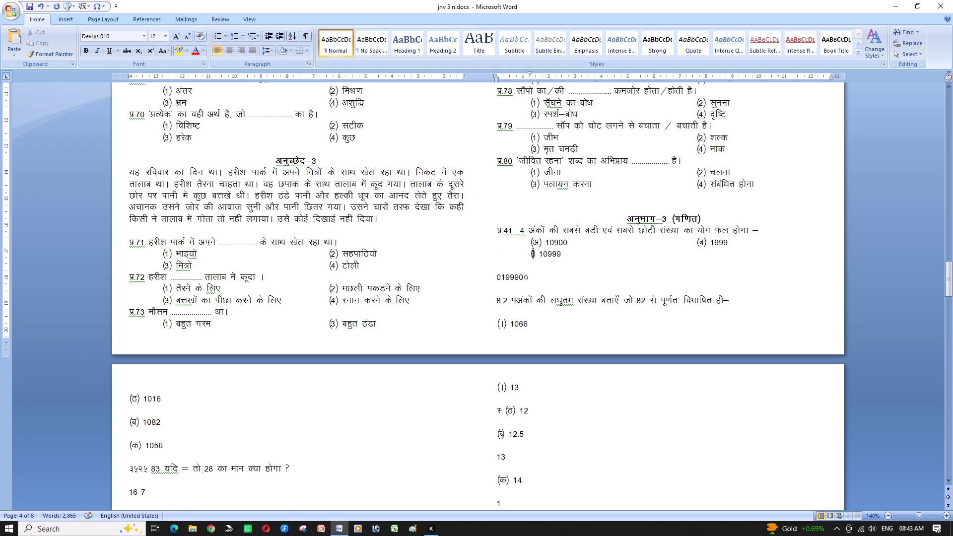
key(l)
Place question 41's last option beside (स), add the bracketed label (द), and correct its value to 199900.
key(Down)
key(Right)
key(Right)
key(BackSpace)
key(BackSpace)
key(BackSpace)
key(Tab)
key(Tab)
key(Tab)
key(Tab)
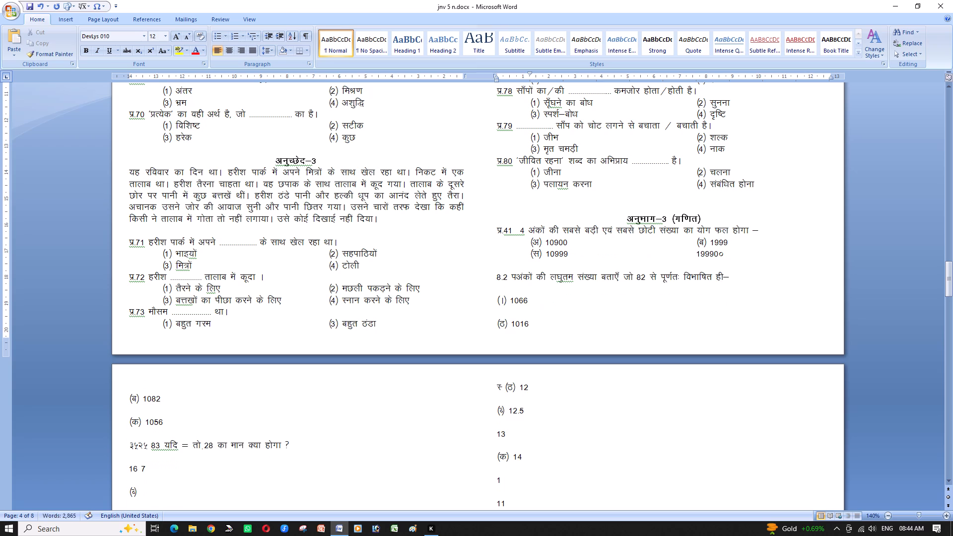
key(ctrl+v)
key(Left)
key(l)
key(BackSpace)
key(n)
key(Right)
key(Right)
key(Right)
key(Right)
key(Right)
key(Right)
key(Right)
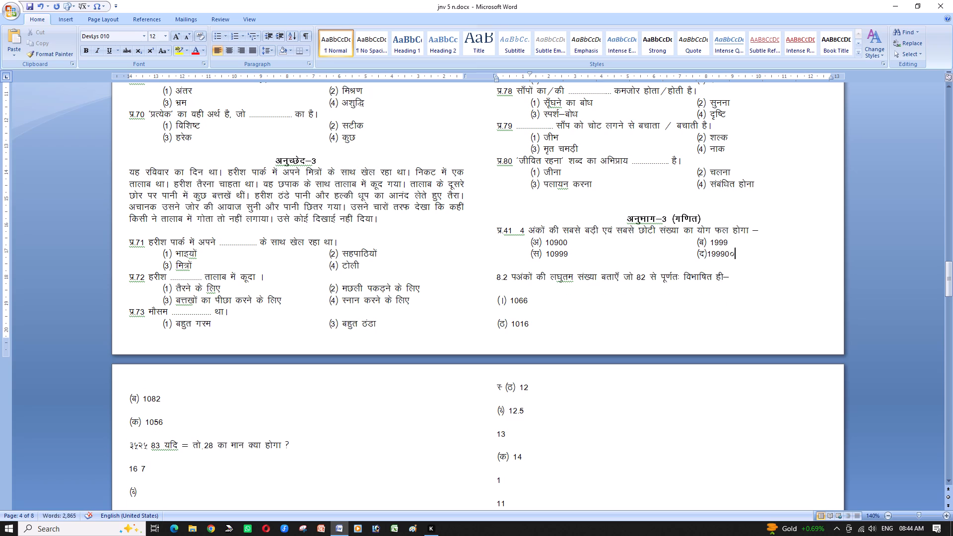
key(BackSpace)
key(0)
Remove the blank line after question 41's options and replace the following question's number 8.2 with प्र.42.
key(Down)
key(Right)
key(BackSpace)
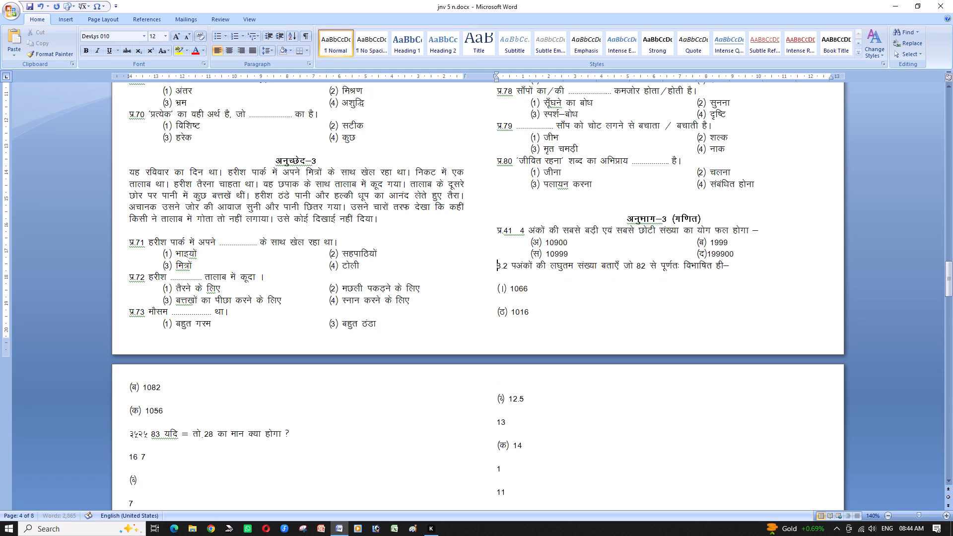
key(Right)
key(Right)
key(Right)
key(BackSpace)
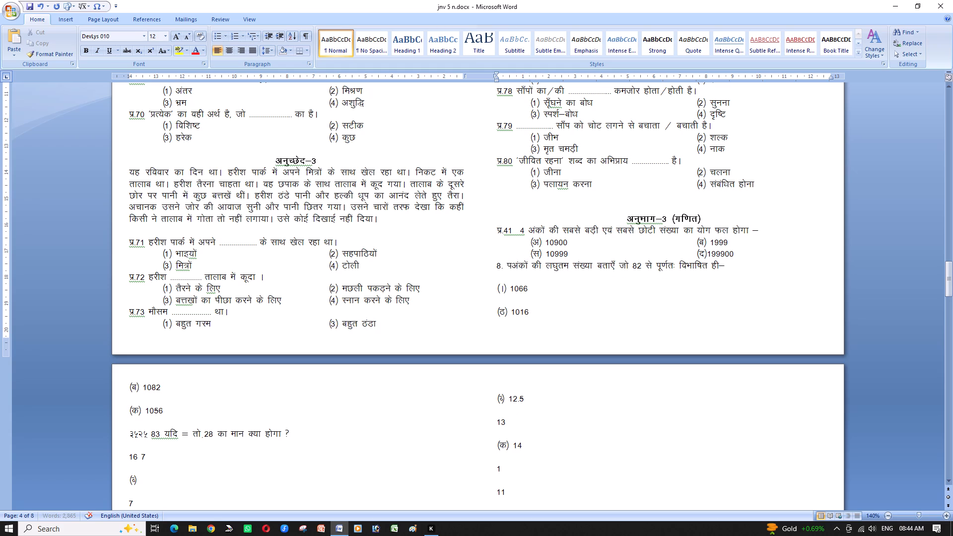
key(BackSpace)
key(BackSpace)
text(iz-)
key(ctrl+z)
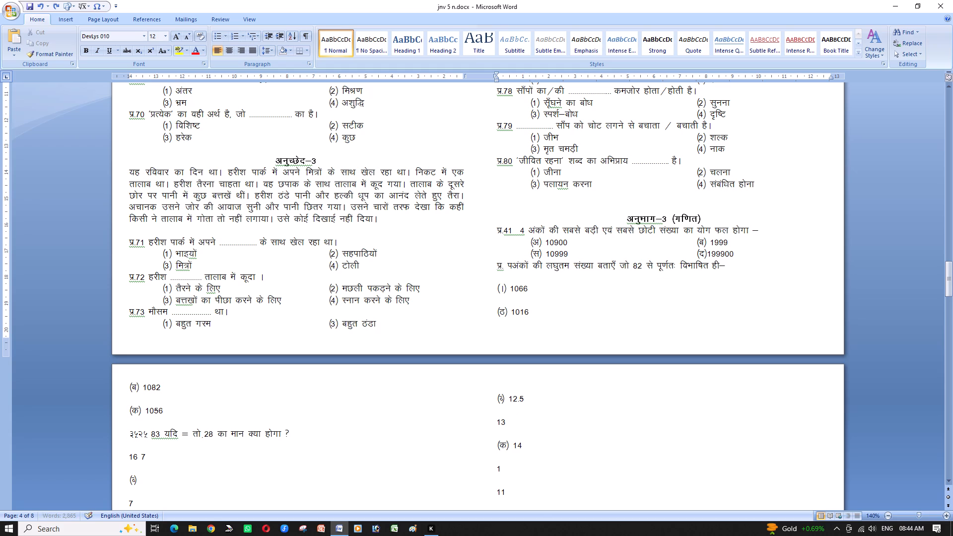
text(42)
key(Right)
key(space)
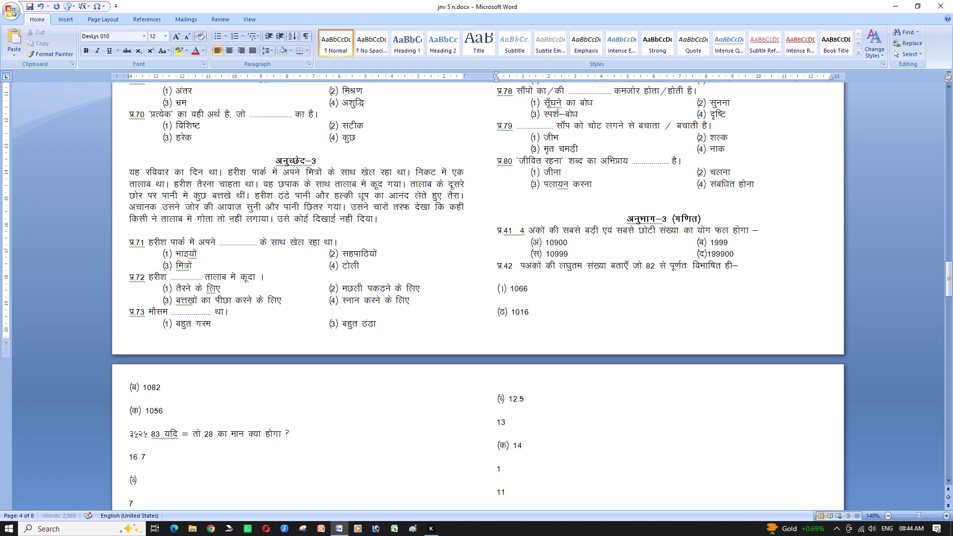
Correct question 42's wording so it starts with "4 अंकों" and ends with "हो –".
key(Right)
key(BackSpace)
key(4)
key(Right)
key(space)
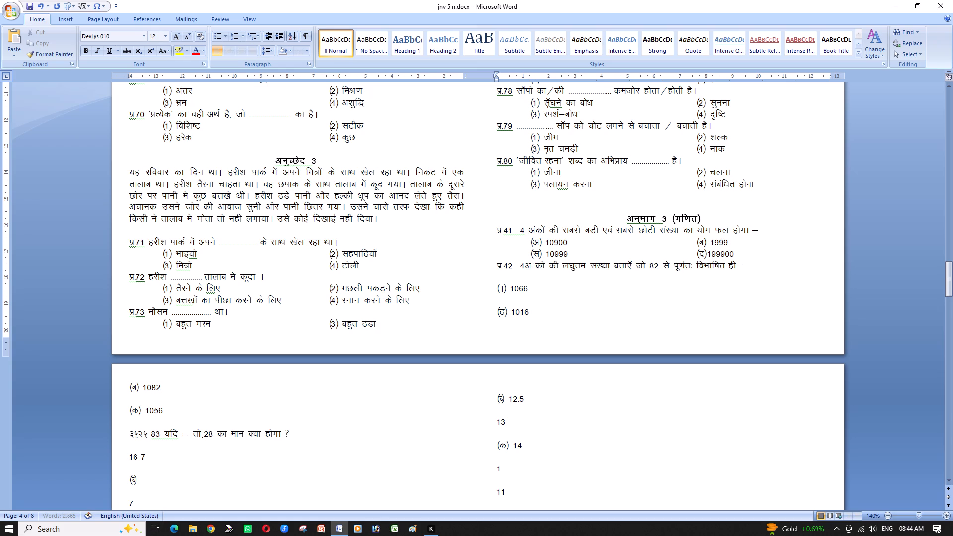
key(BackSpace)
key(Left)
key(space)
key(Down)
key(Left)
key(Left)
key(BackSpace)
text(ks)
key(space)
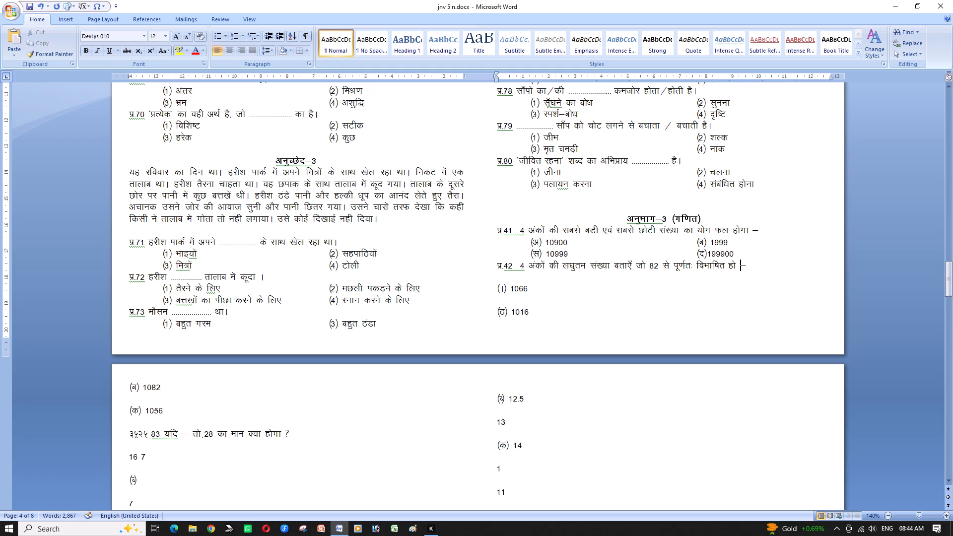
Bring option 1066 up directly below question 42, indent it, and label it (अ).
key(Down)
key(Right)
key(BackSpace)
key(Tab)
key(Right)
key(Right)
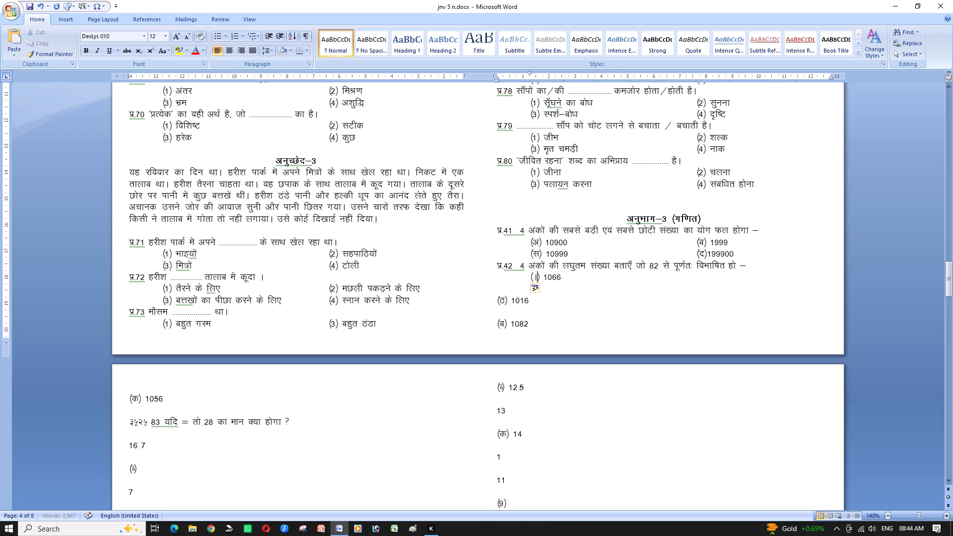
key(BackSpace)
key(v)
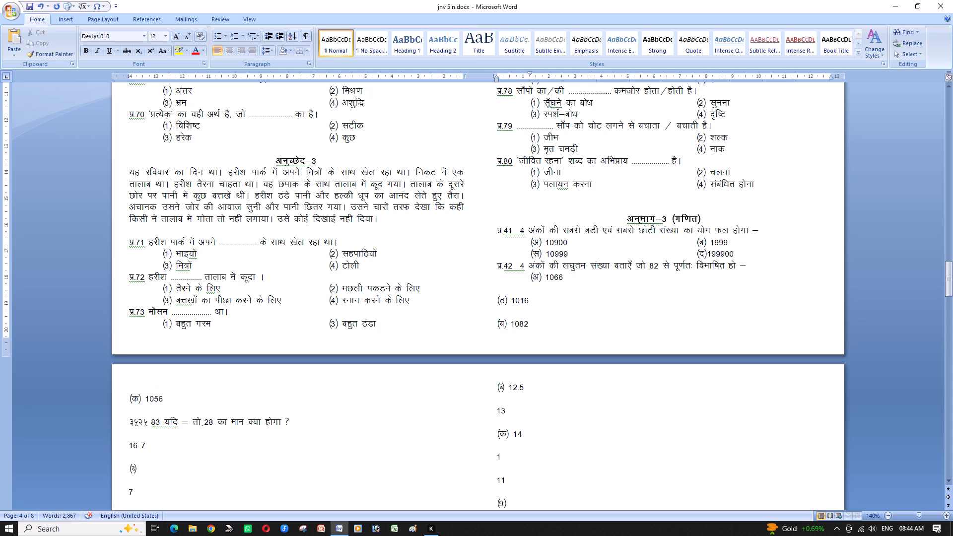
Place question 42's option 1016 in a second column beside option (अ) and label it (ब).
click(948, 514)
click(948, 514)
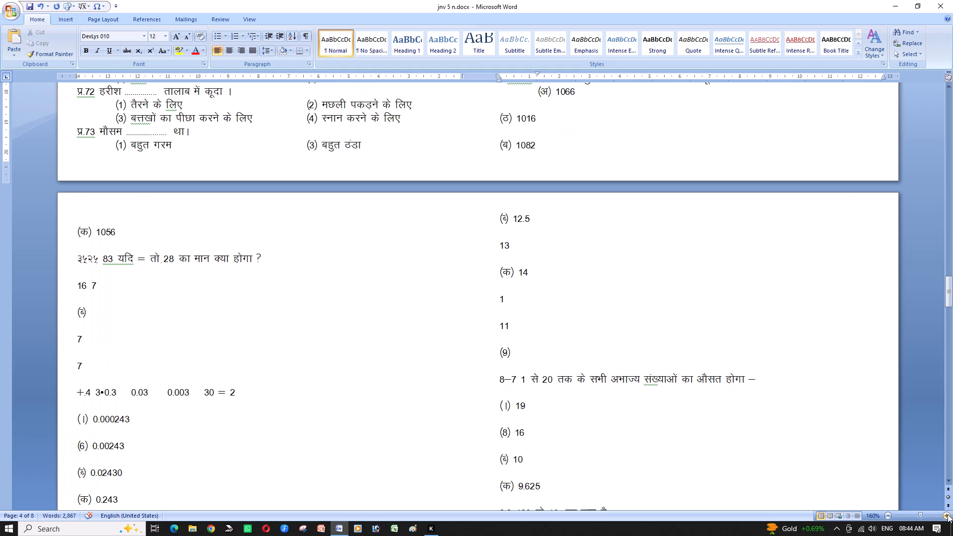
scroll(792, 359, up, 2)
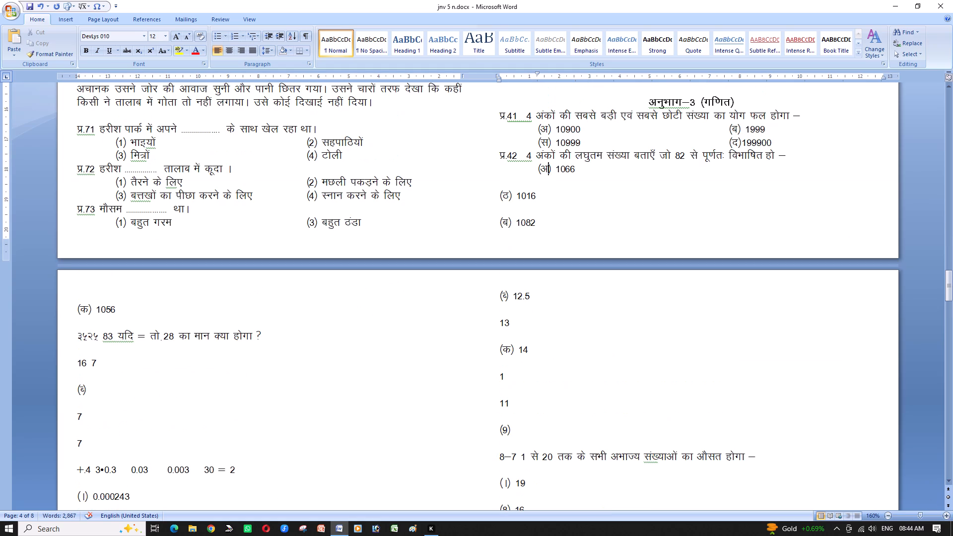
key(Down)
key(Right)
key(BackSpace)
key(BackSpace)
key(Tab)
key(Tab)
key(Tab)
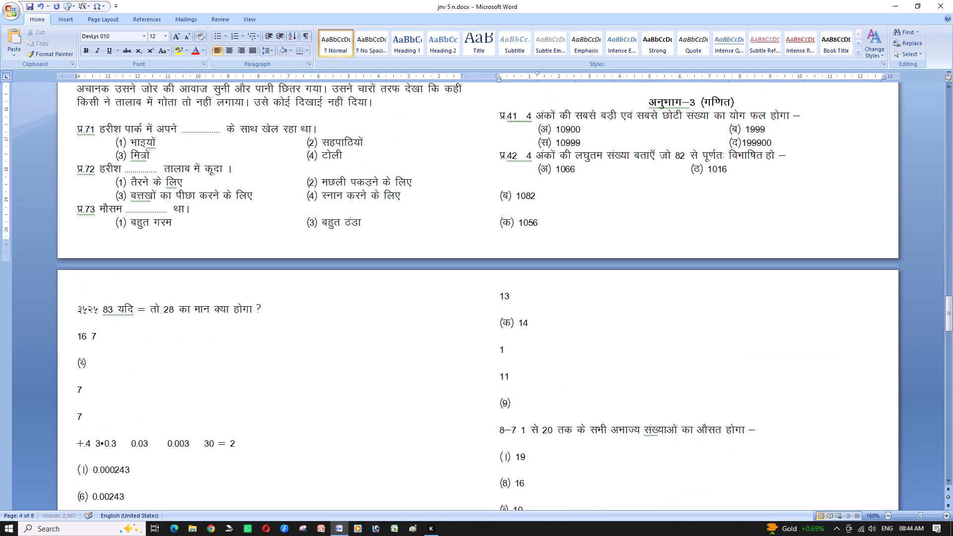
key(Tab)
key(Right)
key(Right)
key(BackSpace)
key(c)
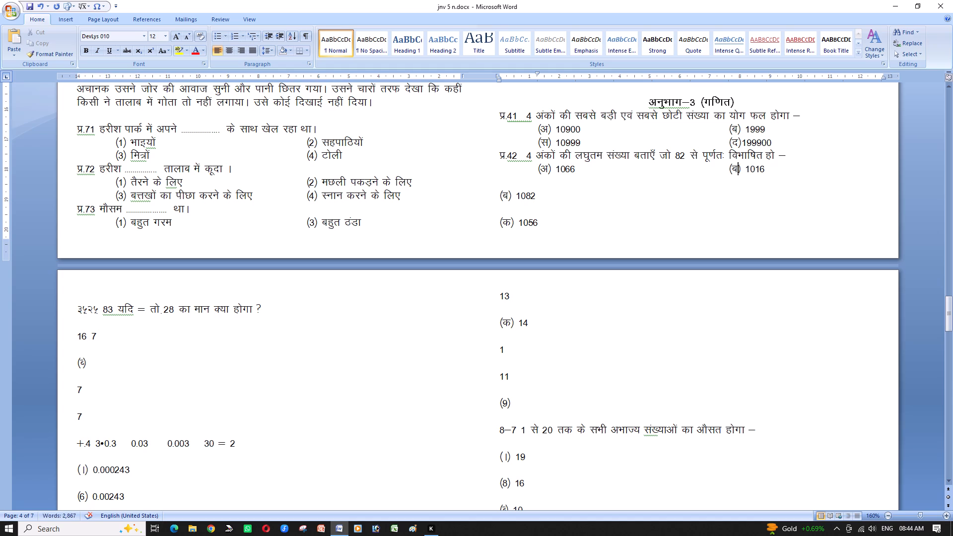
Bring option 1082 up directly below question 42's first option row, indent it, and label it (स).
key(Down)
key(Right)
key(BackSpace)
key(Tab)
key(Right)
key(Right)
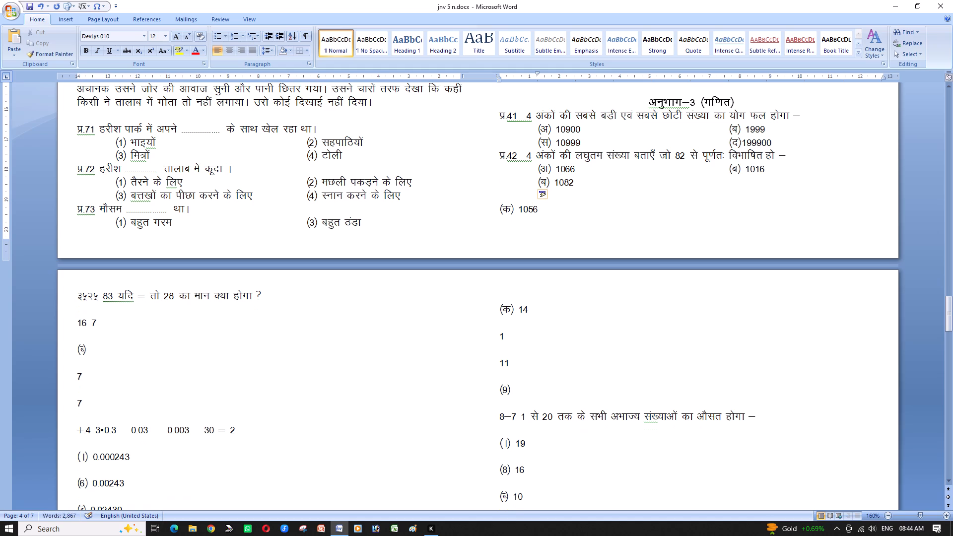
key(BackSpace)
key(l)
Place question 42's option 1056 in the second column beside option (स) and label it (द).
key(Down)
key(Right)
key(BackSpace)
key(BackSpace)
key(Tab)
key(Tab)
key(Tab)
key(Tab)
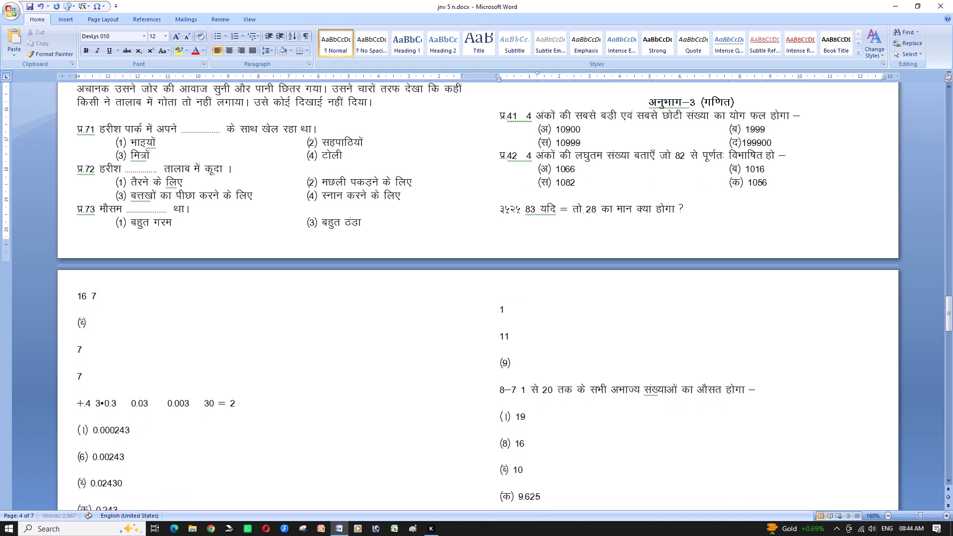
key(Right)
key(Right)
key(BackSpace)
key(n)
Remove the blank line after question 42's options and replace the following question's garbled number and 83 with प्र.43.
key(Down)
key(Right)
key(BackSpace)
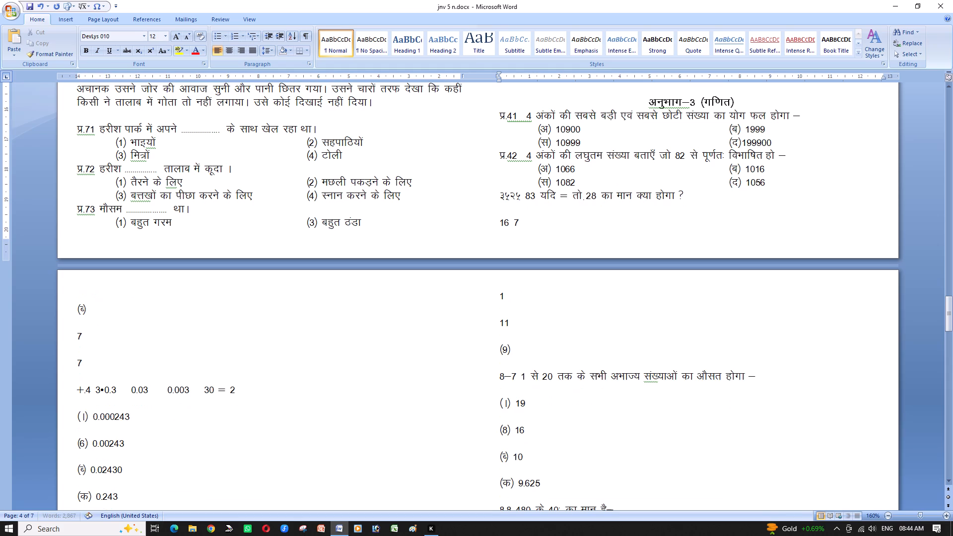
text(iz-)
key(ctrl+z)
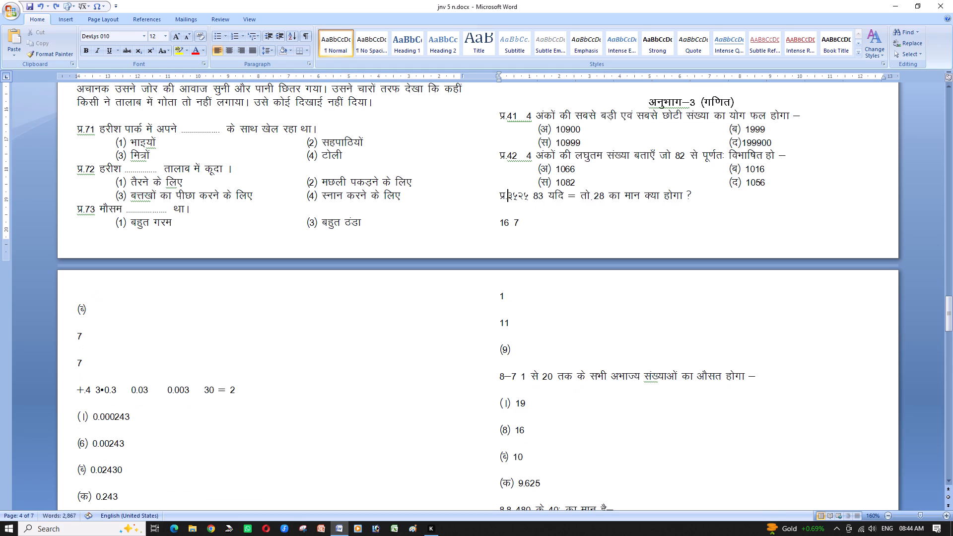
text(43)
key(Right)
key(Right)
key(Right)
key(Right)
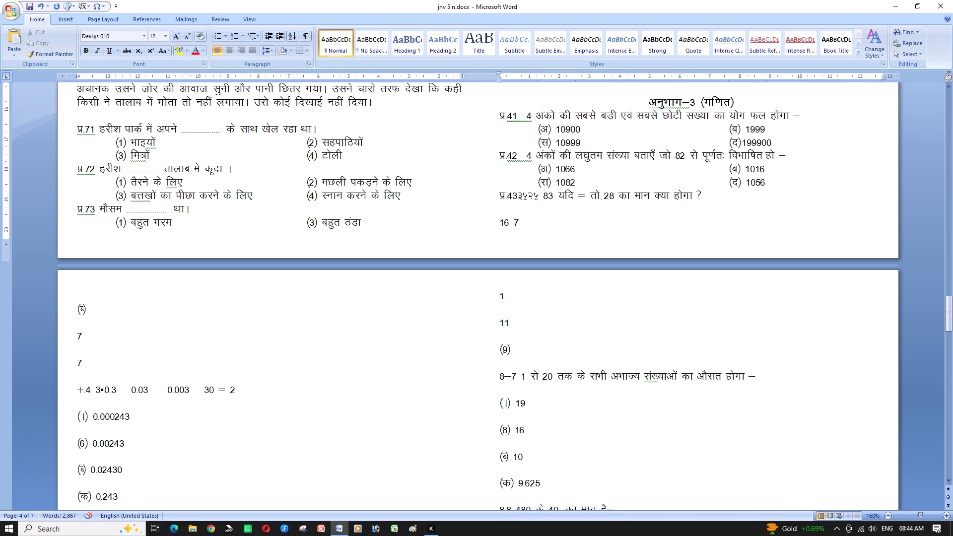
key(Right)
key(Right)
key(Right)
key(Right)
key(BackSpace)
key(BackSpace)
key(BackSpace)
key(BackSpace)
key(BackSpace)
key(BackSpace)
key(BackSpace)
key(BackSpace)
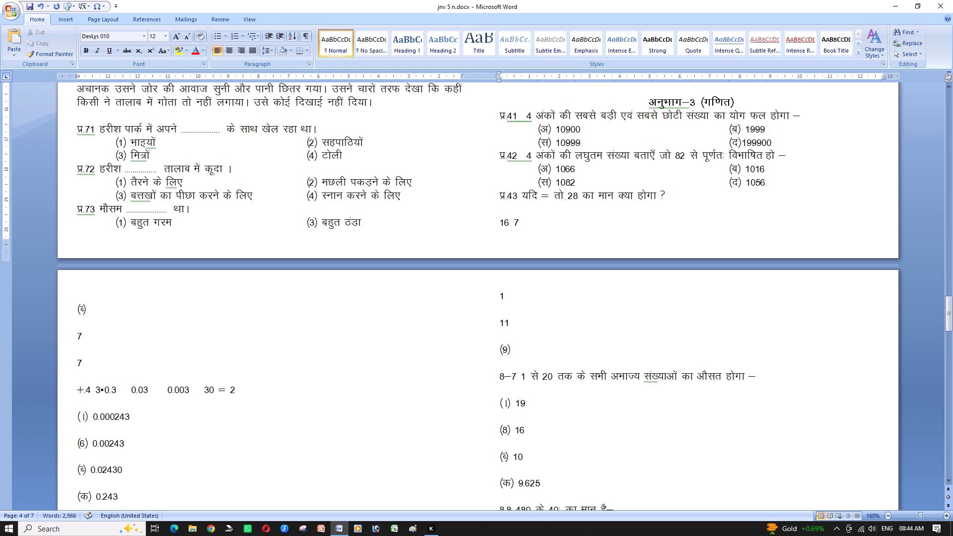
Replace the equals sign after यदि in question 43 with an inline equation containing three empty stacked fractions.
key(Right)
key(Right)
key(Right)
key(Right)
key(Right)
key(Right)
key(BackSpace)
key(alt+equal)
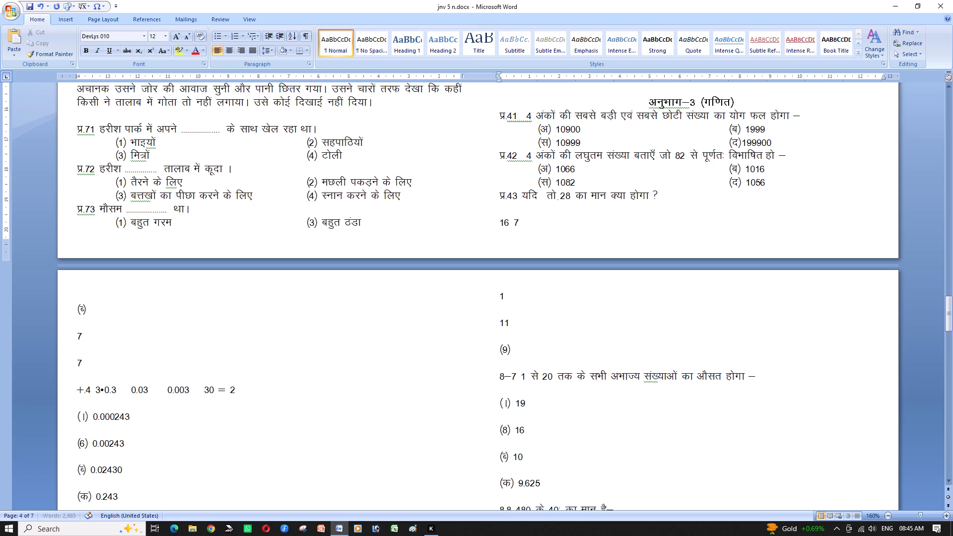
click(404, 41)
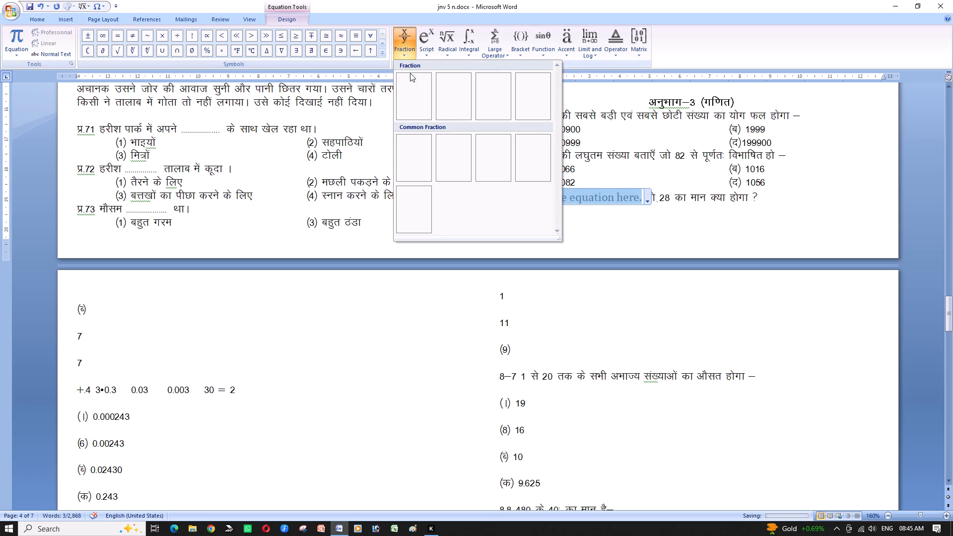
click(415, 93)
click(407, 39)
click(414, 92)
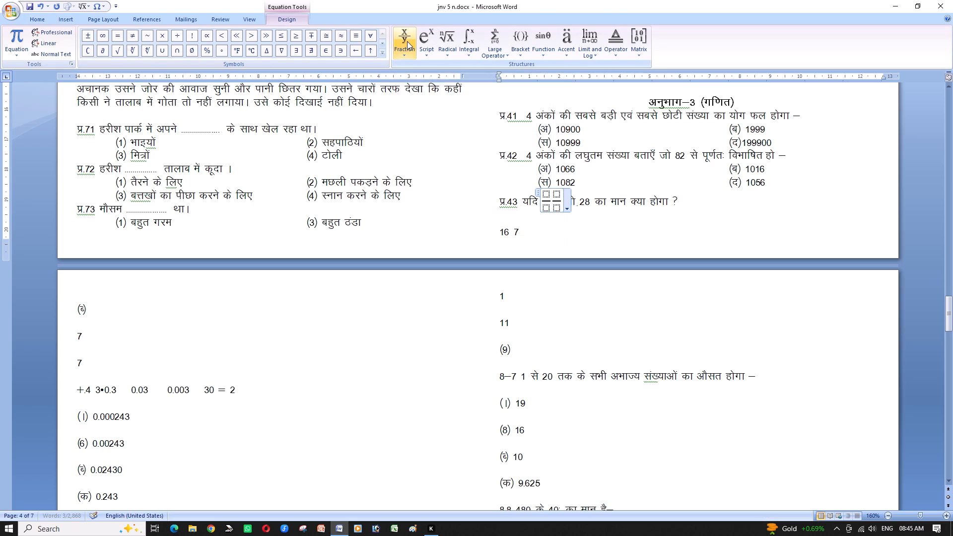
click(407, 41)
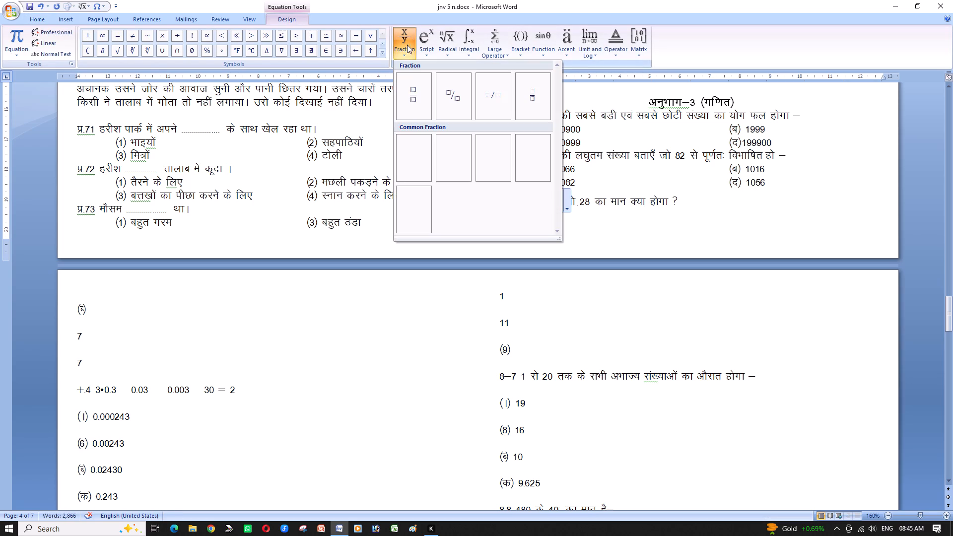
click(409, 103)
Fill question 43's equation as x/y = 3/4 and delete the unused third fraction.
key(Left)
key(Left)
key(Left)
key(Left)
key(Left)
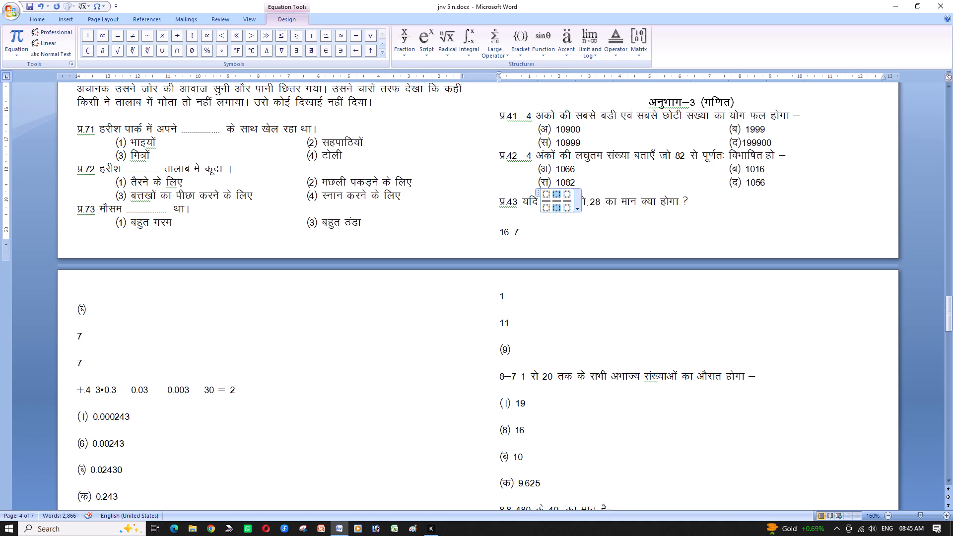
key(Left)
key(Left)
key(Left)
key(x)
key(Down)
key(y)
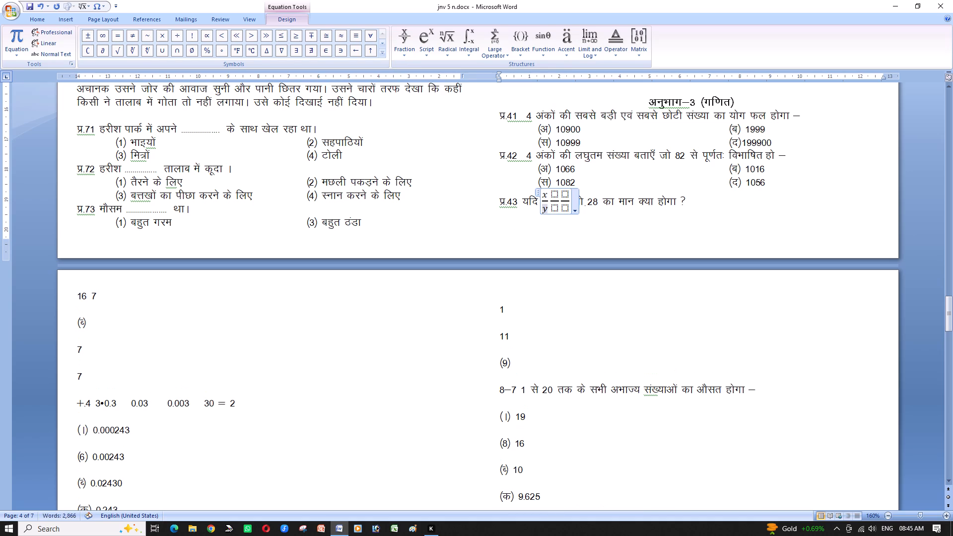
key(Right)
key(equal)
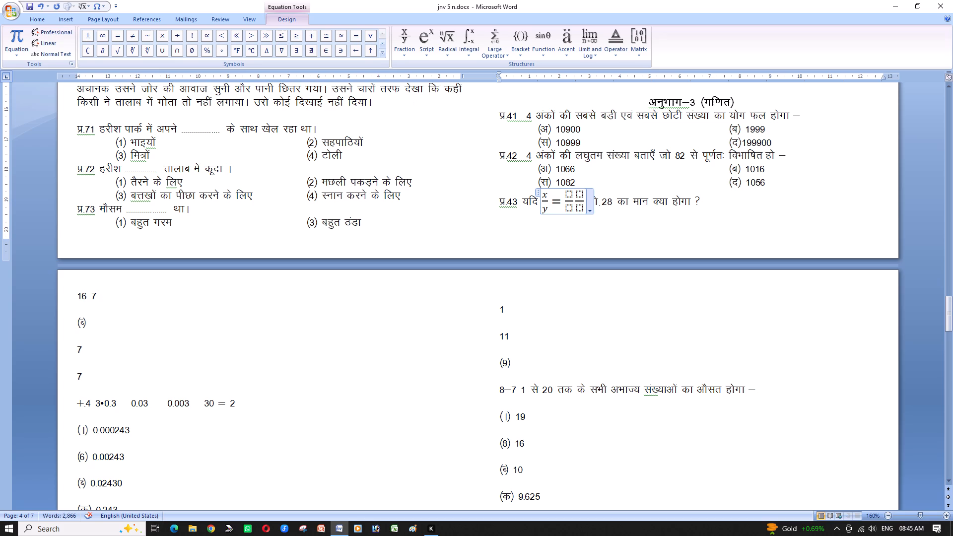
key(Right)
key(3)
key(Down)
key(4)
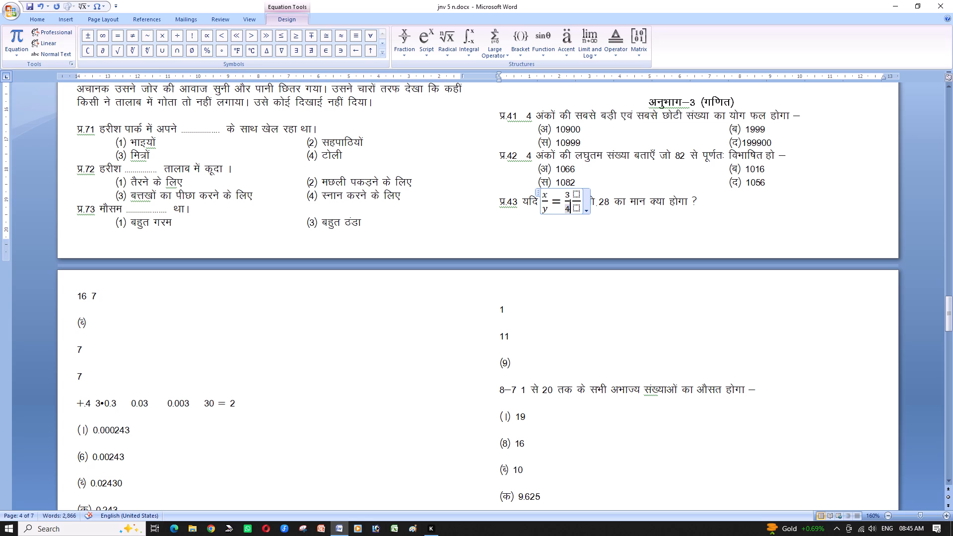
key(Right)
key(Right)
key(Right)
key(Right)
key(BackSpace)
key(BackSpace)
Fix the spacing after तो in question 43 and delete the 28 before का मान.
key(Right)
key(Right)
key(Right)
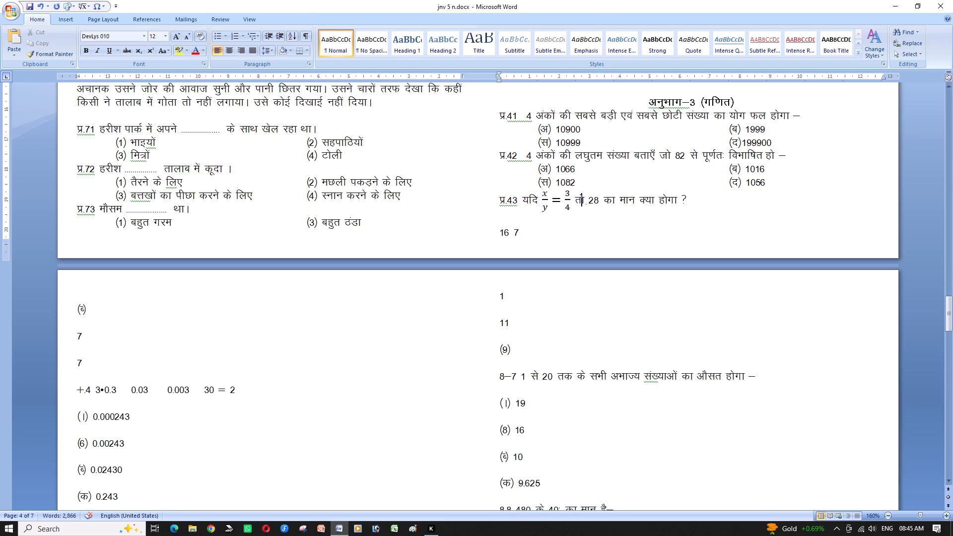
key(Right)
key(Right)
key(Right)
key(BackSpace)
key(space)
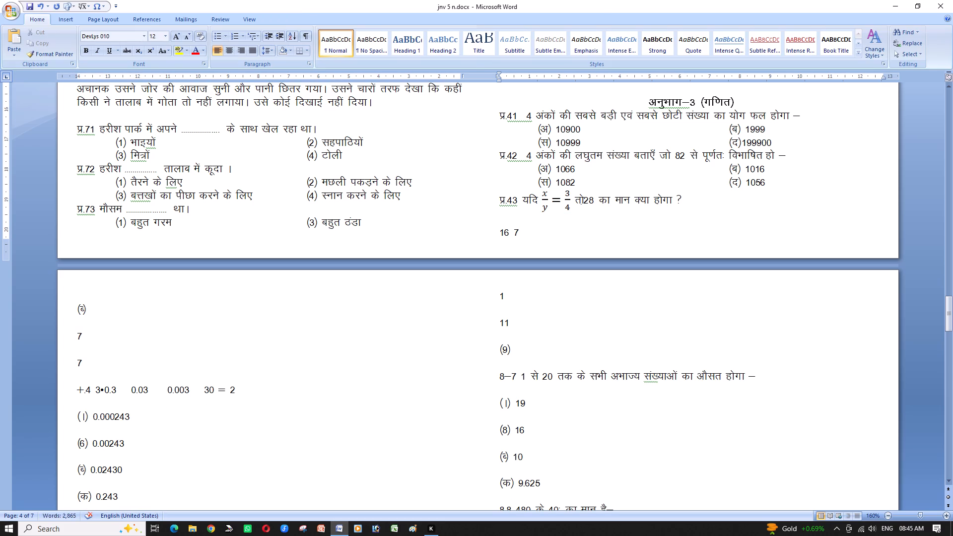
key(Right)
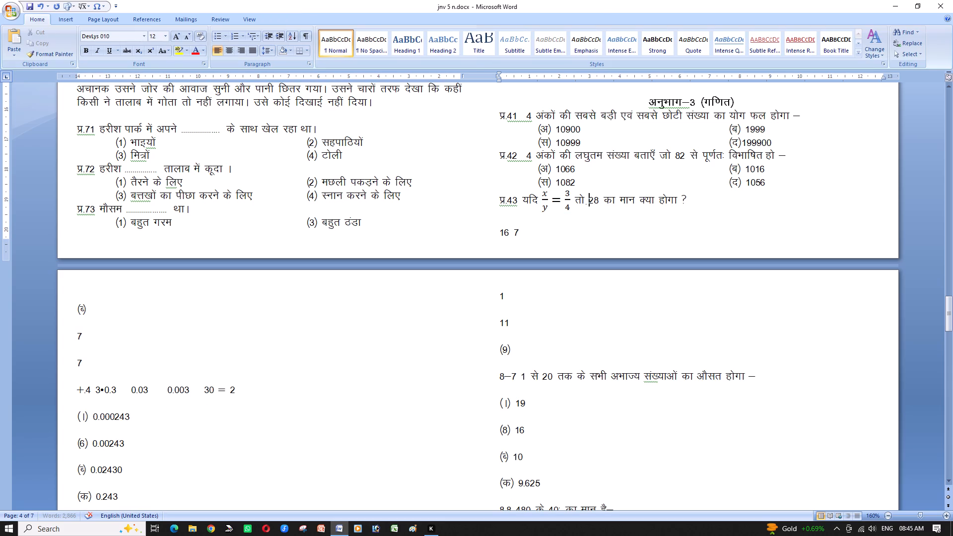
key(Right)
key(Right)
key(BackSpace)
key(BackSpace)
key(BackSpace)
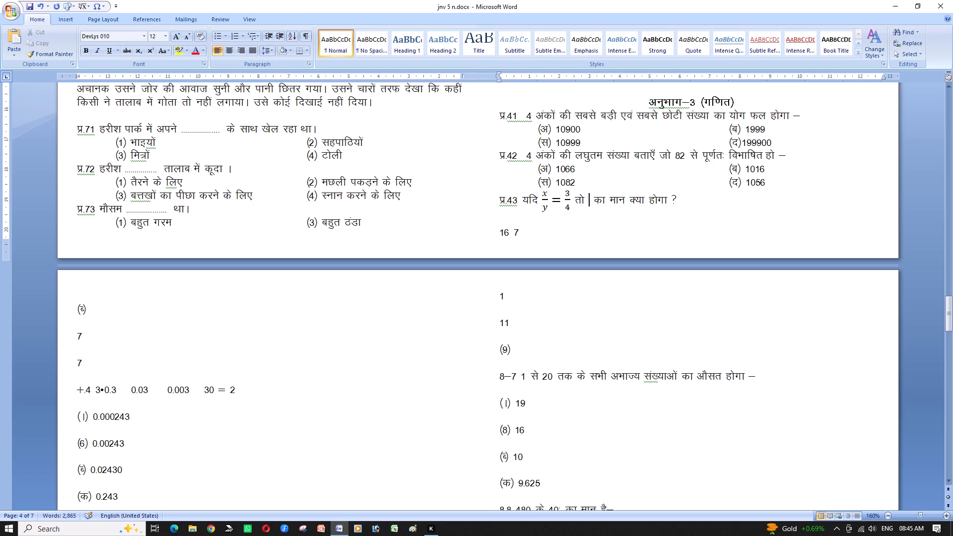
Insert the stacked fraction (3x+2y)/(3x−2y) as an inline equation between तो and का मान in question 43.
key(alt+equal)
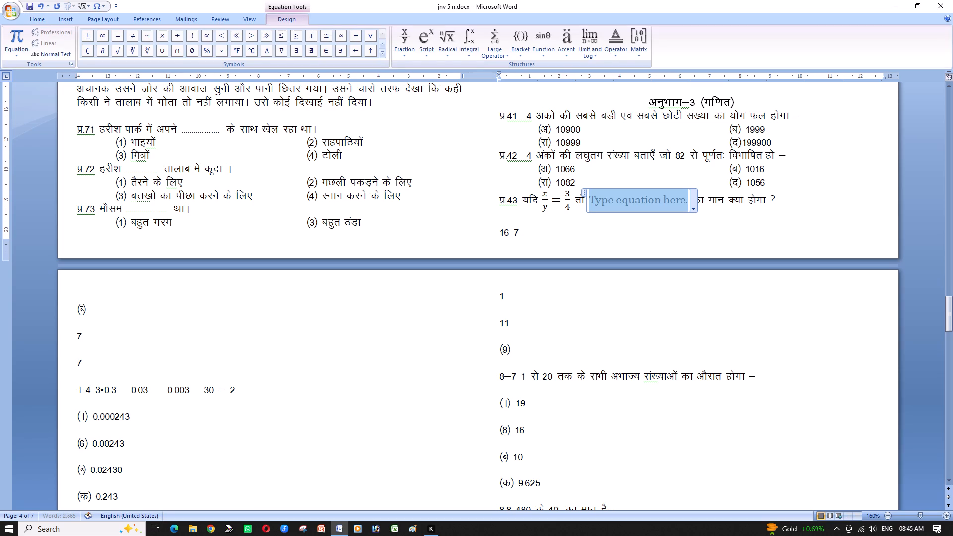
click(398, 37)
click(419, 98)
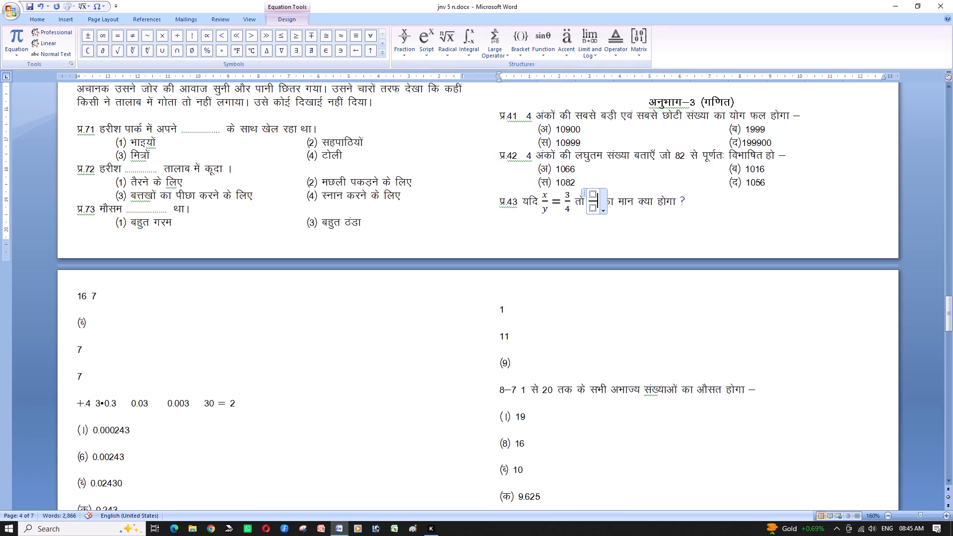
key(Left)
key(Up)
text(3x)
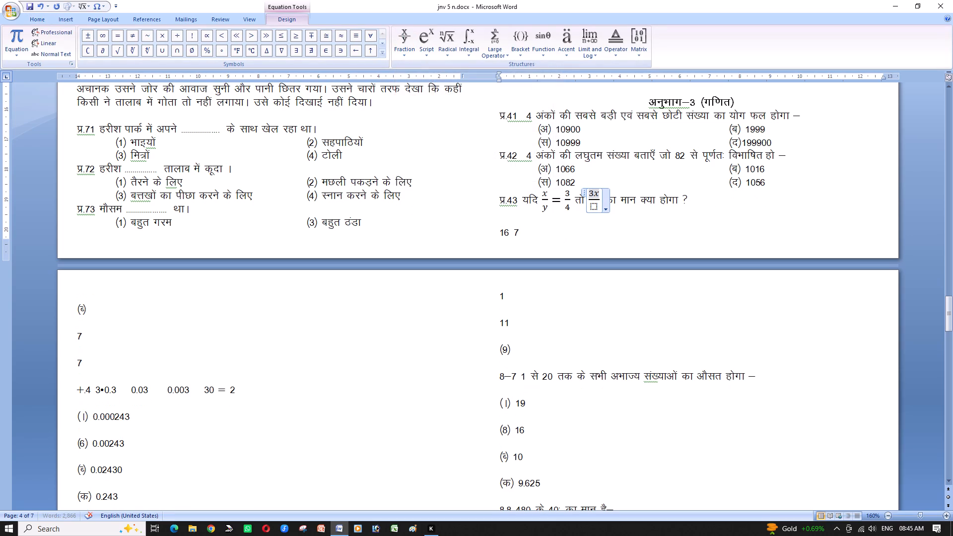
key(plus)
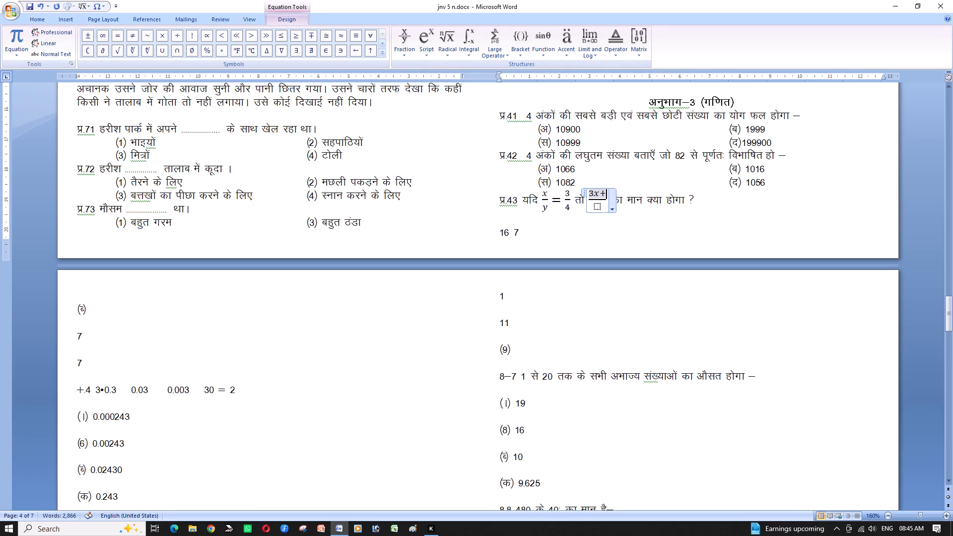
text(2y)
key(Down)
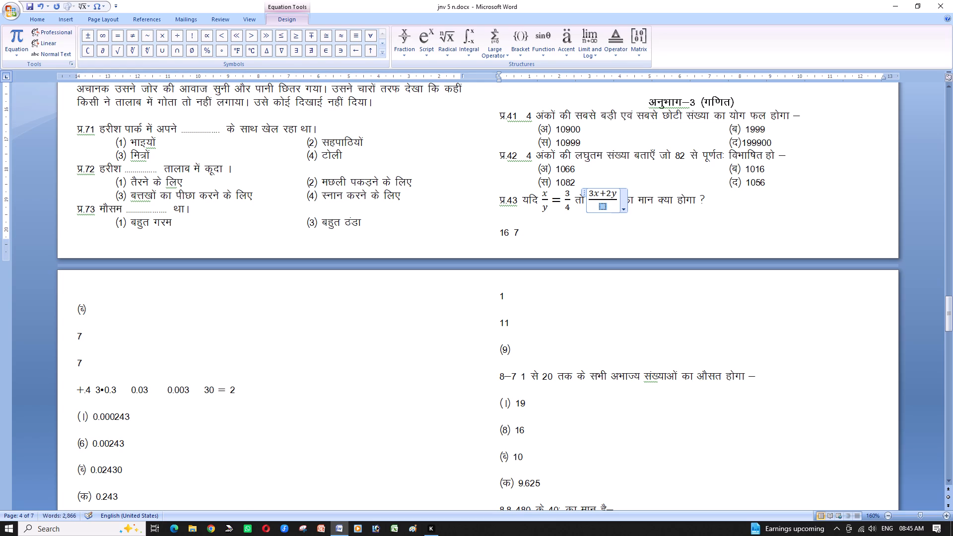
text(3x-2y)
key(Right)
key(Right)
key(Right)
key(Right)
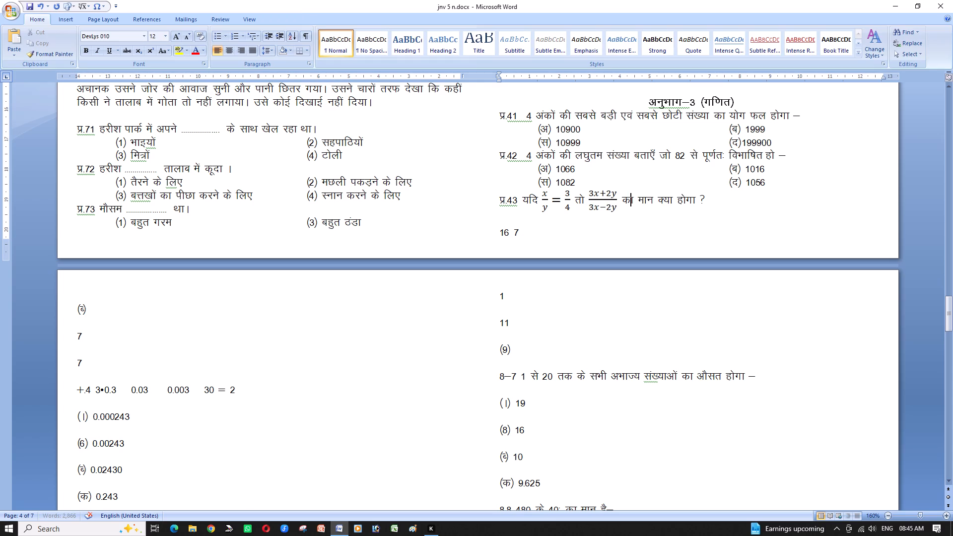
Bring the option line "16 7" up directly below question 43, indent it, and label it (अ).
key(Right)
key(Right)
key(Right)
key(Right)
key(Right)
key(Right)
key(Right)
key(Right)
key(Right)
key(Right)
key(Right)
key(Right)
key(Right)
key(Right)
key(Right)
key(Down)
key(Right)
key(BackSpace)
key(Tab)
key(ctrl+c)
key(Left)
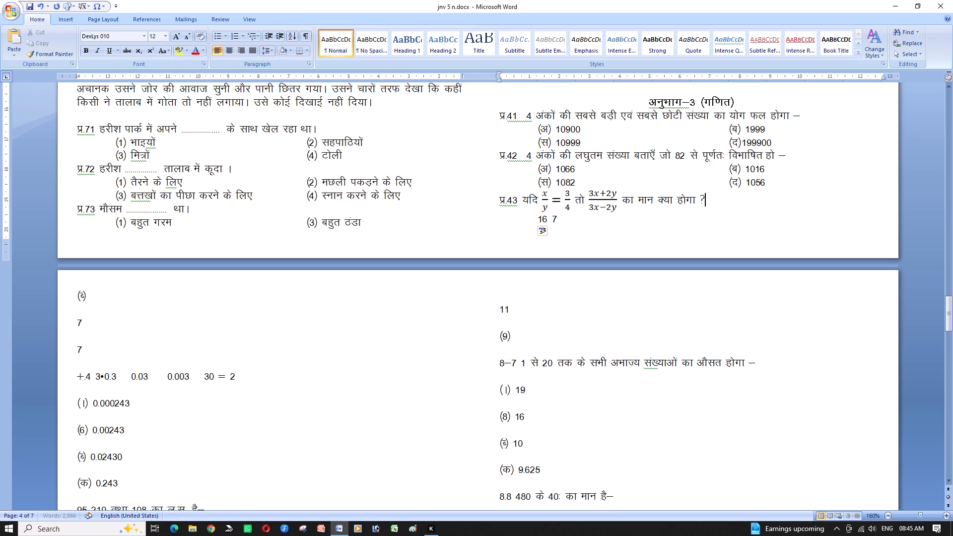
key(Right)
key(ctrl+v)
key(Left)
key(v)
key(Right)
key(Right)
key(Right)
key(Right)
key(Right)
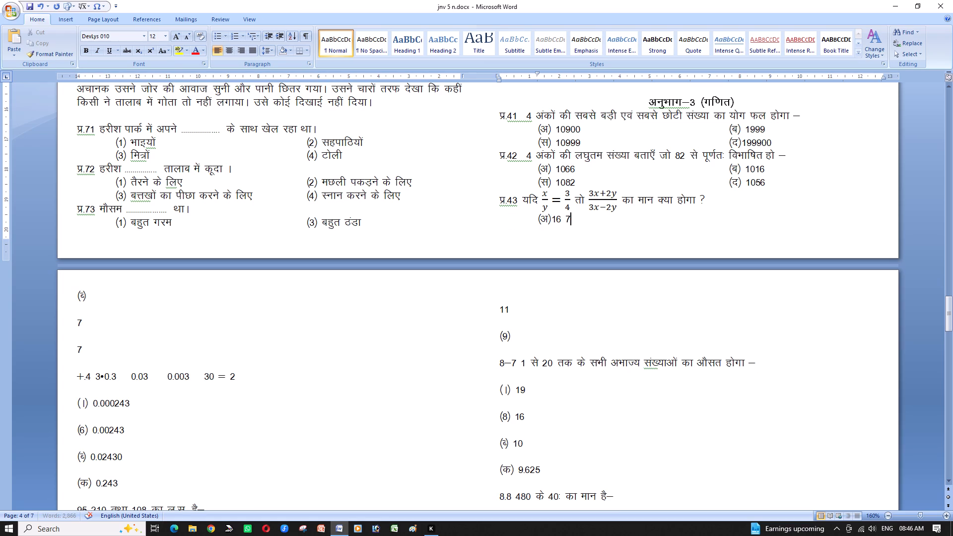
Replace the plain 16 7 in question 43's option (अ) with the stacked fraction 16/7 as an inline equation.
key(BackSpace)
key(BackSpace)
key(BackSpace)
key(BackSpace)
key(space)
key(alt+equal)
click(408, 46)
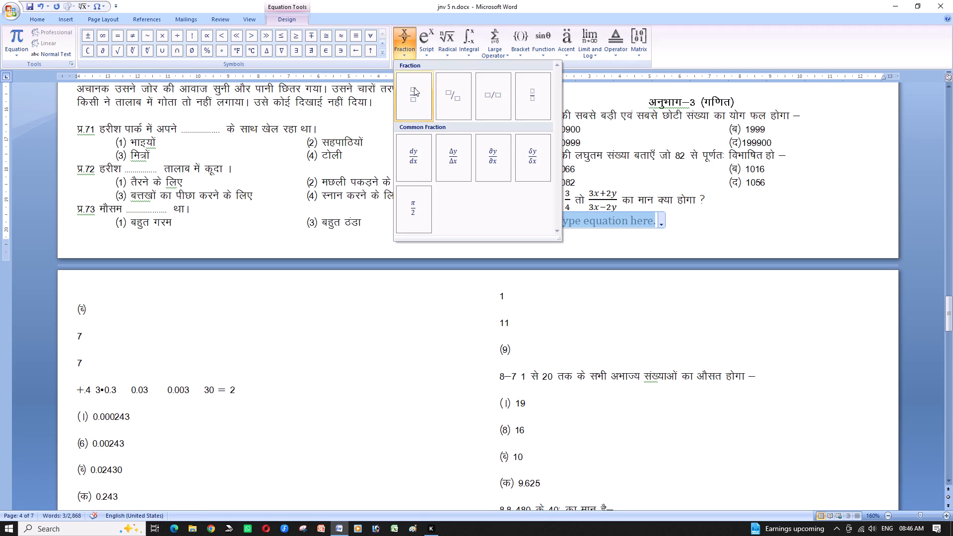
click(416, 103)
key(Left)
key(Up)
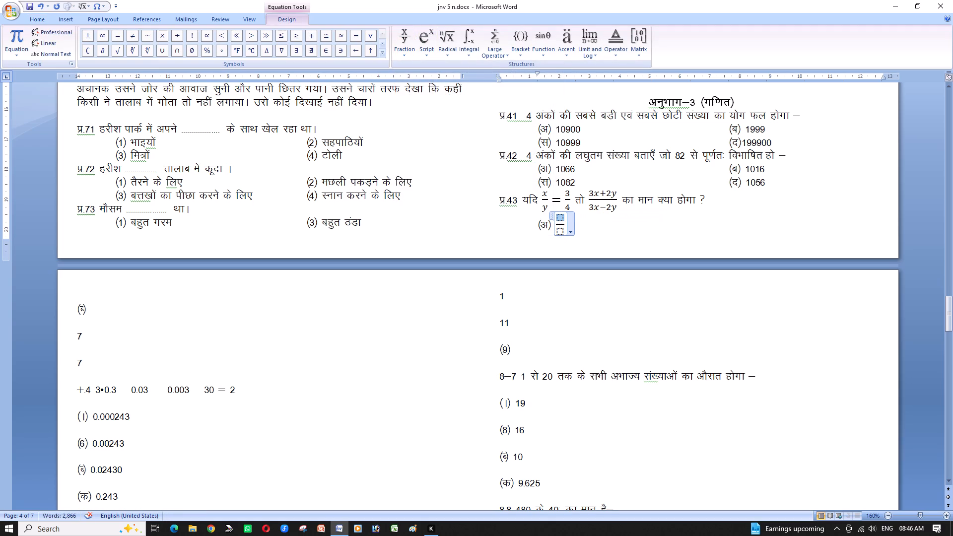
text(17)
key(BackSpace)
key(6)
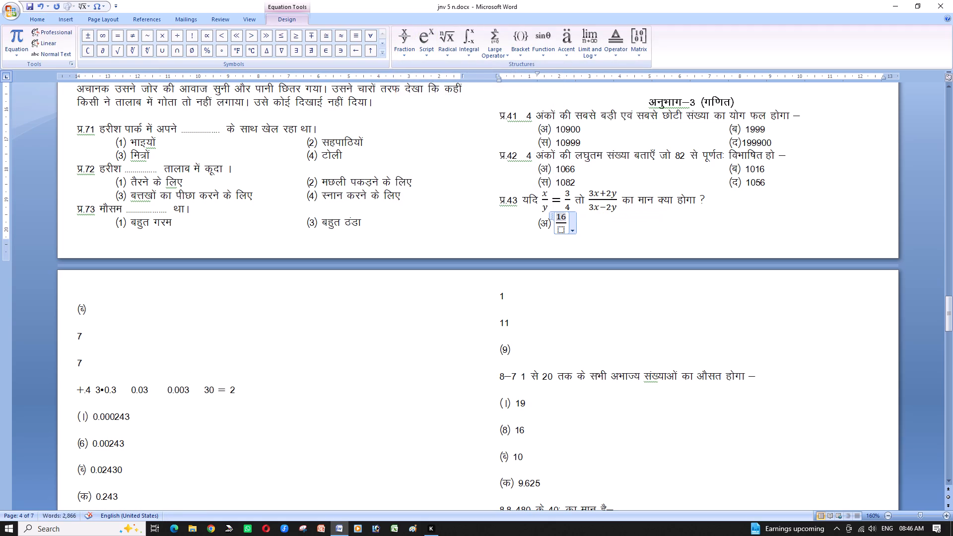
key(Down)
key(7)
key(Right)
key(Right)
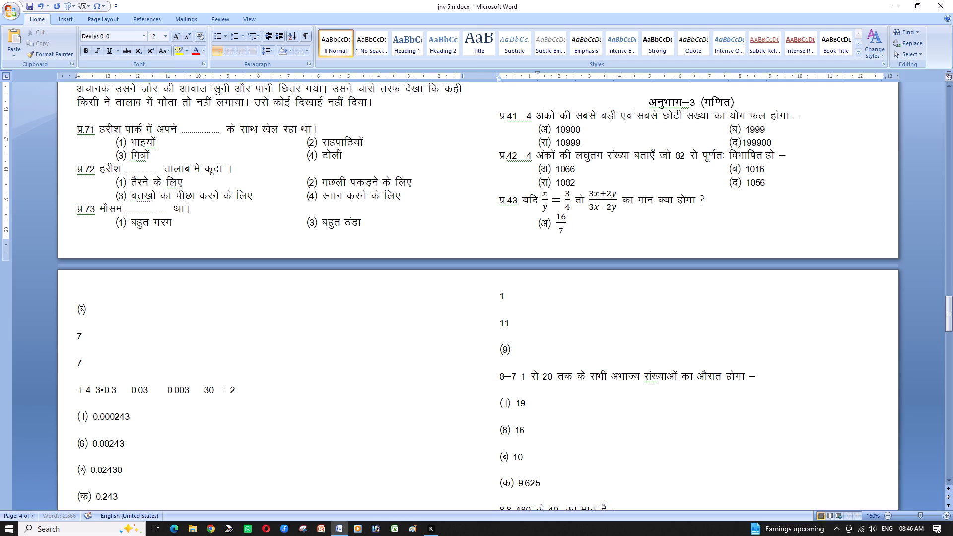
Add the label (ब) two tab stops after option (अ) of question 43, followed by an empty pair of brackets.
key(Right)
key(Left)
key(Tab)
key(Tab)
key(ctrl+v)
key(Left)
key(c)
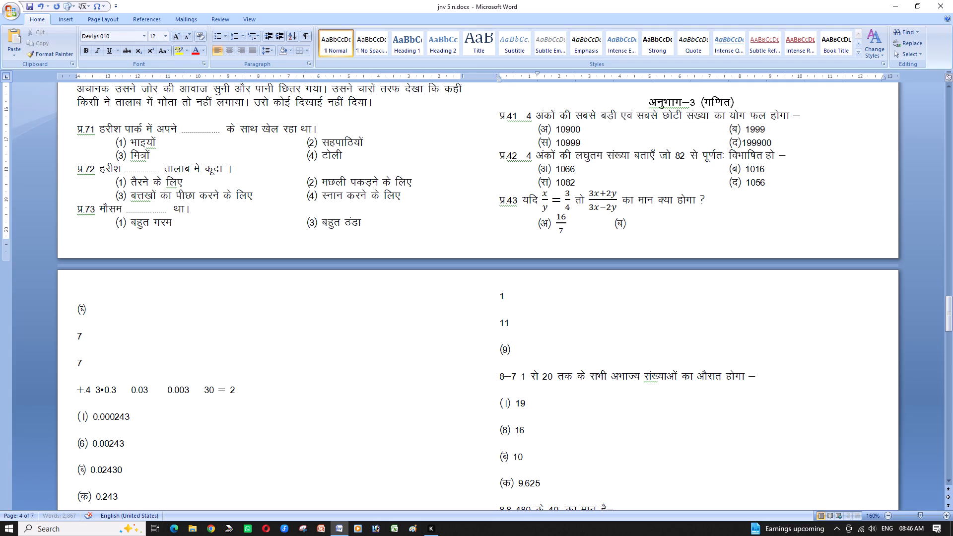
key(Right)
key(space)
key(ctrl+v)
key(BackSpace)
key(BackSpace)
key(ctrl+v)
Insert the stacked fraction 18/7 as an inline equation between (ब) and the empty brackets.
key(Left)
key(Left)
key(Left)
key(space)
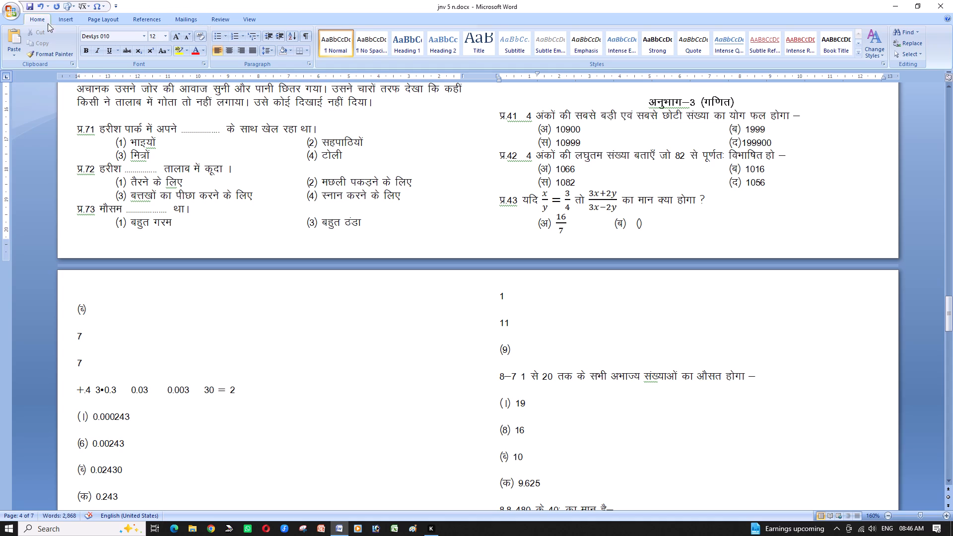
click(62, 20)
click(547, 41)
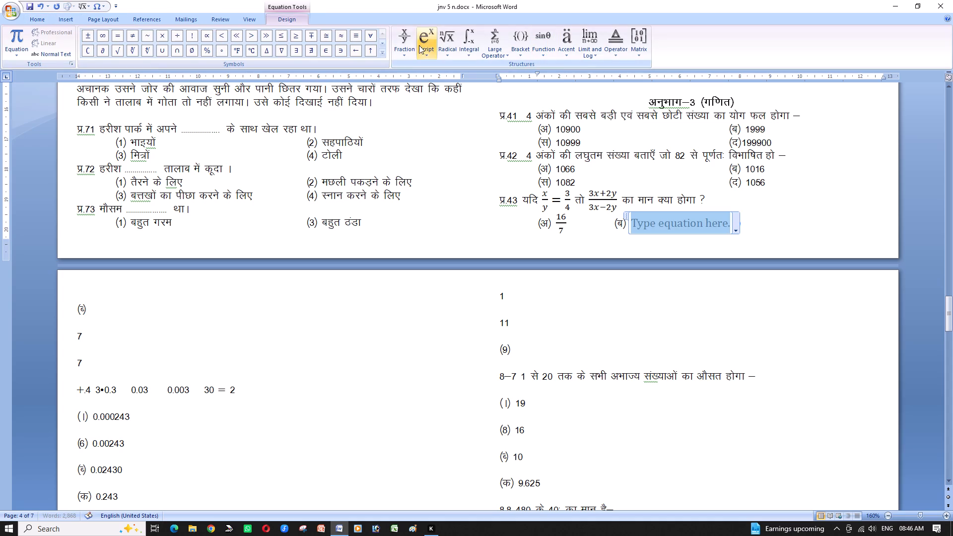
click(408, 41)
click(416, 97)
key(Left)
key(Up)
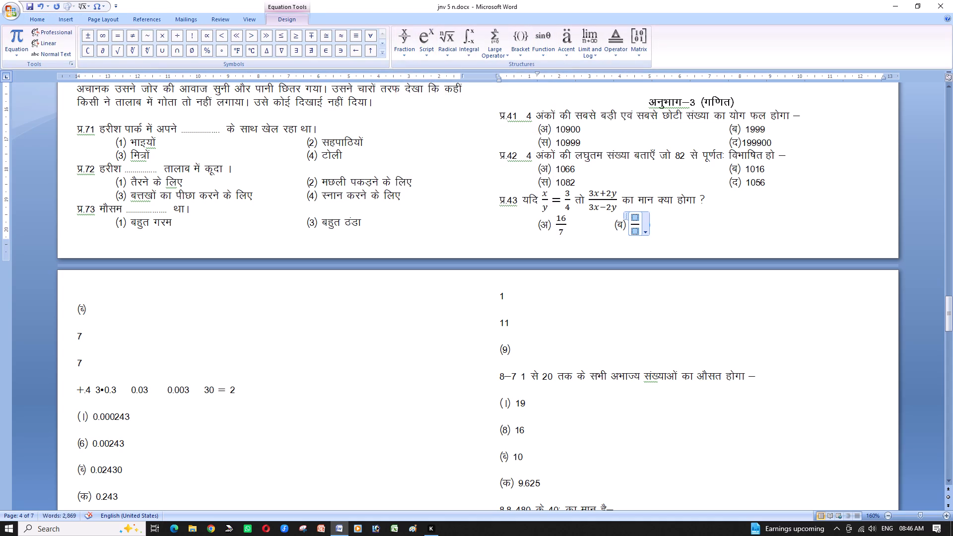
text(18)
key(Down)
key(7)
key(Right)
key(Right)
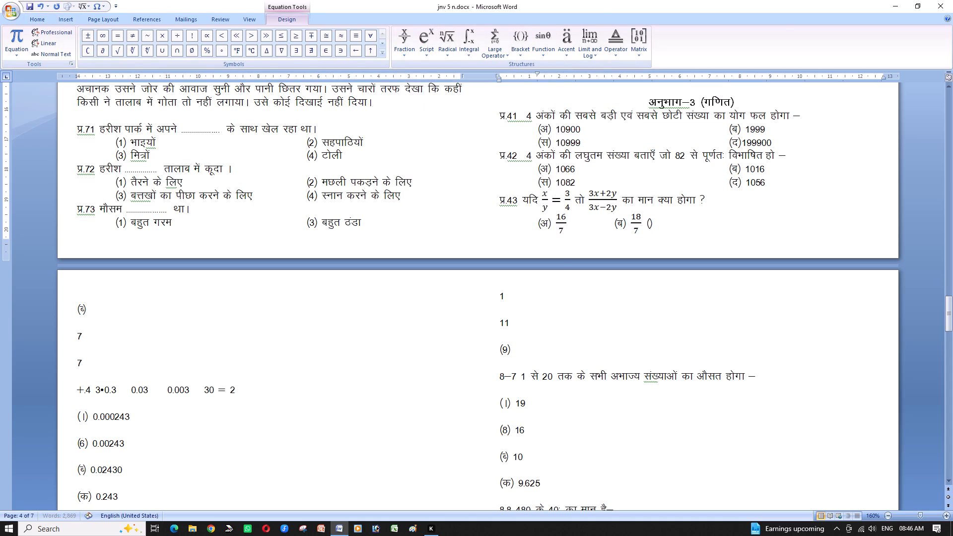
Space the empty brackets two tab stops from option (ब), label them (स), and add another empty pair after them.
key(Right)
key(Right)
key(Left)
key(Tab)
key(Tab)
key(Right)
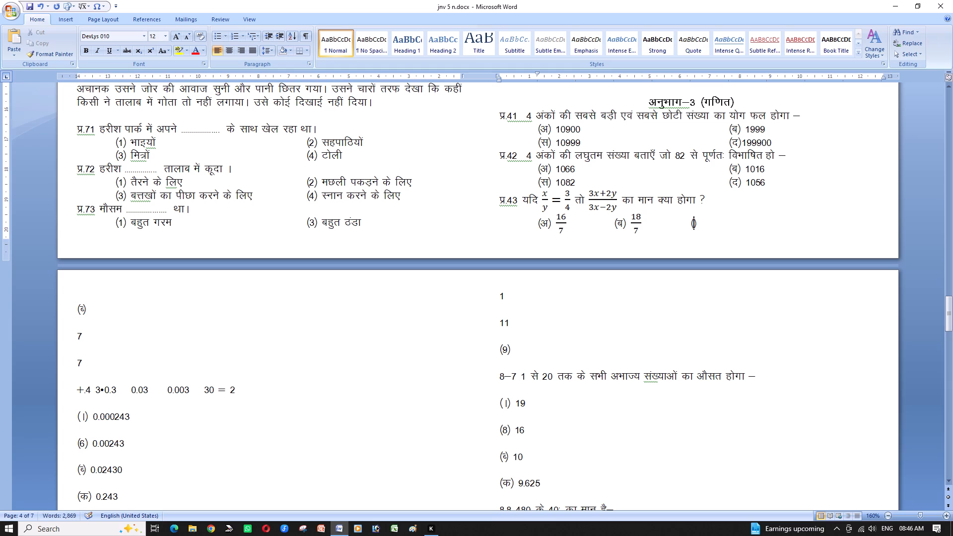
key(l)
key(Right)
key(space)
key(ctrl+v)
Insert the stacked fraction 7/17 as an inline equation between (स) and the empty brackets.
key(Left)
key(Left)
key(Left)
key(space)
key(alt+equal)
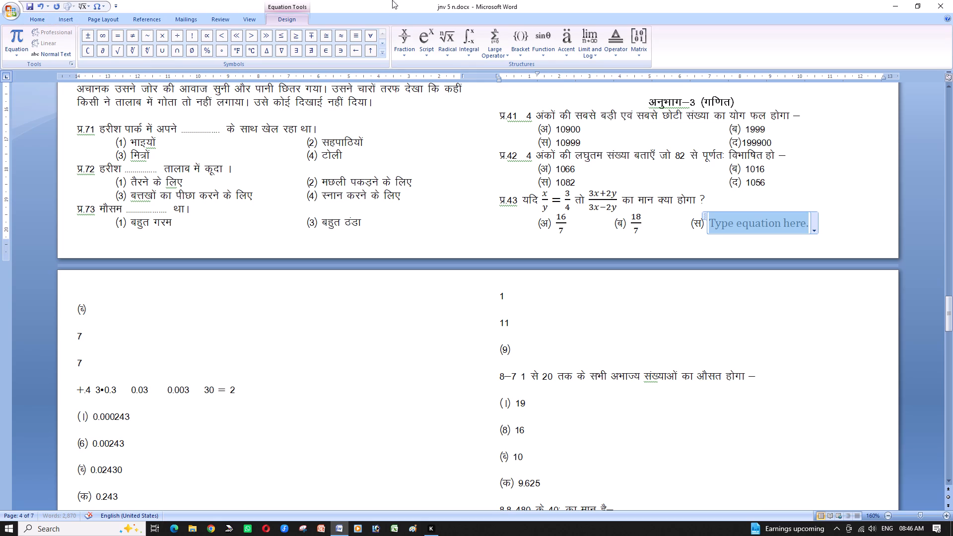
click(403, 41)
click(411, 95)
key(Left)
key(Up)
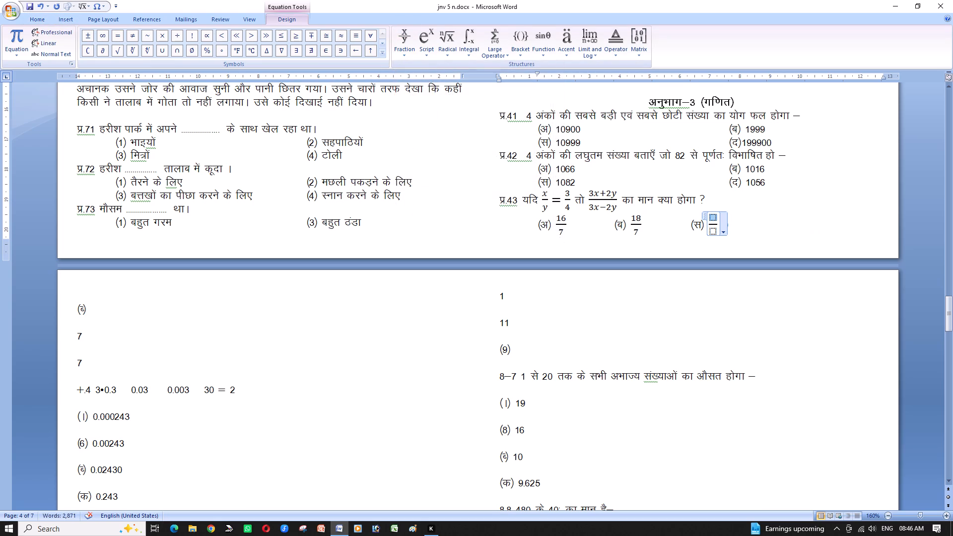
key(7)
key(Down)
text(17)
key(Right)
key(Right)
Space the last empty brackets one tab stop from option (स) and label them (द).
key(Right)
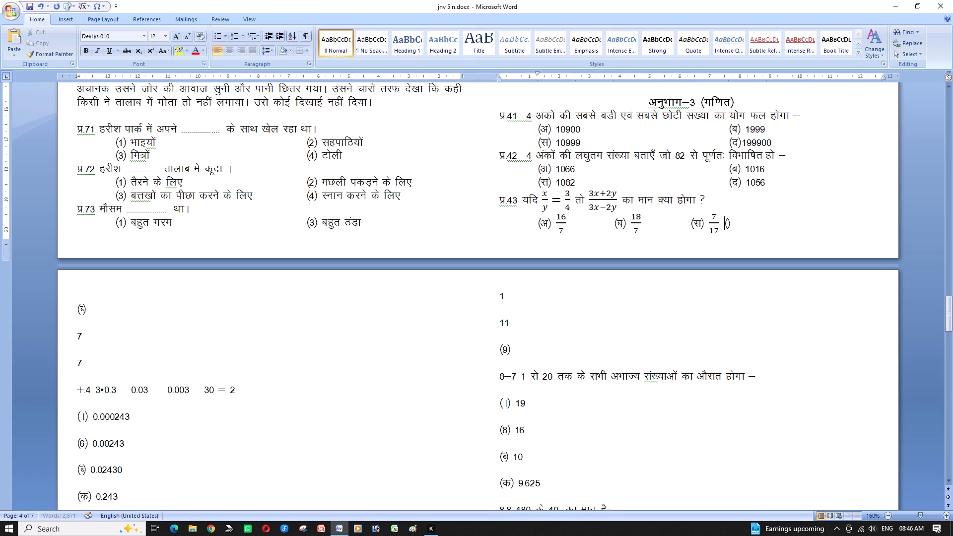
key(Tab)
key(Right)
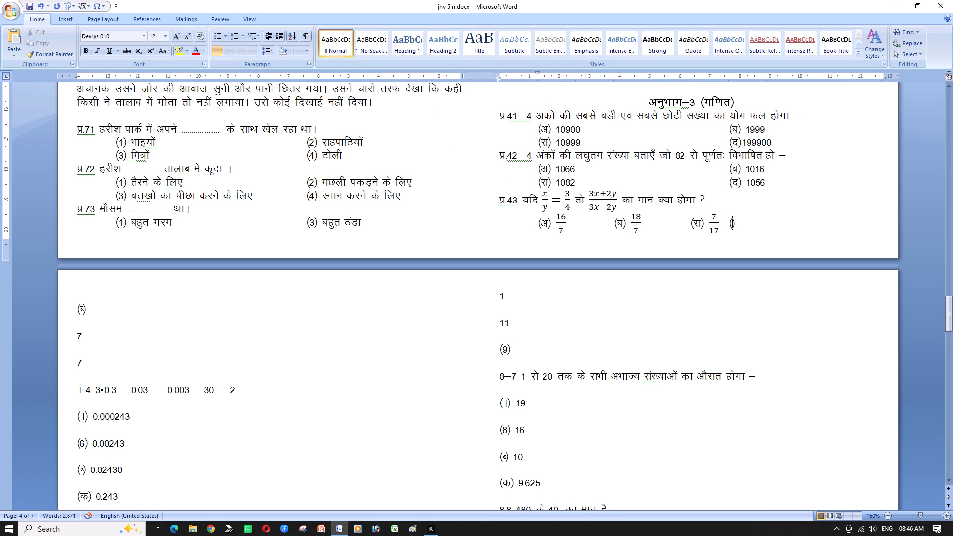
key(n)
key(Right)
key(space)
Insert the stacked fraction 17/7 as an inline equation after question 43's option (द).
key(alt+equal)
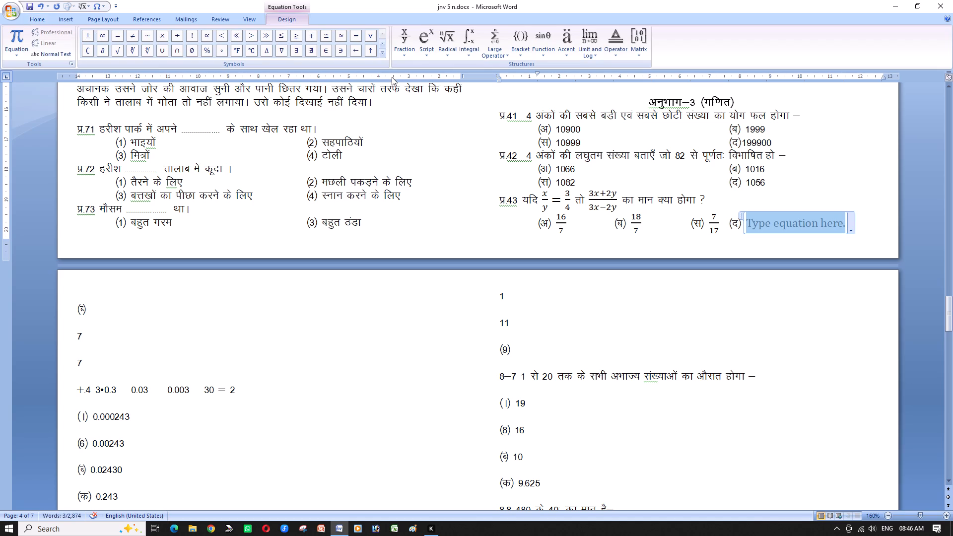
click(400, 43)
click(413, 87)
key(Left)
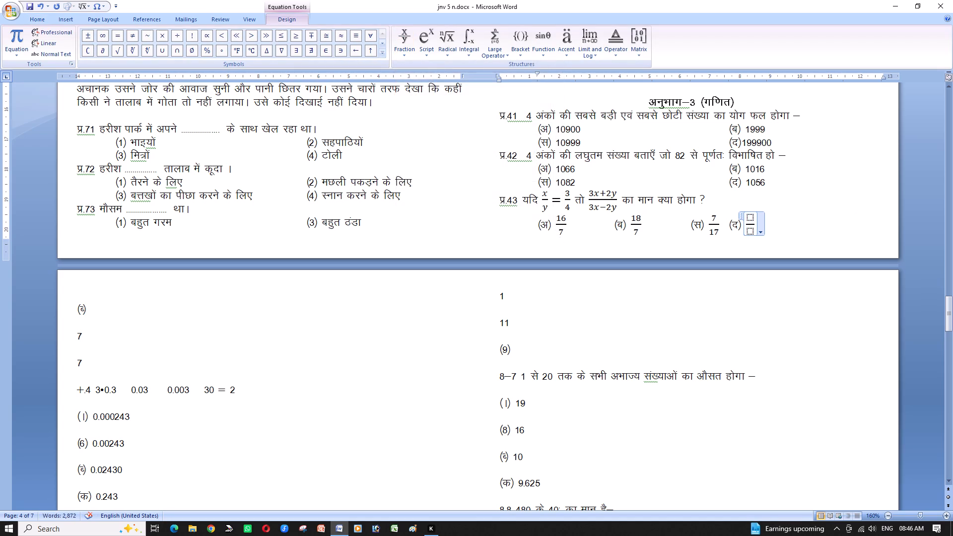
key(Up)
text(17)
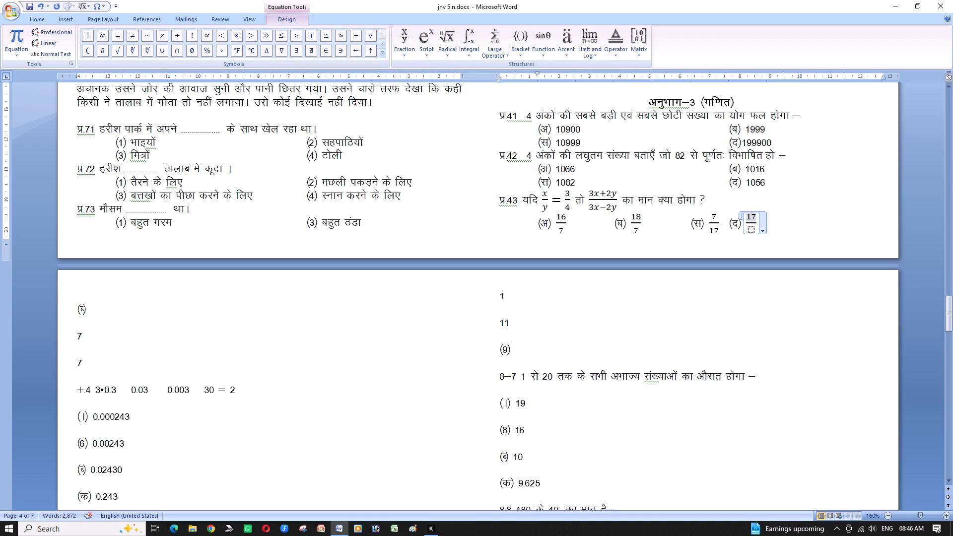
key(Down)
key(7)
key(Right)
key(Right)
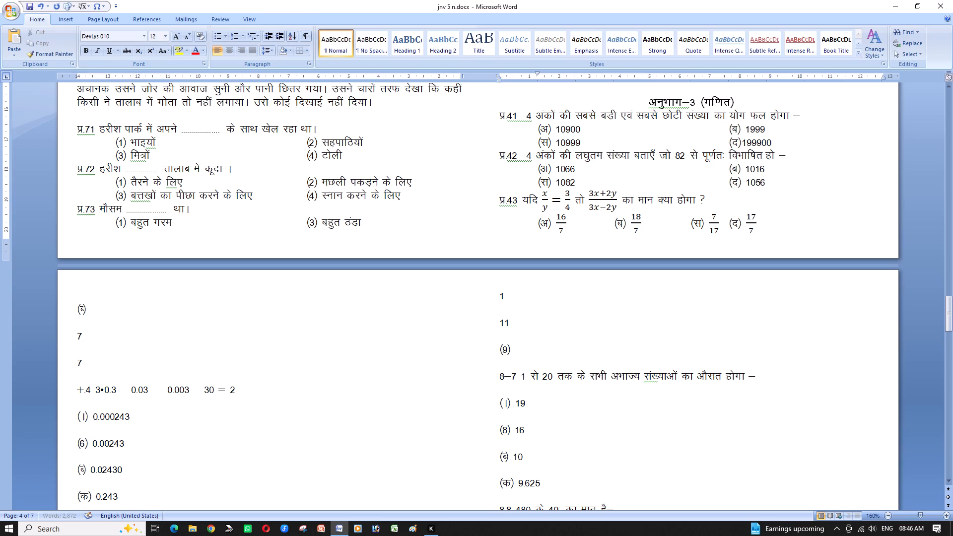
Delete the leftover (ब), 7 and 7 lines and the blank lines between question 43's options and the +.4 3•0.3 line.
key(Right)
key(Down)
key(Down)
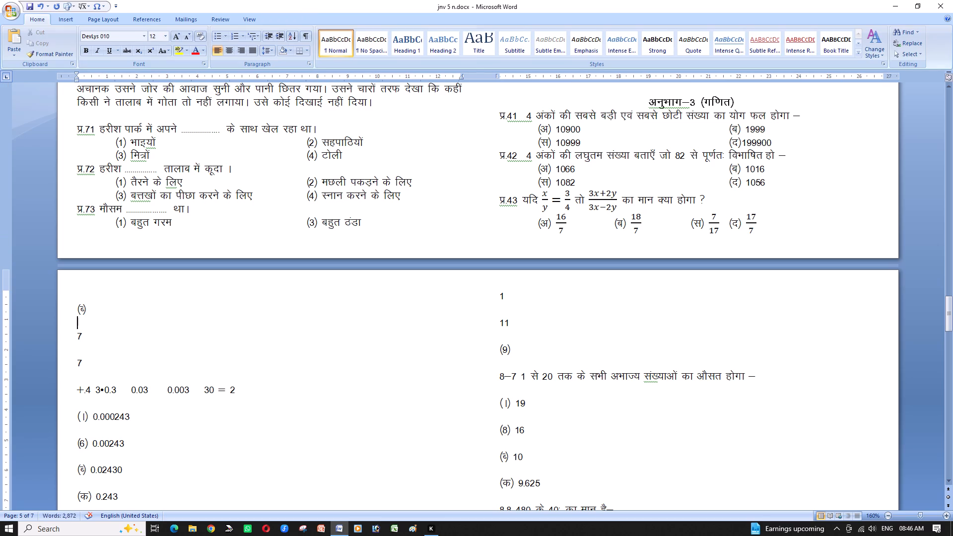
key(Down)
key(Down)
key(Down)
key(Down)
key(Down)
key(Down)
key(Up)
key(BackSpace)
key(BackSpace)
key(BackSpace)
key(BackSpace)
key(BackSpace)
key(BackSpace)
key(BackSpace)
key(BackSpace)
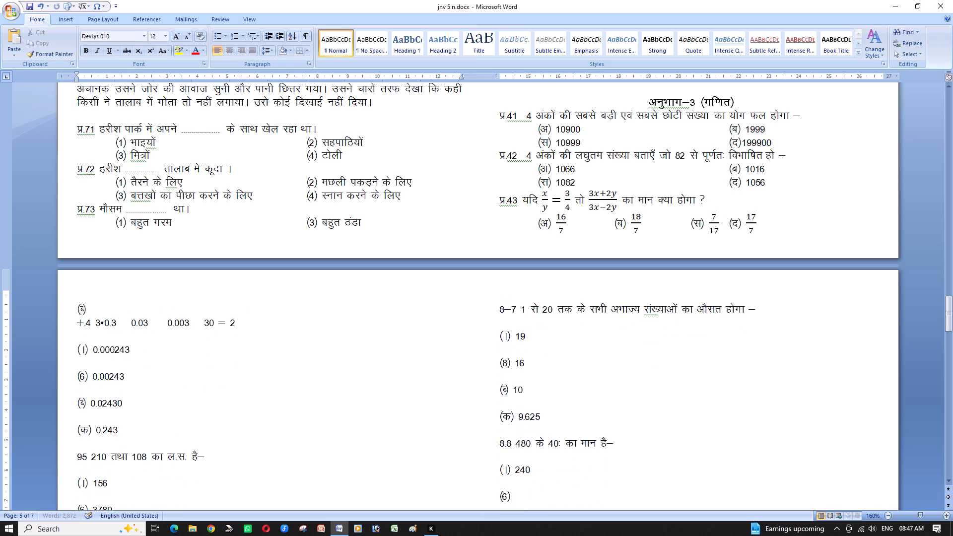
key(BackSpace)
key(BackSpace)
key(BackSpace)
key(BackSpace)
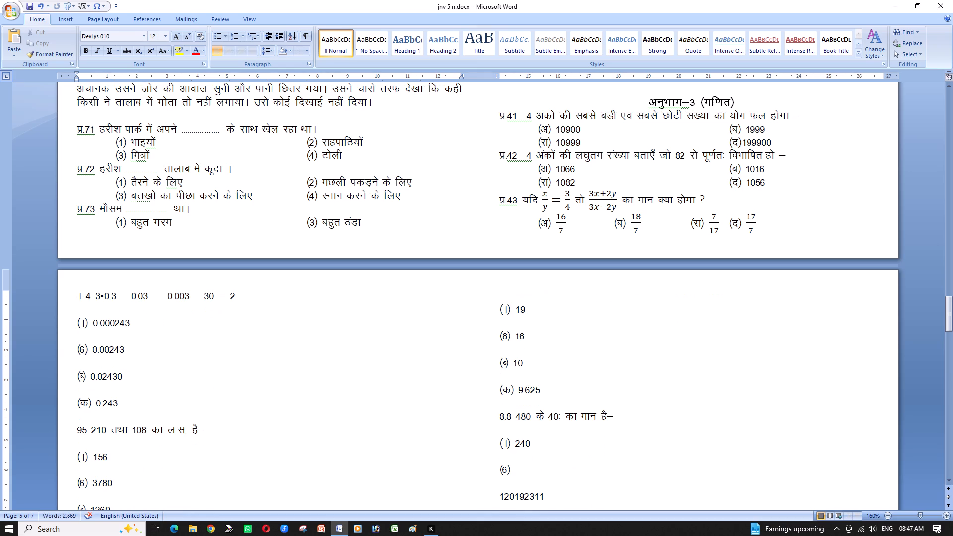
Add the question number प्र.44 in front of the +.4 3•0.3 line.
text(iz-)
key(ctrl+z)
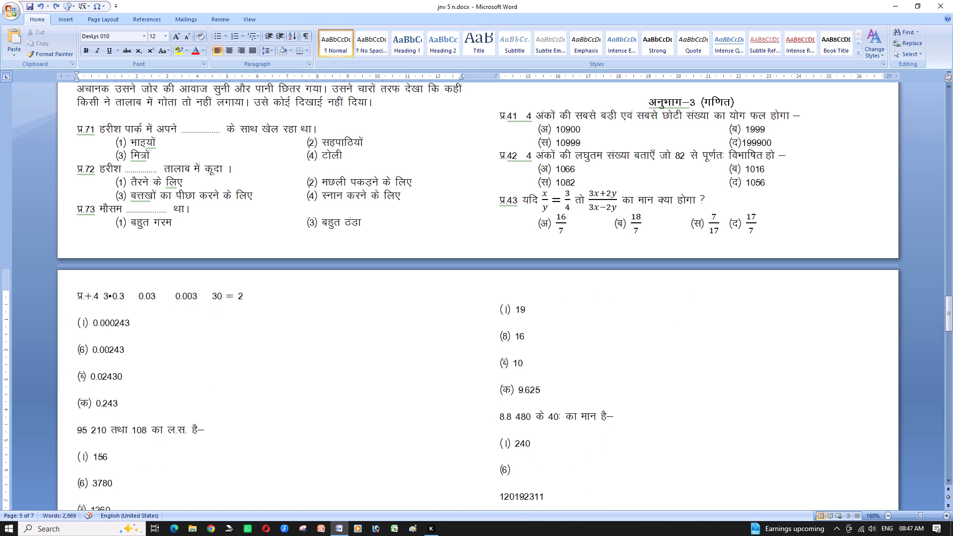
text(44)
key(space)
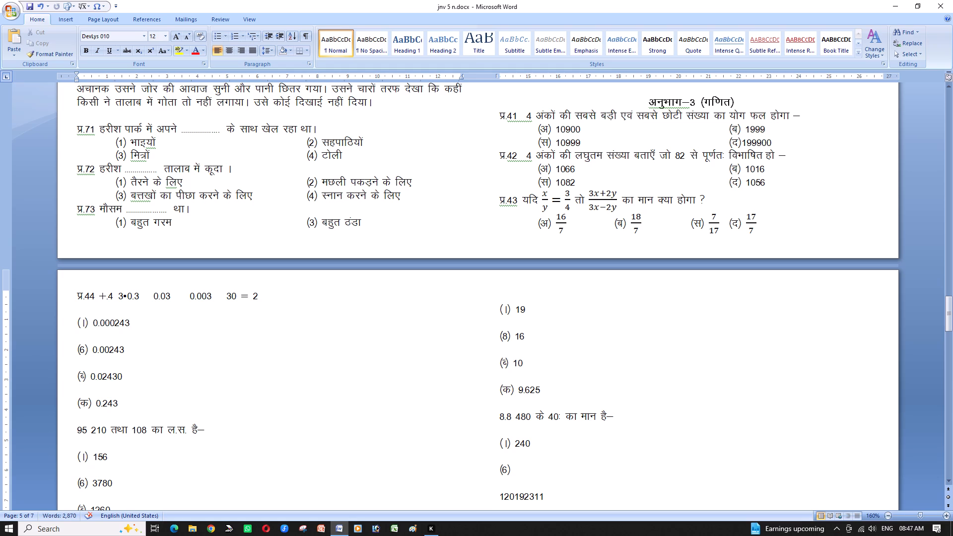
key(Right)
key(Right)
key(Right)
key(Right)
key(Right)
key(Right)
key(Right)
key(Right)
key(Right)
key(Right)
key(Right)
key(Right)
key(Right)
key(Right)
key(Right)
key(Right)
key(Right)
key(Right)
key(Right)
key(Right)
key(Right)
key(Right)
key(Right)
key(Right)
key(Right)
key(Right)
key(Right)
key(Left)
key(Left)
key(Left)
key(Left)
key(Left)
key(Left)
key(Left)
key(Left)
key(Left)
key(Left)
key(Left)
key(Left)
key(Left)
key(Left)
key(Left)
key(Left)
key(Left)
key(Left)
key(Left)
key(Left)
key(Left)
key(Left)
Delete the garbled +.4 3•0.3 0.03 0.003 30 = 2 text after the question number प्र.44.
key(Right)
key(Right)
key(Right)
key(Right)
key(Right)
key(Right)
key(Right)
key(Right)
key(Right)
key(Right)
key(Right)
key(Right)
key(Right)
key(Right)
key(Right)
key(Right)
key(Right)
key(Right)
key(Right)
key(Right)
key(Right)
key(Right)
key(Right)
key(Right)
key(Right)
key(BackSpace)
key(BackSpace)
key(BackSpace)
key(BackSpace)
key(BackSpace)
key(BackSpace)
key(BackSpace)
key(BackSpace)
key(BackSpace)
key(BackSpace)
key(BackSpace)
key(BackSpace)
key(BackSpace)
key(BackSpace)
key(BackSpace)
key(BackSpace)
key(BackSpace)
key(BackSpace)
key(BackSpace)
key(BackSpace)
key(BackSpace)
key(BackSpace)
key(BackSpace)
key(BackSpace)
key(BackSpace)
key(BackSpace)
key(BackSpace)
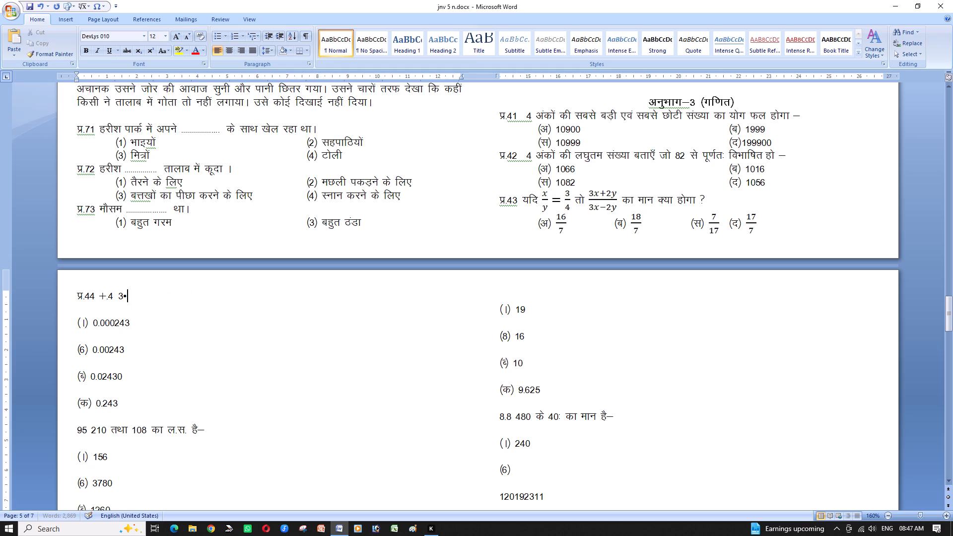
key(BackSpace)
key(BackSpace)
key(BackSpace)
key(BackSpace)
key(BackSpace)
key(BackSpace)
Insert the inline equation 3 × 0.3 × 0.03 × 0.003 × 30 = ? after प्र.44, separated by a space.
key(space)
key(alt+equal)
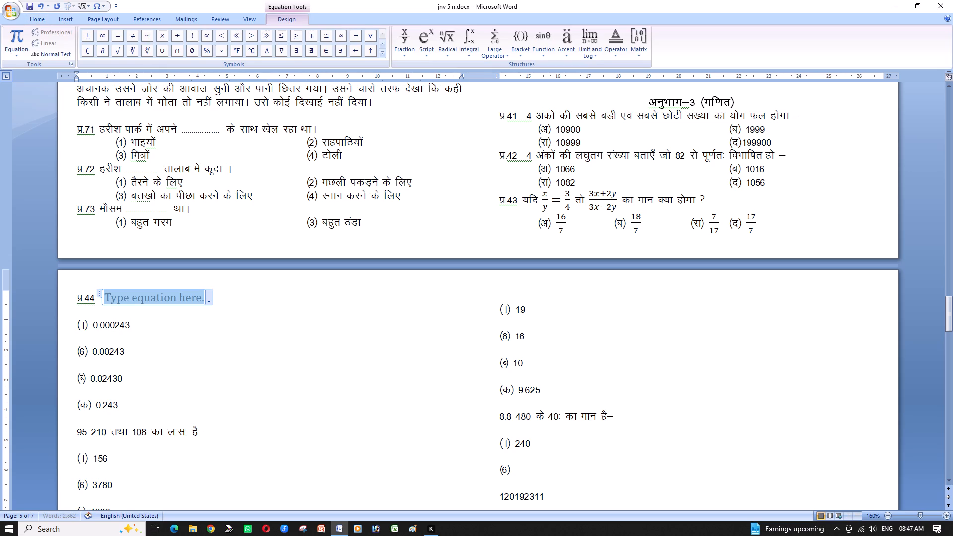
key(3)
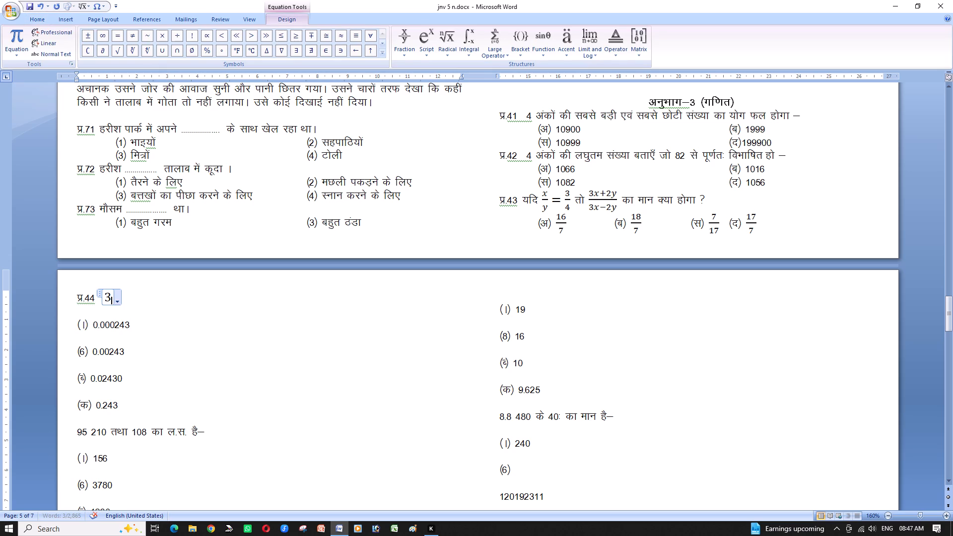
click(164, 35)
text(0.)
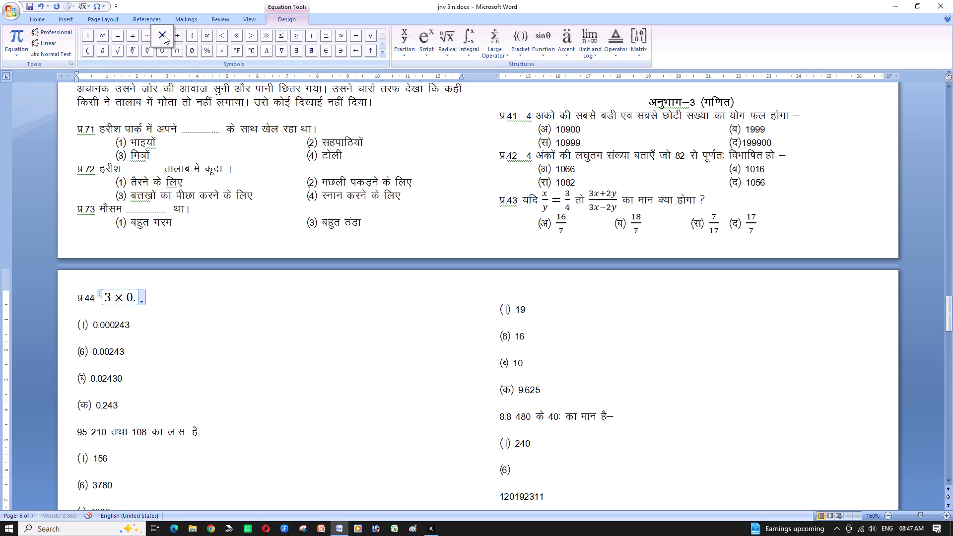
key(3)
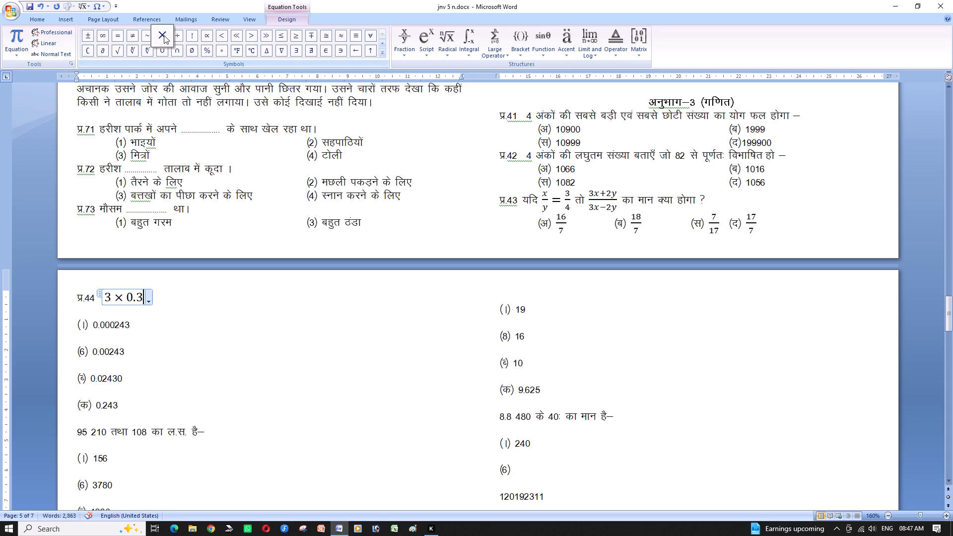
click(164, 35)
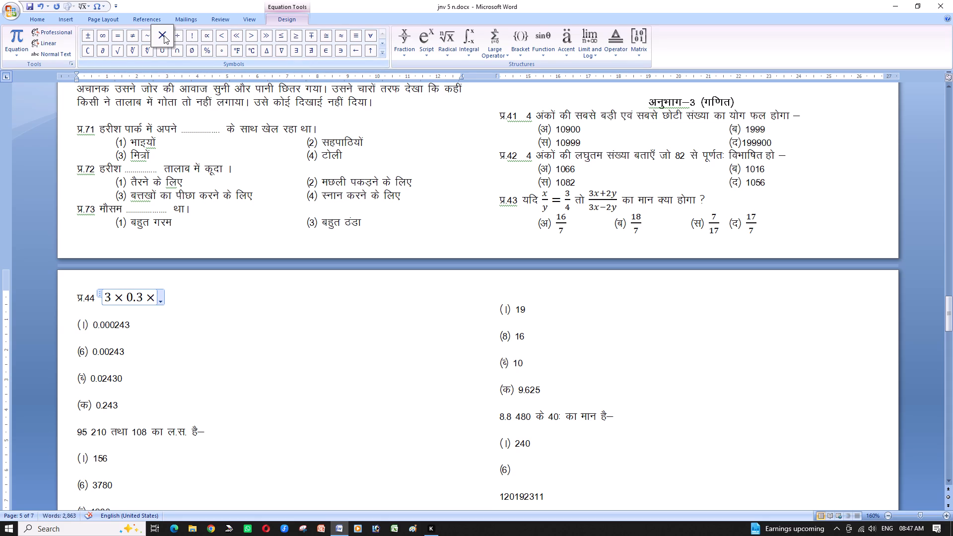
text(0.03)
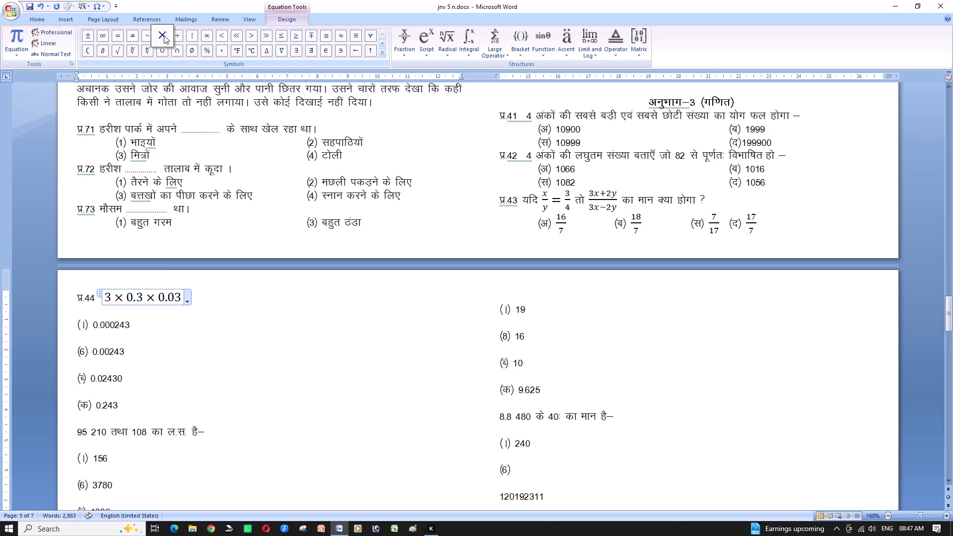
click(164, 35)
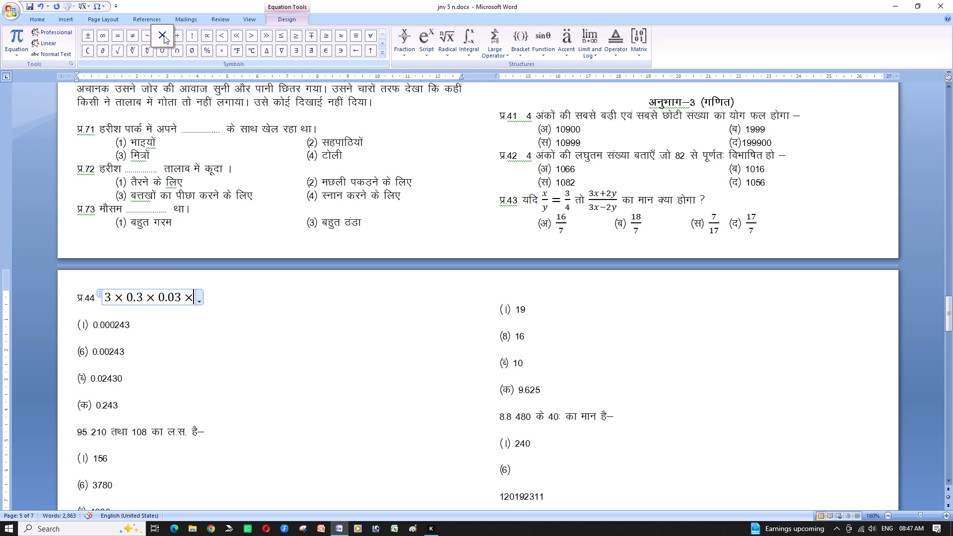
text(0.003)
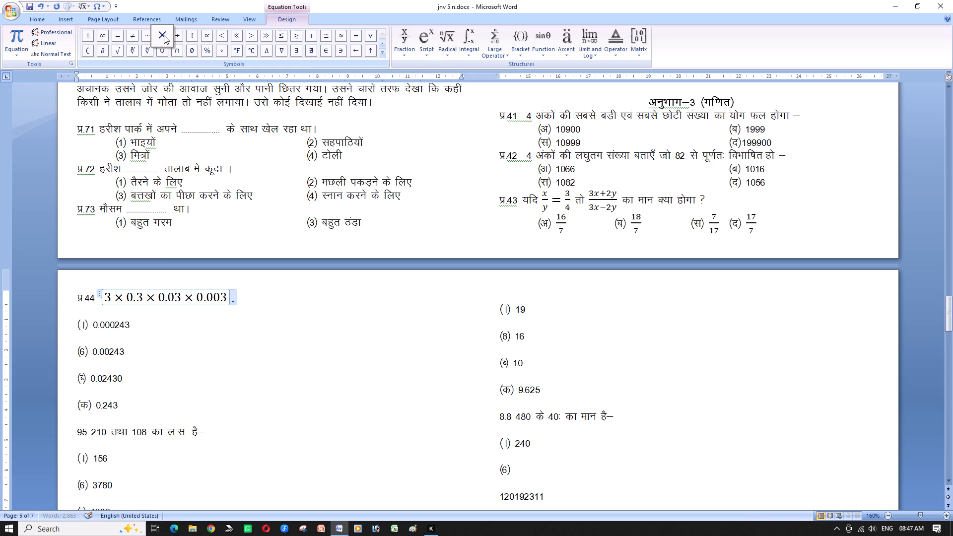
click(164, 35)
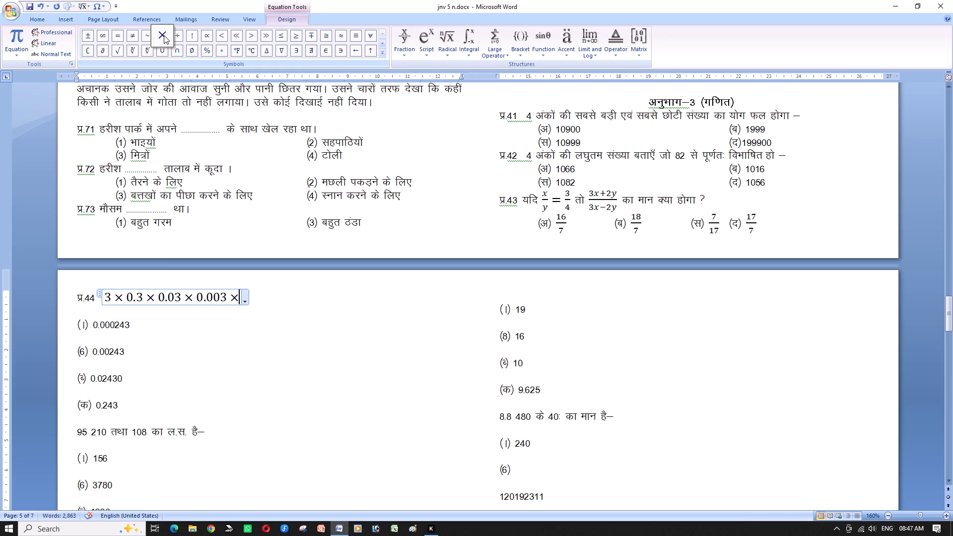
text(30)
key(equal)
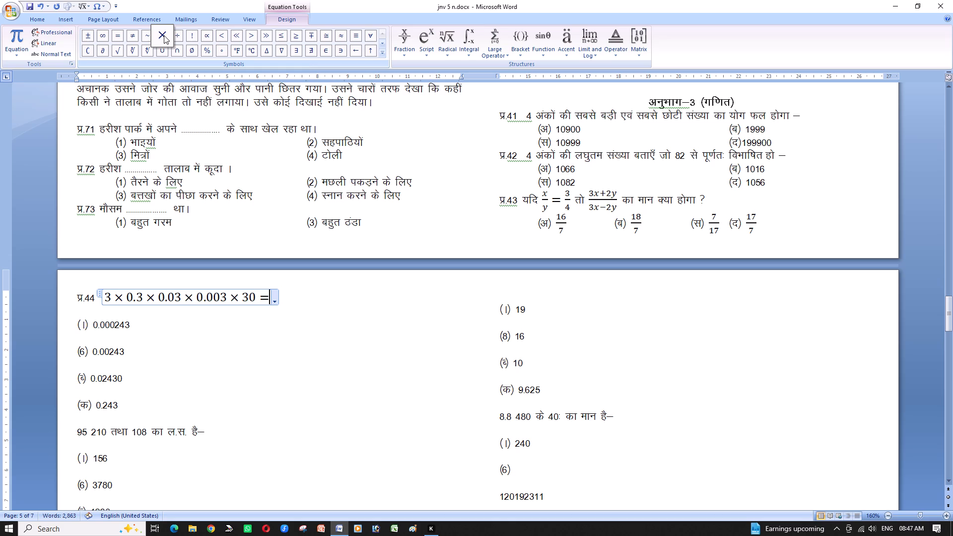
key(space)
text(?)
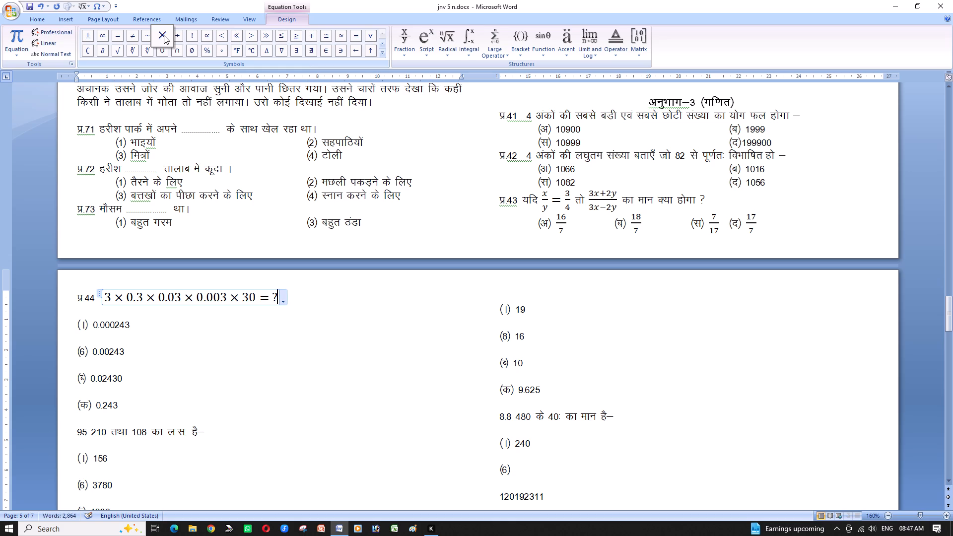
Reduce question 44's equation font size by two points.
key(ctrl+bracketleft)
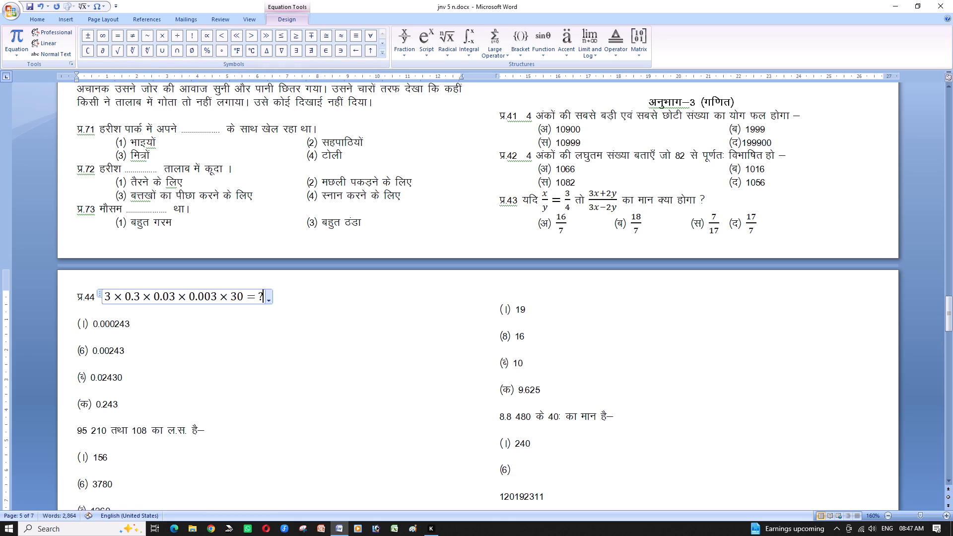
key(ctrl+bracketleft)
Remove the blank line above question 44's option 0.000243, indent it one tab stop and label it (अ).
key(Down)
key(Right)
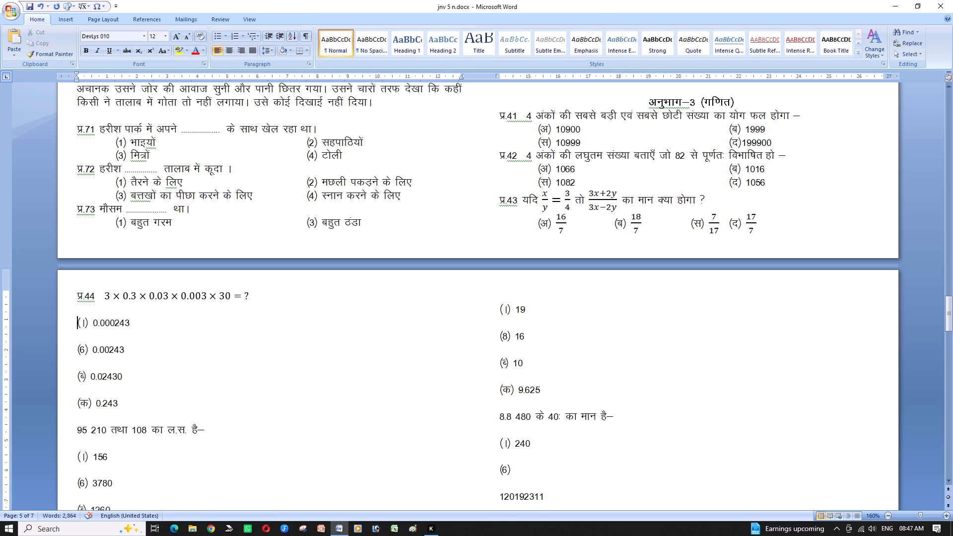
key(BackSpace)
key(Tab)
key(Right)
key(Right)
key(BackSpace)
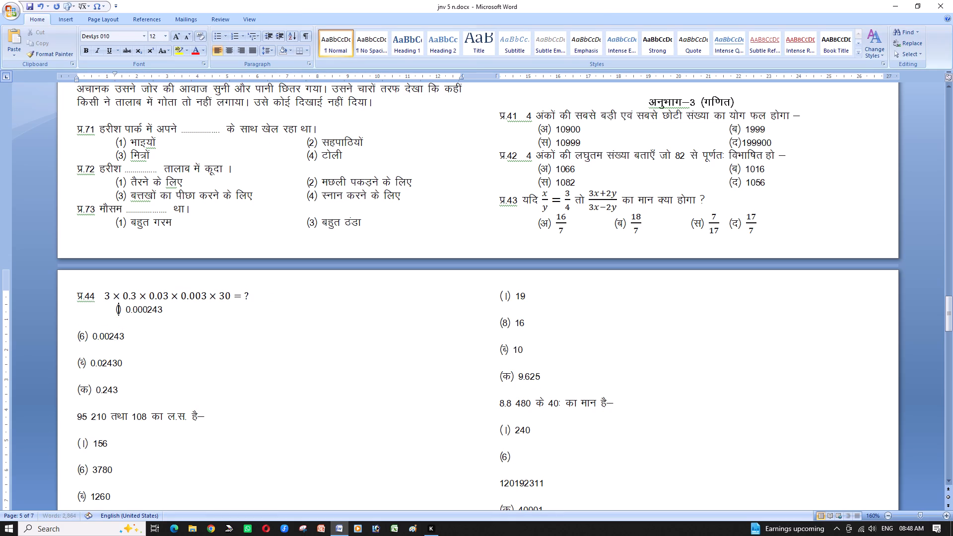
key(v)
Bring option 0.00243 onto the line of option (अ), four tabs after it, and label it (ब).
key(Right)
key(Right)
key(Right)
key(Right)
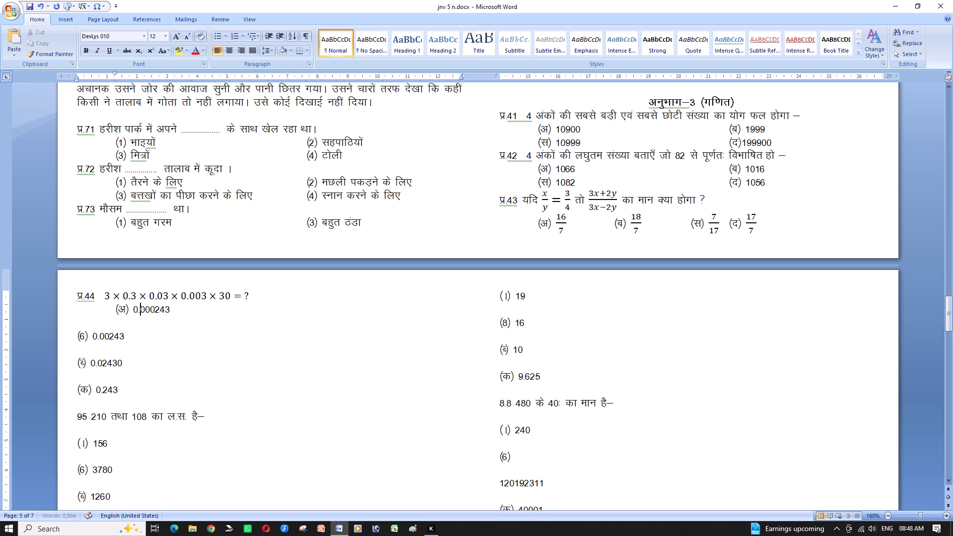
key(Right)
key(Right)
key(Right)
key(Down)
key(Right)
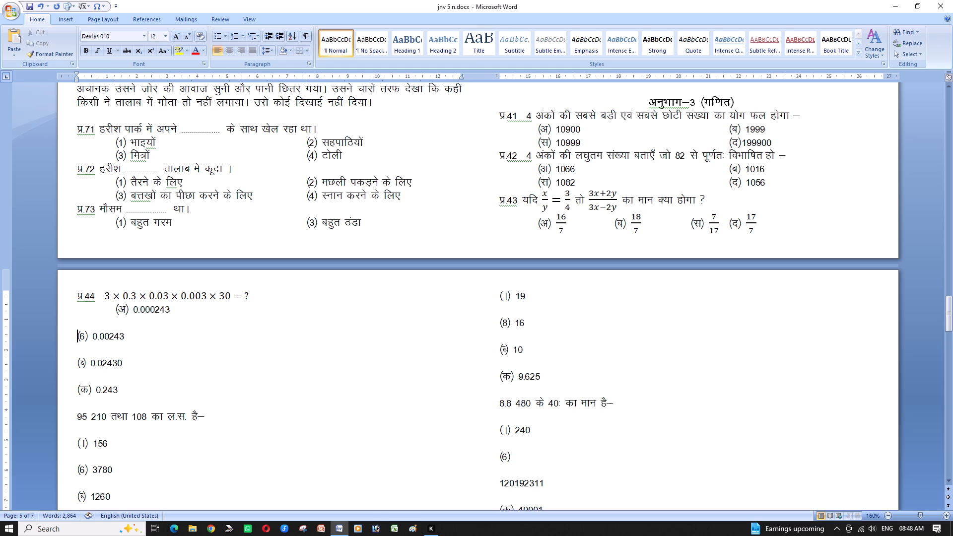
key(BackSpace)
key(BackSpace)
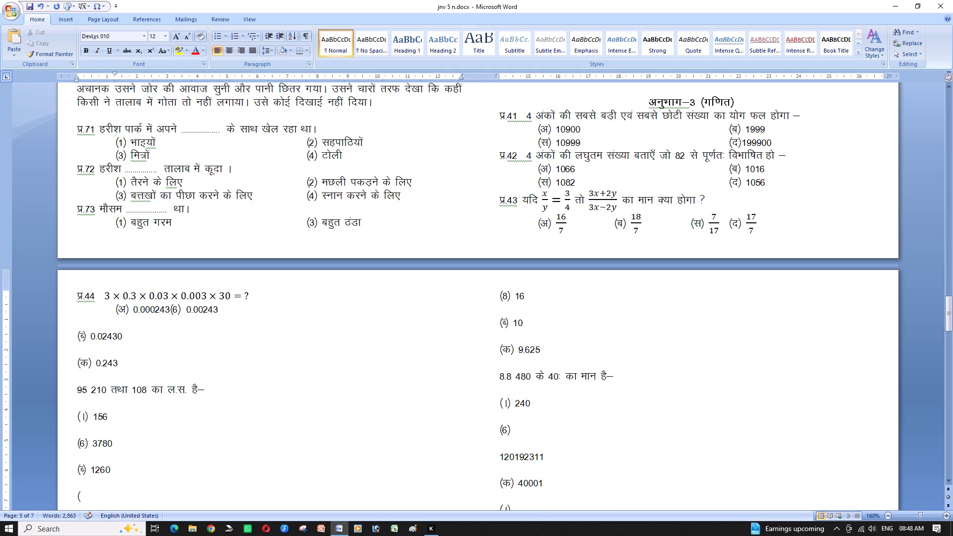
key(Tab)
key(Tab)
key(Tab)
key(Tab)
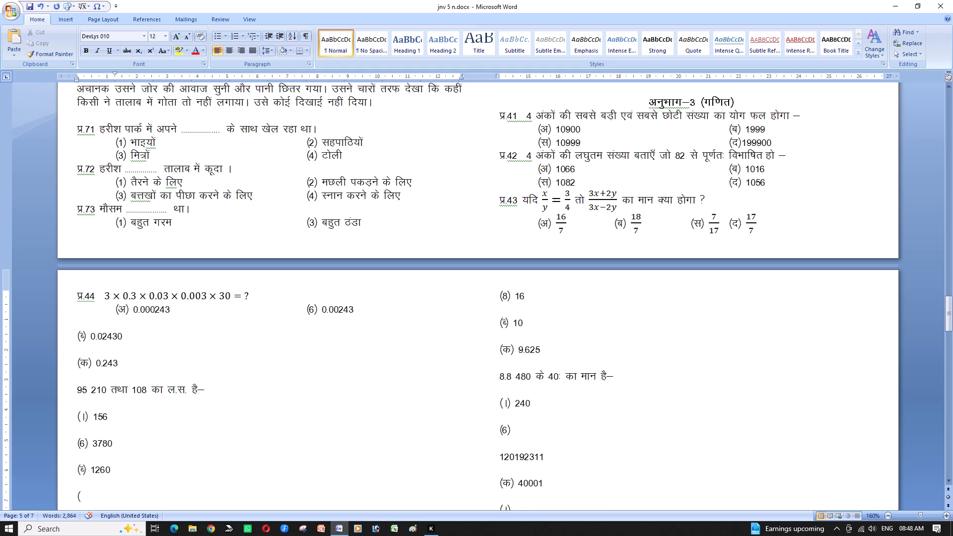
key(Right)
key(Right)
key(BackSpace)
key(c)
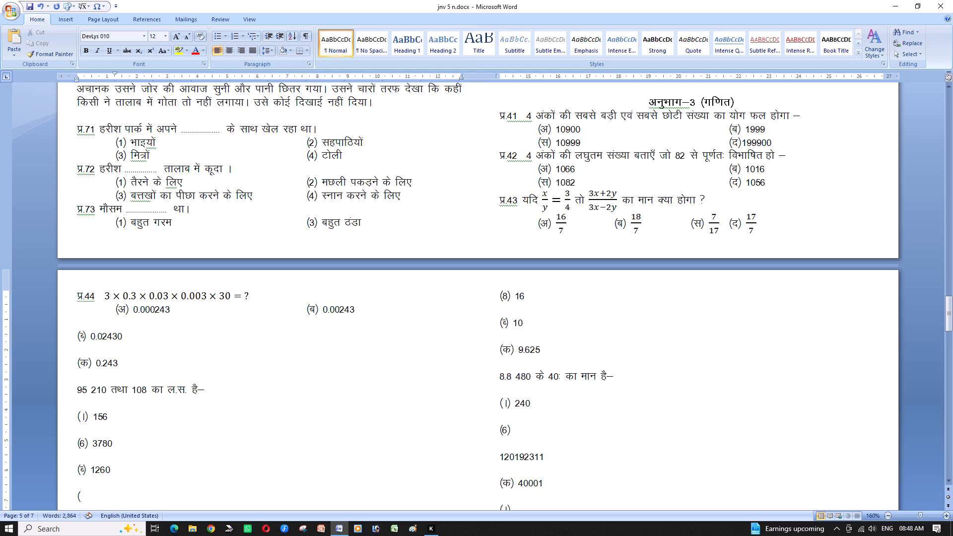
Remove the blank line above option 0.02430, indent it one tab stop and label it (स).
key(Right)
key(Right)
key(Right)
key(Right)
key(Right)
key(Right)
key(Down)
key(Right)
key(BackSpace)
key(Tab)
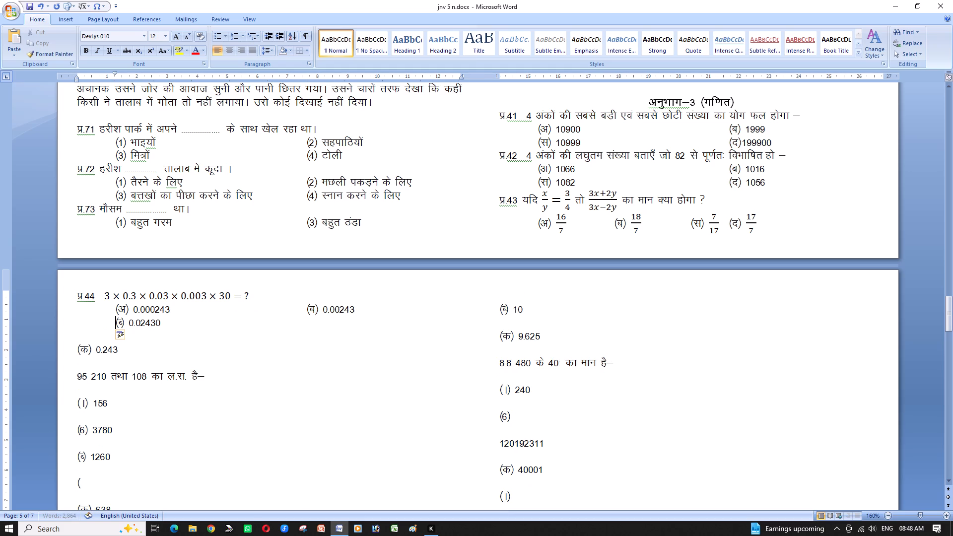
key(Right)
key(Right)
key(BackSpace)
key(l)
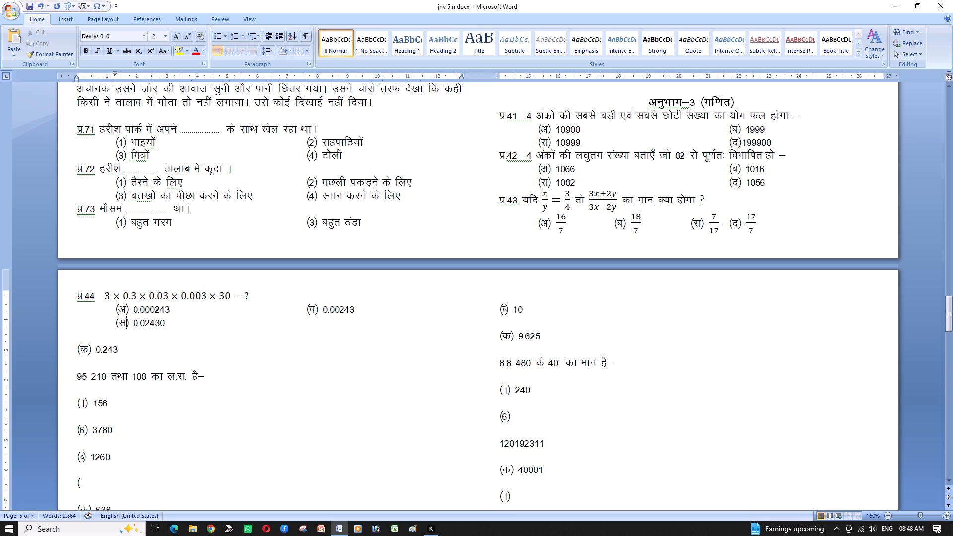
Bring option 0.243 onto the line of option (स), four tabs after it, and label it (द).
key(Right)
key(Right)
key(Right)
key(Right)
key(Right)
key(Right)
key(Right)
key(Right)
key(Down)
key(Right)
key(BackSpace)
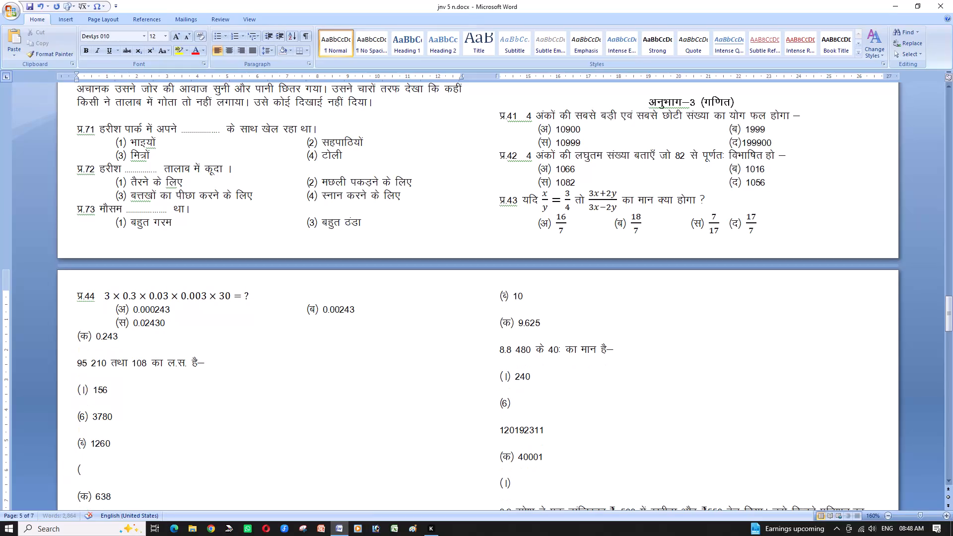
key(BackSpace)
key(Tab)
key(Tab)
key(Tab)
key(Tab)
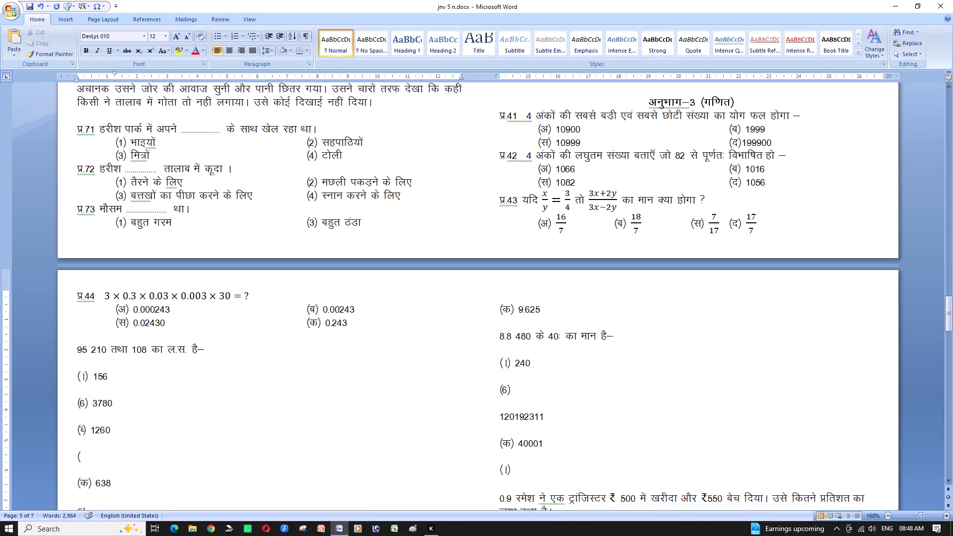
key(Right)
key(Right)
key(BackSpace)
key(n)
Remove the blank line above the 210 तथा 108 का ल.स. question, renumber it प्र.45 and add a space after the number.
key(Right)
key(Right)
key(Right)
key(Down)
key(Right)
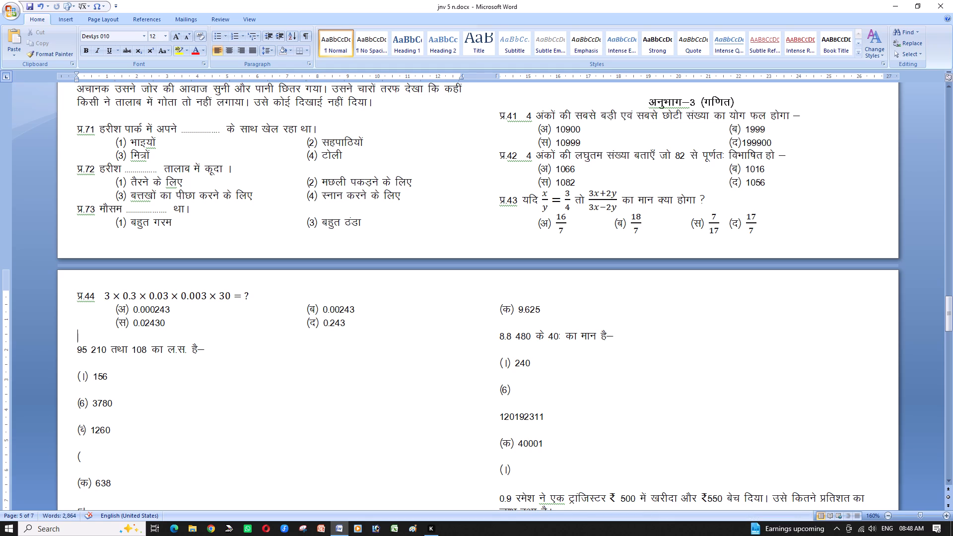
key(Right)
key(BackSpace)
key(BackSpace)
text(iz-)
key(ctrl+z)
key(4)
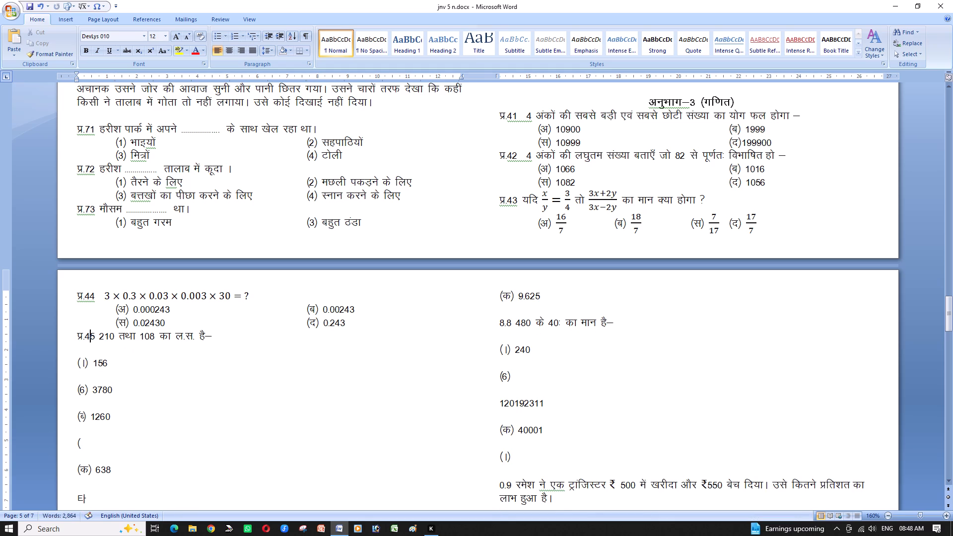
key(Right)
key(Right)
key(space)
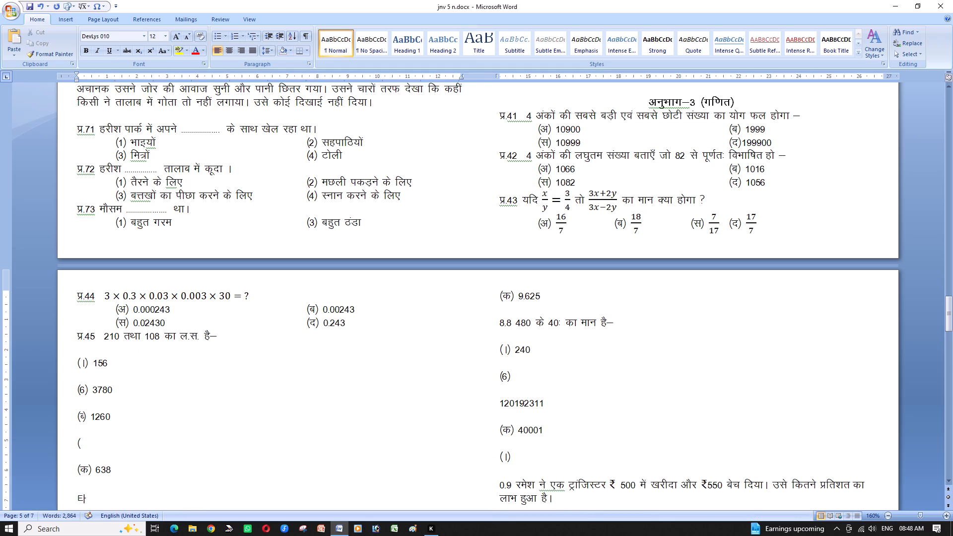
Add a space before the closing dash of question प्र.45.
key(Right)
key(Right)
key(Right)
key(Right)
key(Right)
key(Right)
key(Right)
key(Right)
key(Right)
key(Right)
key(Right)
key(Right)
key(Right)
key(Right)
key(Right)
key(Right)
key(Right)
key(Right)
key(Down)
key(Left)
key(Left)
key(space)
Remove the blank line above option 156, indent it one tab stop and label it (अ).
key(Down)
key(Right)
key(BackSpace)
key(Tab)
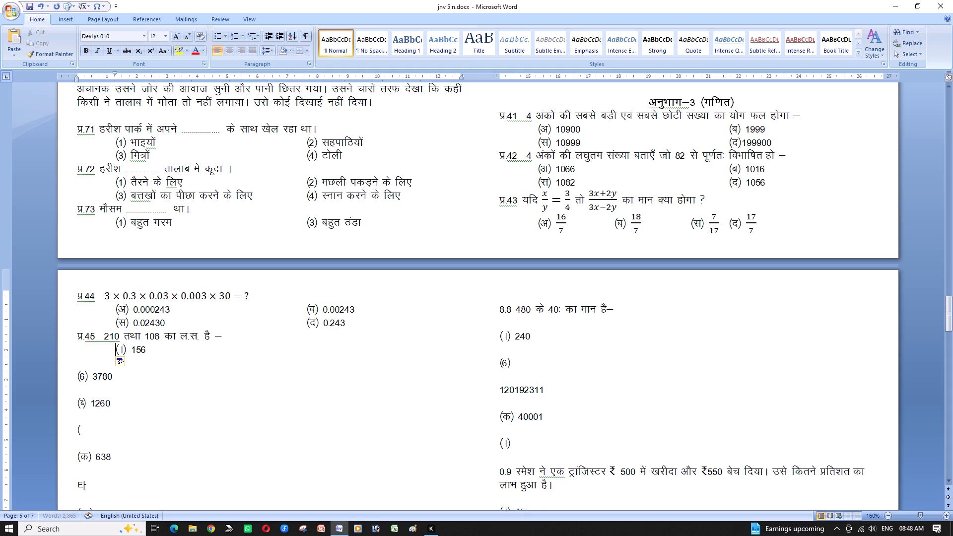
key(Right)
key(Right)
key(BackSpace)
key(v)
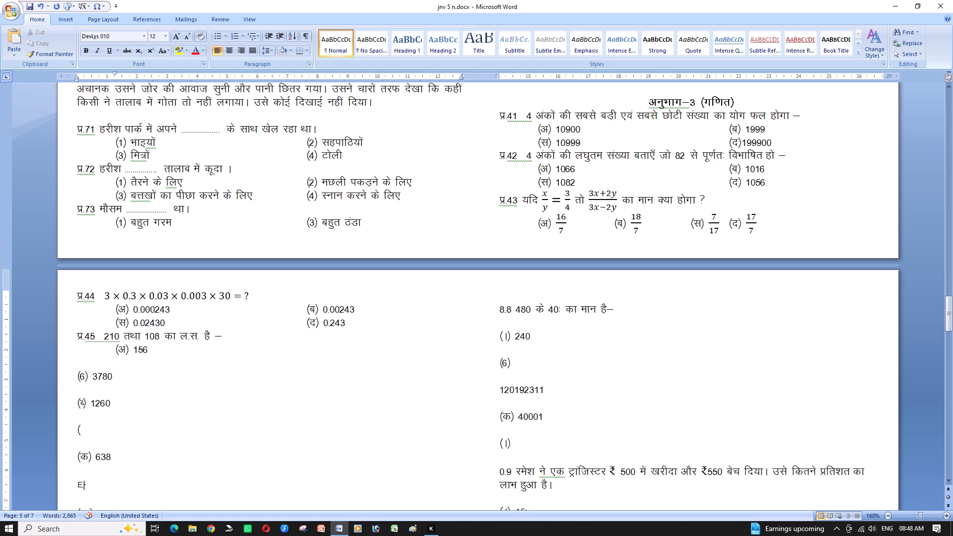
Bring option 3780 onto the line of option (अ), five tabs after it, and label it (ब).
key(Down)
key(Right)
key(BackSpace)
key(BackSpace)
key(Tab)
key(Tab)
key(Tab)
key(Tab)
key(Tab)
key(Right)
key(Right)
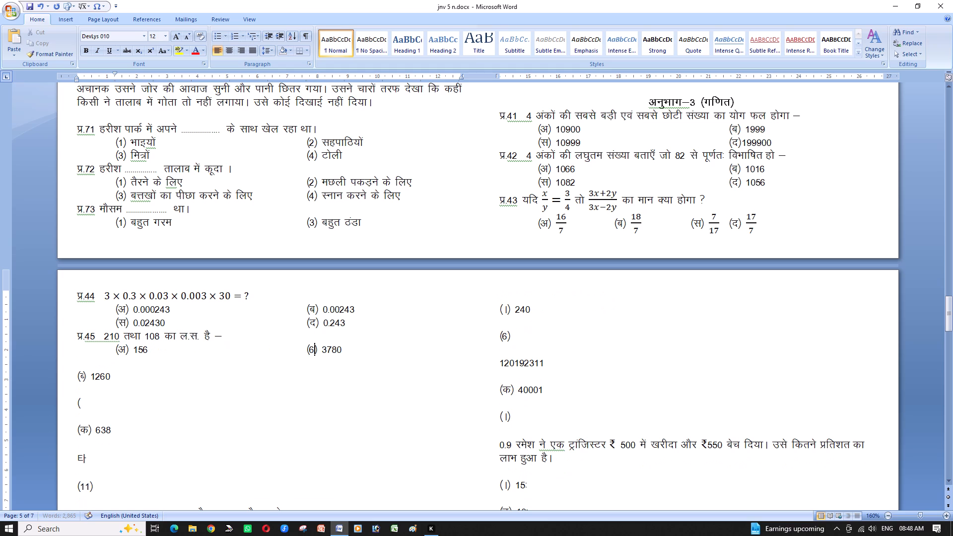
key(BackSpace)
key(c)
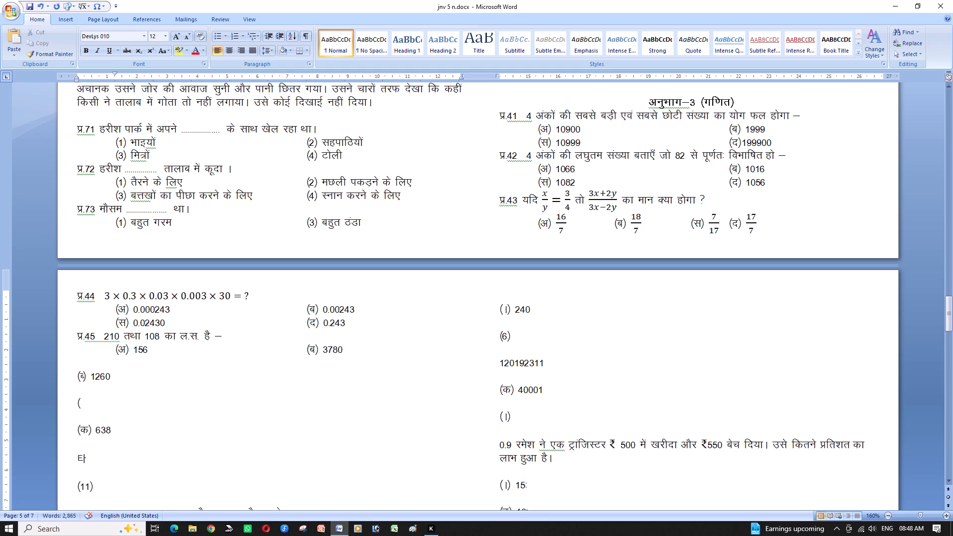
Remove the blank line above option 1260, indent it one tab stop and label it (स).
key(Down)
key(Right)
key(BackSpace)
key(Tab)
key(Right)
key(Right)
key(BackSpace)
key(l)
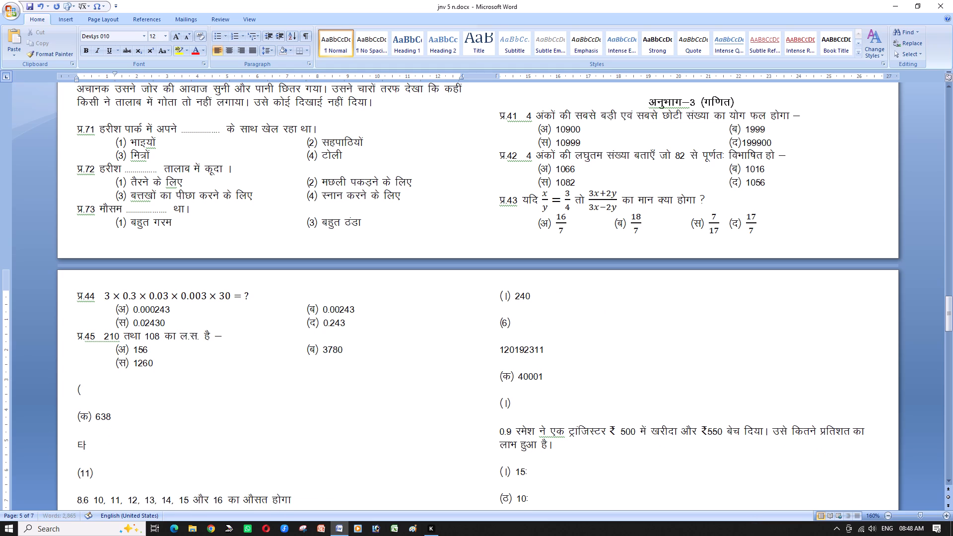
Delete the stray opening bracket and the blank lines between options 1260 and 638.
key(Down)
key(Right)
key(Down)
key(Right)
key(BackSpace)
key(BackSpace)
key(BackSpace)
key(BackSpace)
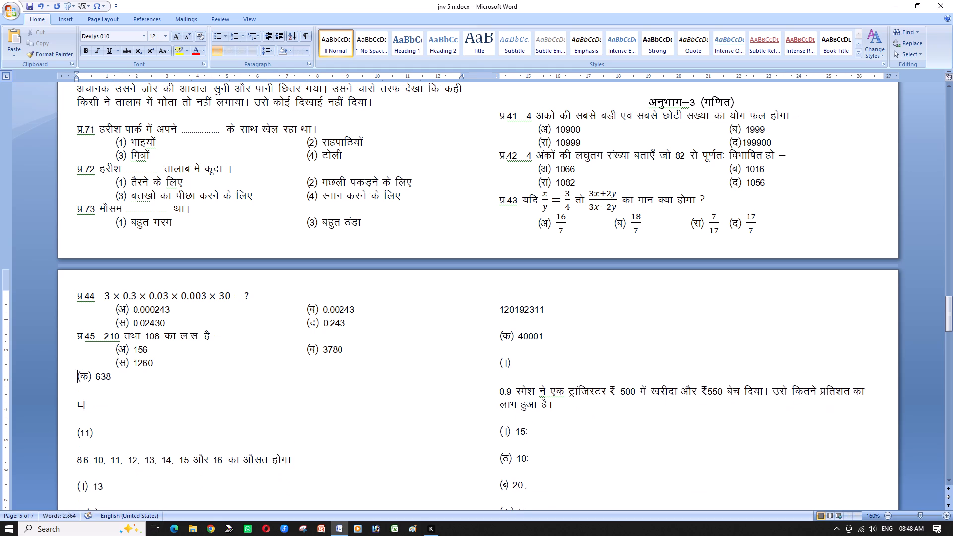
Bring option 638 onto the line of option (स), four tabs after it, and label it (द).
key(BackSpace)
key(Tab)
key(Tab)
key(Tab)
key(Tab)
key(Right)
key(Right)
key(BackSpace)
key(n)
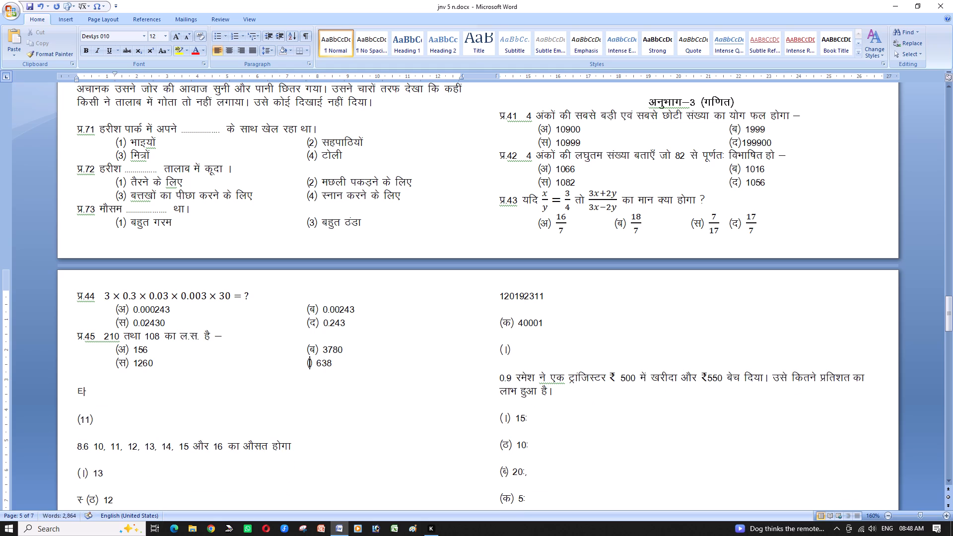
Save the document.
key(ctrl+s)
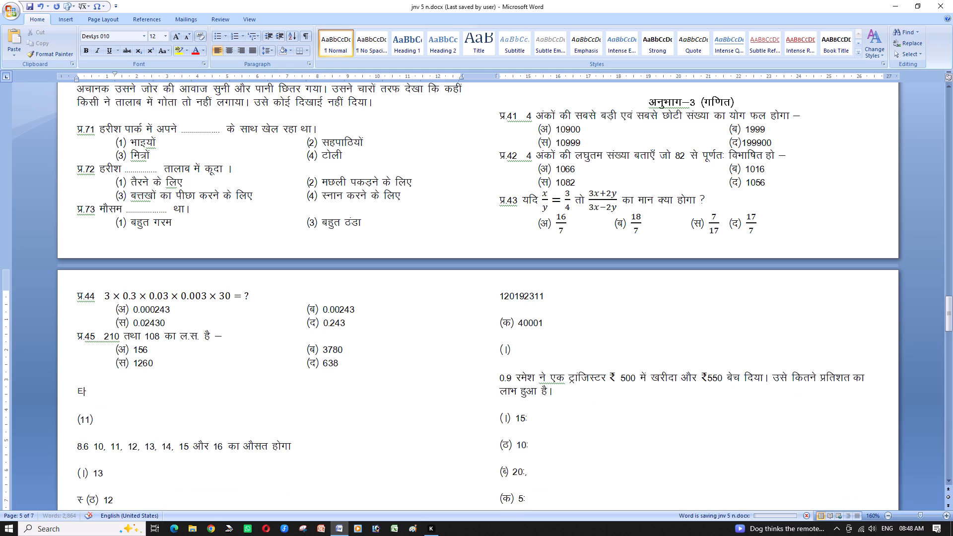
Delete the stray fragments, including (11), and blank lines above the 10 to 16 average question, along with the question's leading 8.
key(Down)
key(Right)
key(Down)
key(Right)
key(Down)
key(Right)
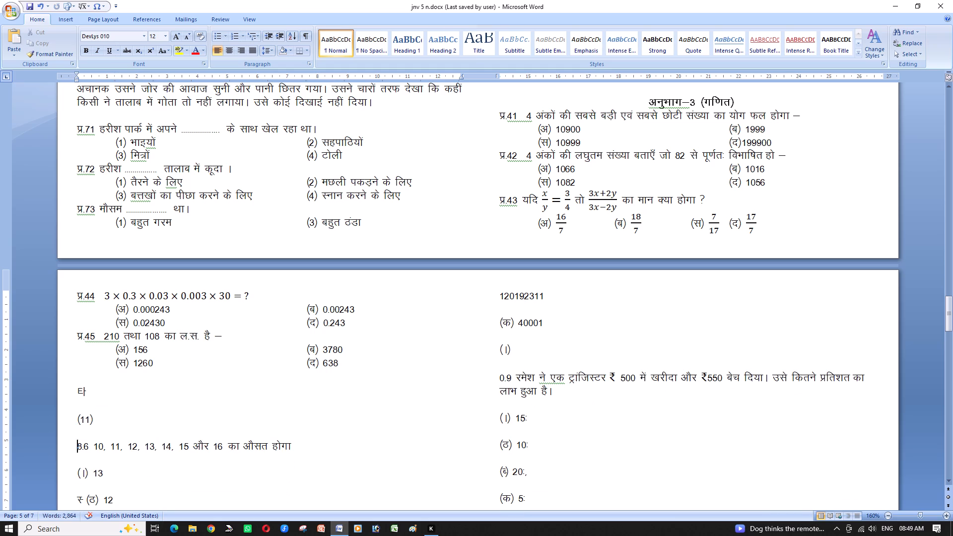
key(Right)
key(BackSpace)
key(BackSpace)
key(BackSpace)
key(BackSpace)
key(BackSpace)
key(BackSpace)
key(BackSpace)
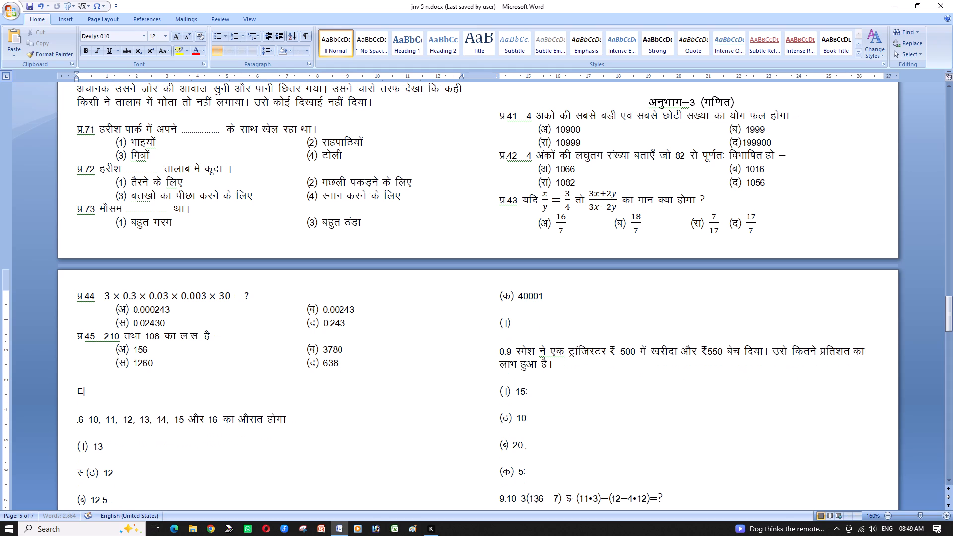
key(BackSpace)
key(BackSpace)
key(BackSpace)
key(BackSpace)
Renumber the 10 to 16 average question प्र.46 and add an extra space after the number.
key(u)
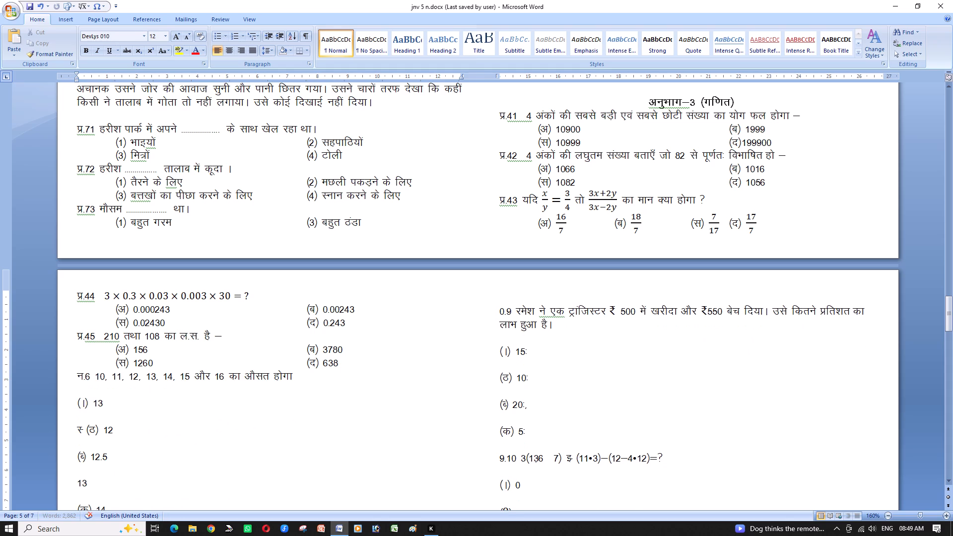
key(BackSpace)
text(iz)
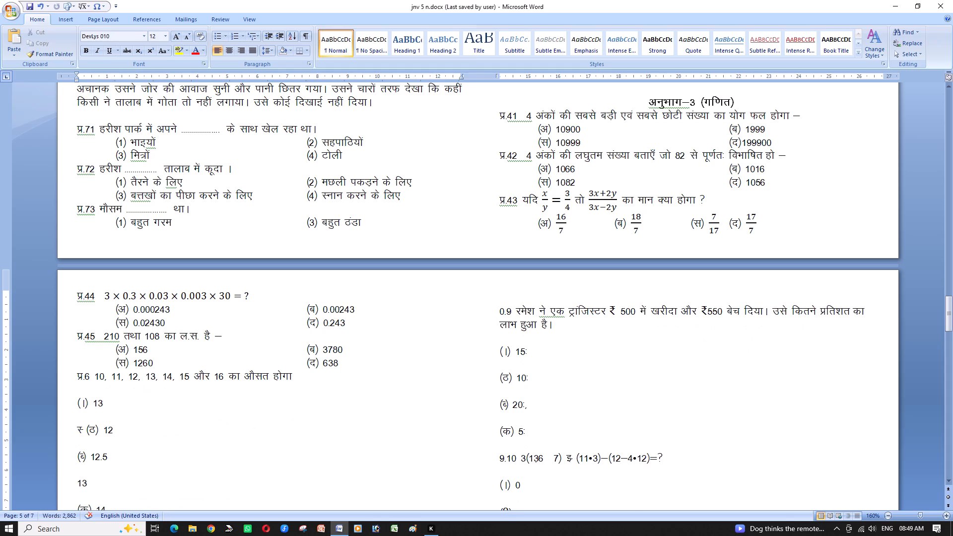
key(Right)
key(4)
key(Right)
key(Right)
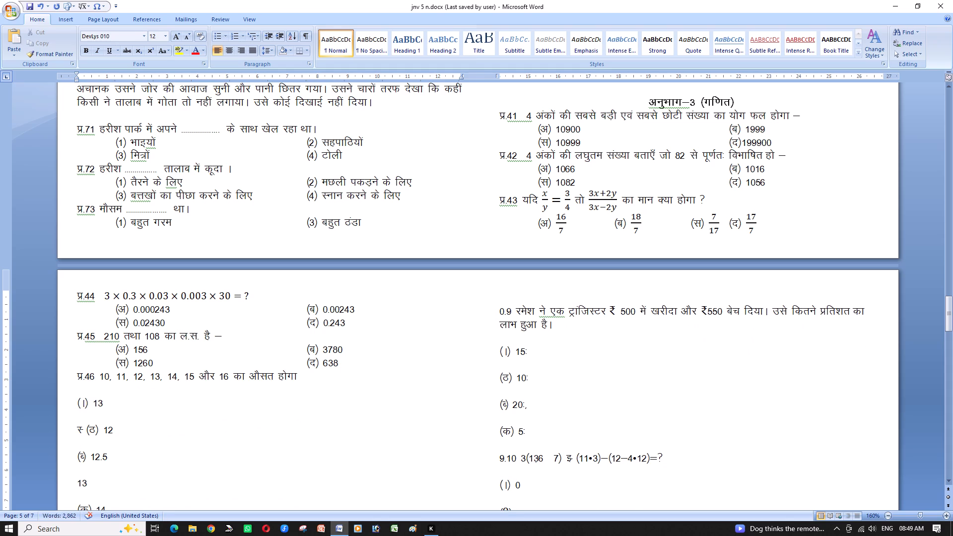
key(space)
End question प्र.46 with a space and a dash after होगा.
key(Right)
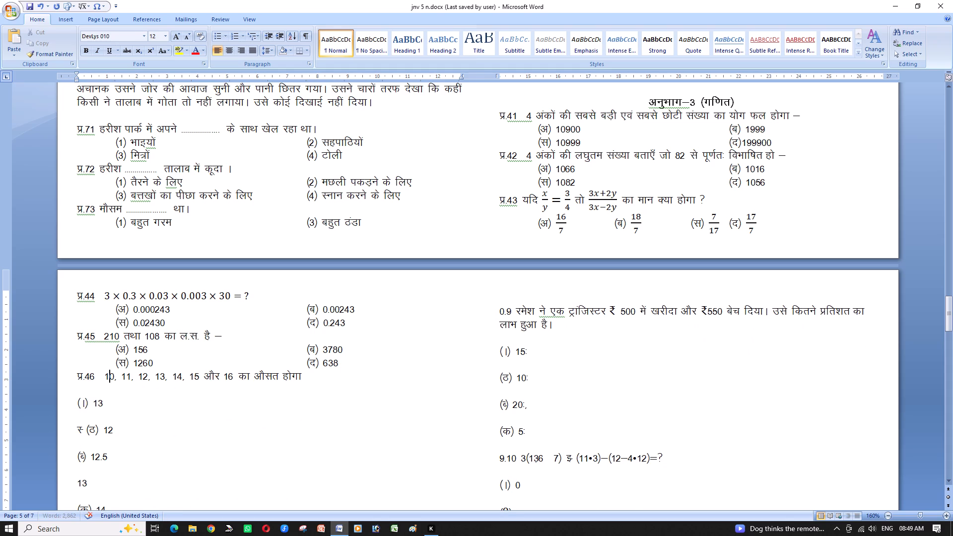
key(Right)
key(Right)
key(Right)
key(Right)
key(Right)
key(Right)
key(Right)
key(Right)
key(Right)
key(Right)
key(Right)
key(Right)
key(Right)
key(Right)
key(Right)
key(Right)
key(Right)
key(Right)
key(Right)
key(Right)
key(Right)
key(Right)
key(Right)
key(Right)
key(Right)
key(Right)
key(Right)
key(Right)
key(Right)
key(Right)
key(Right)
key(Right)
key(Right)
key(Right)
key(Right)
key(Right)
key(Right)
key(Right)
key(Down)
key(Left)
key(space)
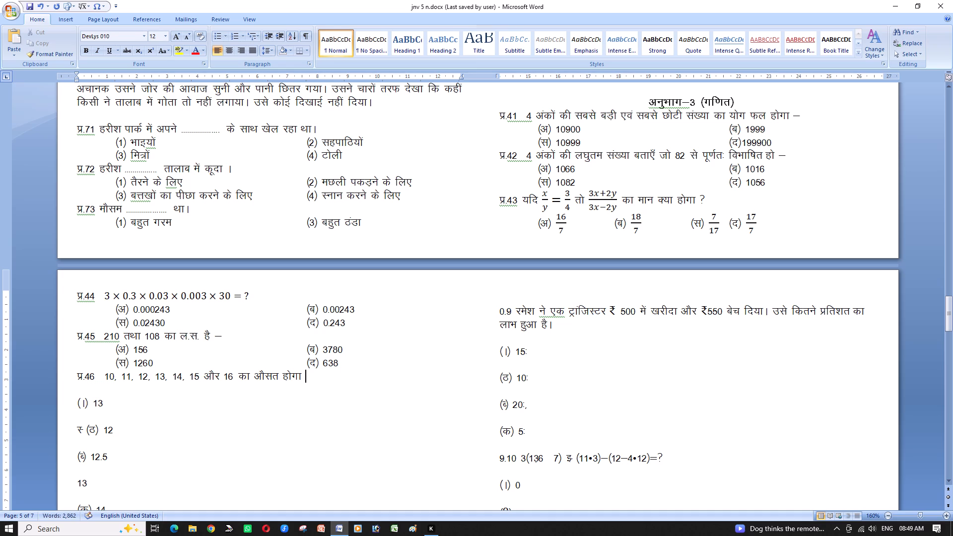
text(&)
Remove the blank line above option 13 of प्र.46, indent it one tab stop and label it (अ).
key(Down)
key(Right)
key(BackSpace)
key(Tab)
key(Right)
key(Right)
key(BackSpace)
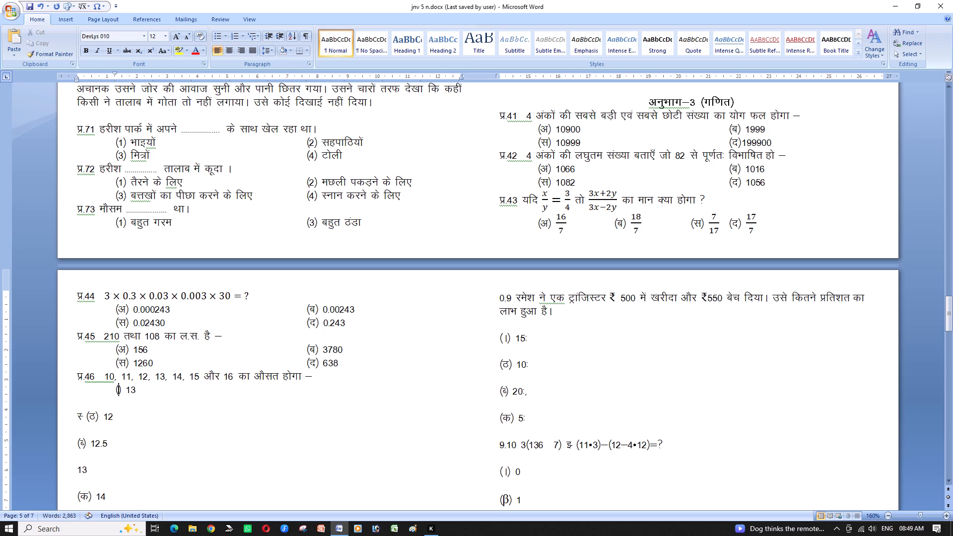
key(v)
Remove the blank line and stray स् before option 12 of प्र.46, place it beside option 13 in the second column and label it (ब).
key(Down)
key(Right)
key(BackSpace)
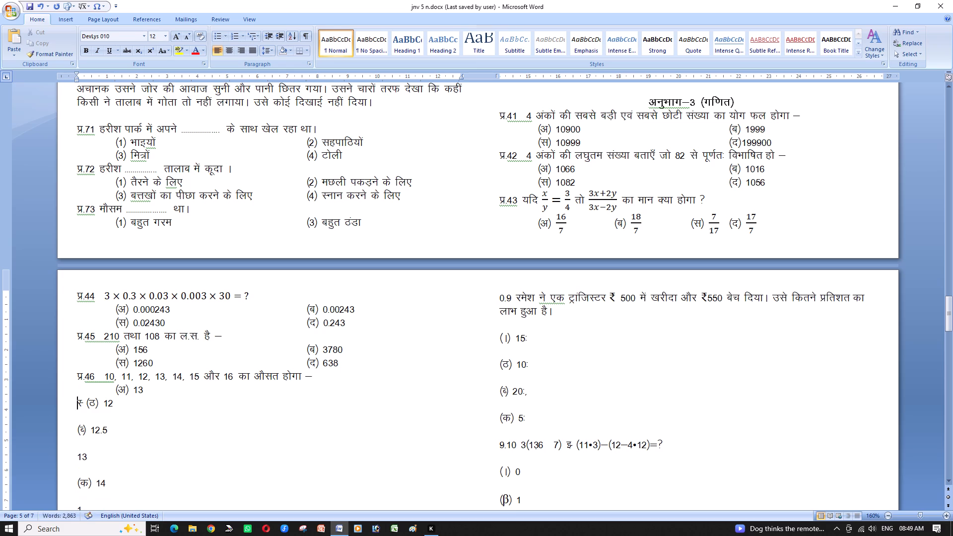
key(Right)
key(Right)
key(BackSpace)
key(BackSpace)
key(BackSpace)
key(Tab)
key(Tab)
key(Tab)
key(Tab)
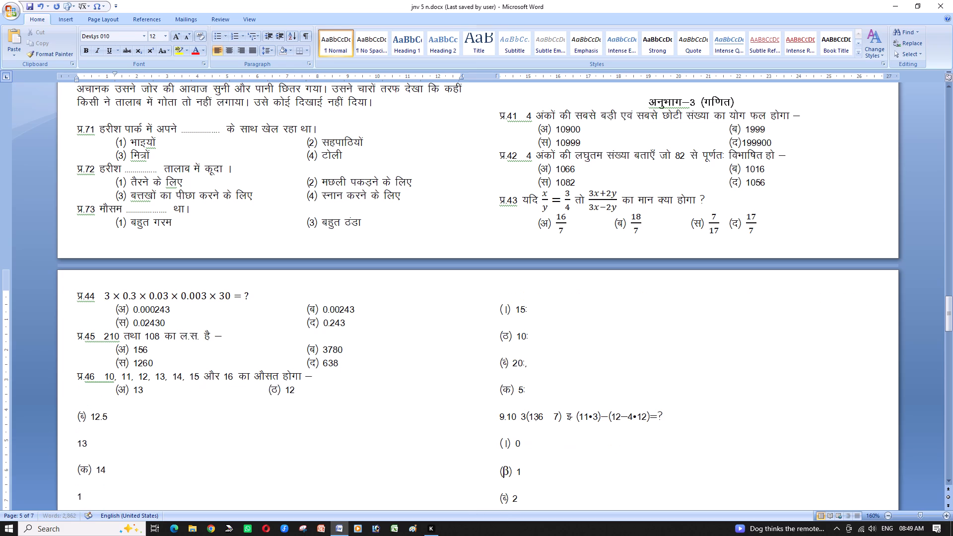
key(Tab)
key(Right)
key(Right)
key(BackSpace)
key(c)
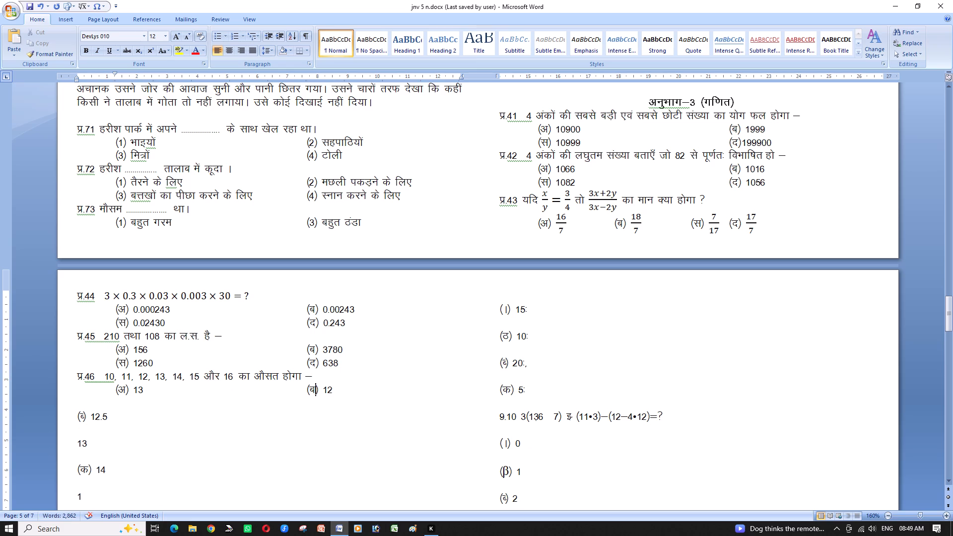
Remove the blank line above option 12.5 of प्र.46, indent it one tab stop and label it (स).
key(Down)
key(Right)
key(BackSpace)
key(Tab)
key(Right)
key(Right)
key(BackSpace)
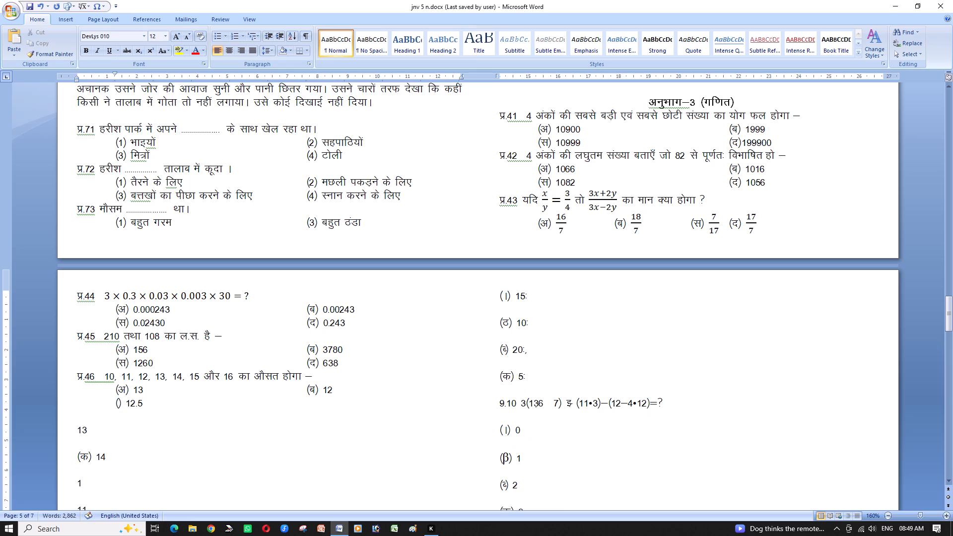
key(l)
Delete the stray 13 and blank lines before option 14 of प्र.46, place it beside 12.5, aligned under option 12, and label it (द).
key(Down)
key(Right)
key(Down)
key(Right)
key(BackSpace)
key(BackSpace)
key(BackSpace)
key(BackSpace)
key(BackSpace)
key(BackSpace)
key(Tab)
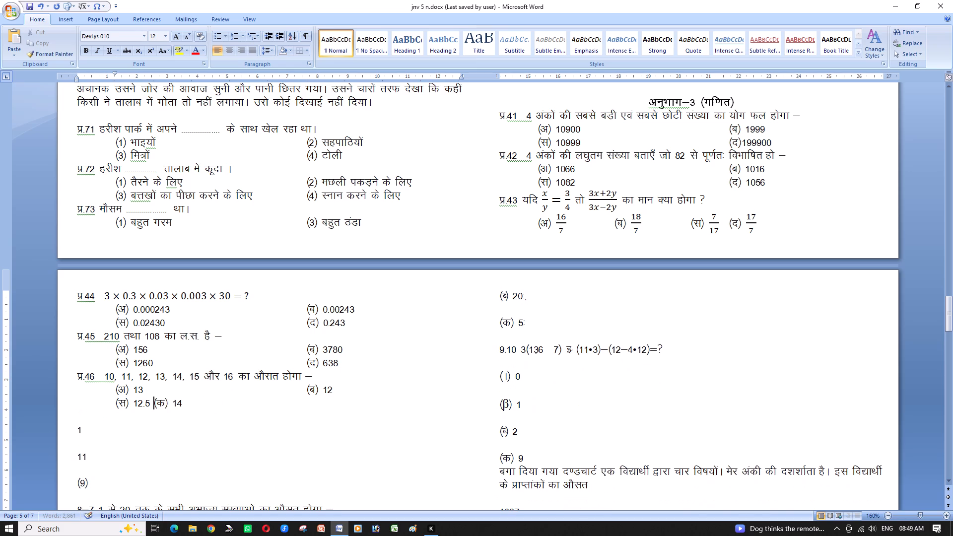
key(Tab)
key(Tab)
key(Tab)
key(Tab)
key(Tab)
key(BackSpace)
key(Right)
key(Right)
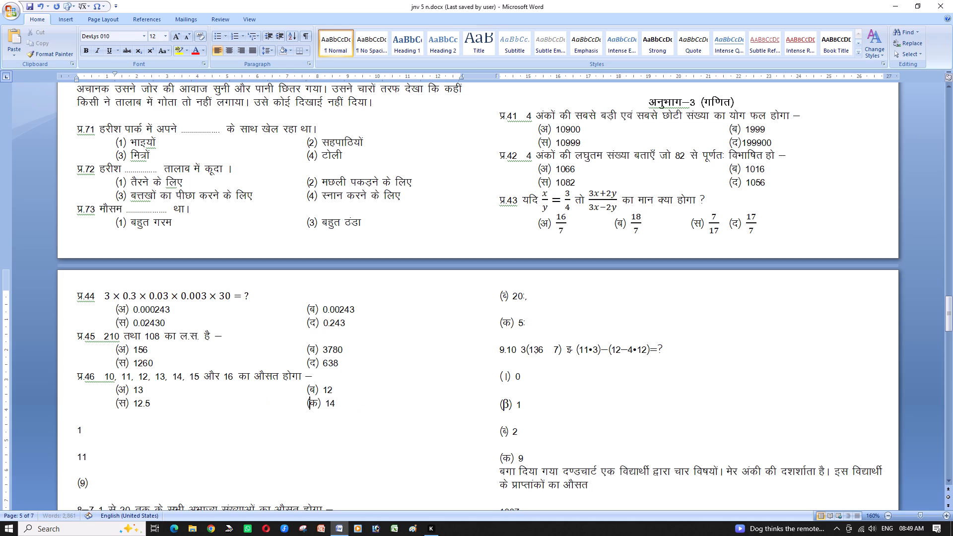
key(BackSpace)
key(n)
Delete the stray 1, 11 and (9) lines and blank lines above the 1 to 20 average question, along with its leading 8 and dash.
key(Down)
key(Right)
key(Down)
key(Down)
key(Down)
key(Down)
key(Down)
key(Down)
key(Right)
key(Right)
key(BackSpace)
key(BackSpace)
key(BackSpace)
key(BackSpace)
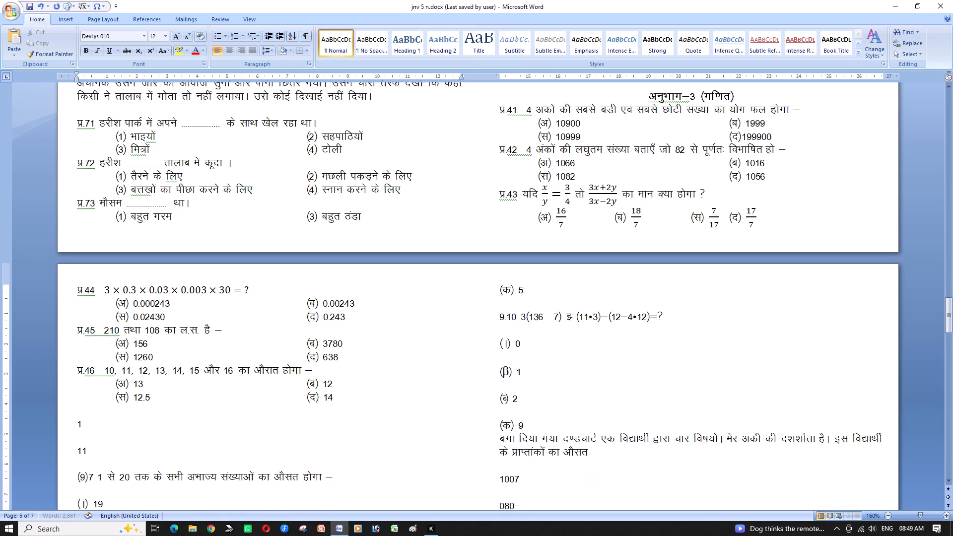
key(BackSpace)
key(BackSpace)
key(BackSpace)
key(BackSpace)
key(BackSpace)
key(BackSpace)
key(BackSpace)
key(BackSpace)
key(BackSpace)
key(BackSpace)
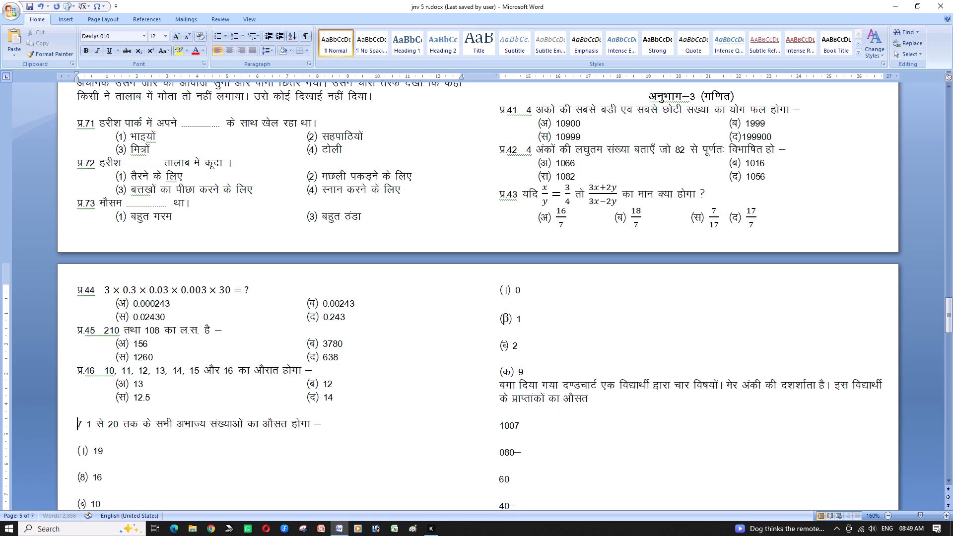
key(BackSpace)
Renumber the 1 to 20 average question प्र.47 and add an extra space after the number.
text(iz-)
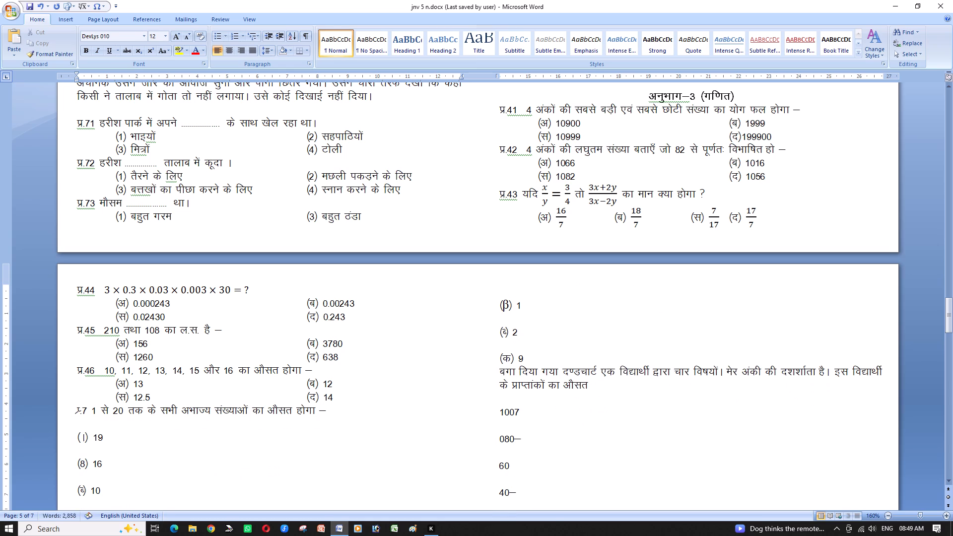
key(ctrl+z)
key(4)
key(Right)
key(space)
key(Right)
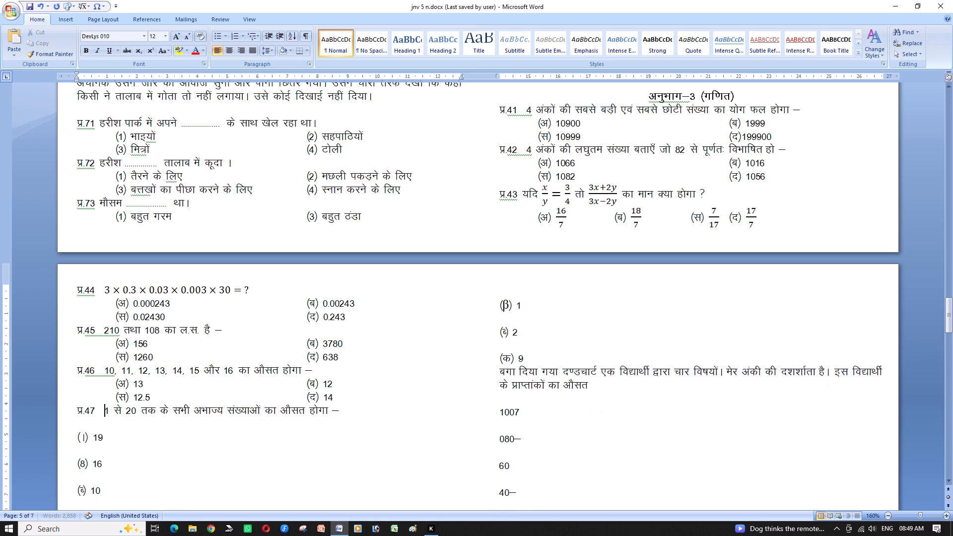
Remove the blank line between question प्र.47 and option 19, indent the option one tab stop and label it (अ).
key(Right)
key(Right)
key(Right)
key(Right)
key(Right)
key(Right)
key(Right)
key(Right)
key(Right)
key(Right)
key(Right)
key(Right)
key(Right)
key(Right)
key(Right)
key(Right)
key(Right)
key(Right)
key(Right)
key(Right)
key(Right)
key(Right)
key(Right)
key(Right)
key(Right)
key(Right)
key(Right)
key(Right)
key(Right)
key(Right)
key(Right)
key(Right)
key(Right)
key(Right)
key(Right)
key(Right)
key(Right)
key(Right)
key(Right)
key(Right)
key(Down)
key(Left)
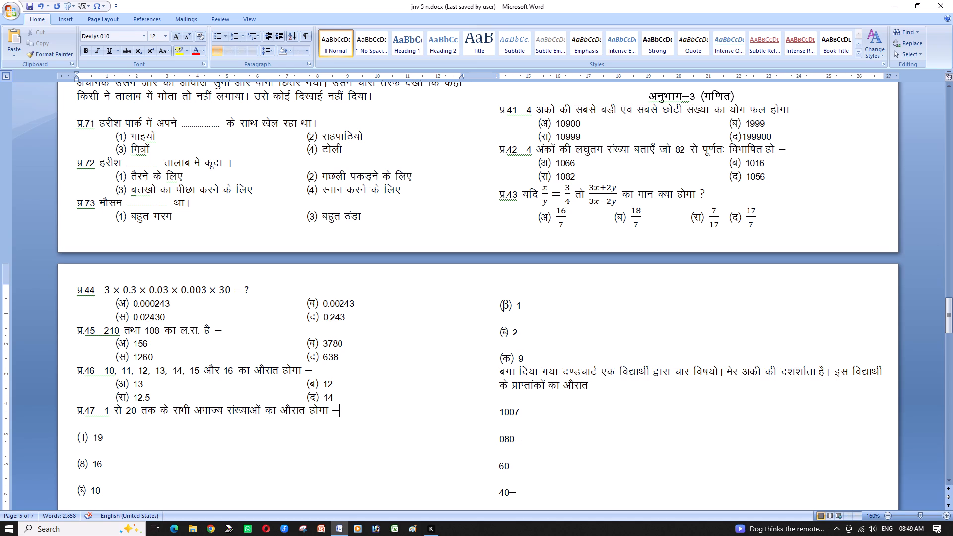
key(Down)
key(Right)
key(BackSpace)
key(Tab)
key(Right)
key(Right)
key(BackSpace)
key(v)
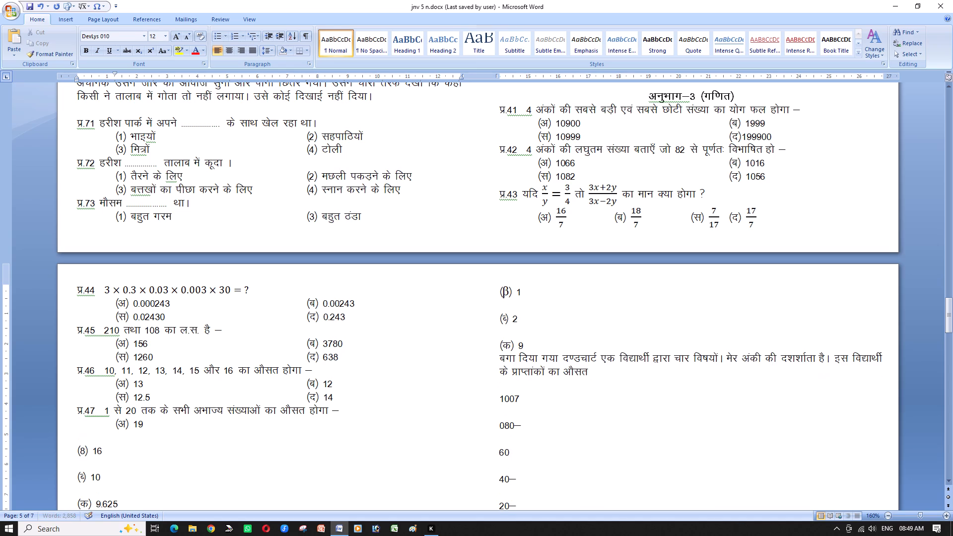
Place option 16 of प्र.47 beside option 19 in the second column, removing the blank line between them, and label it (ब).
key(Down)
key(Right)
key(BackSpace)
key(BackSpace)
key(Tab)
key(Tab)
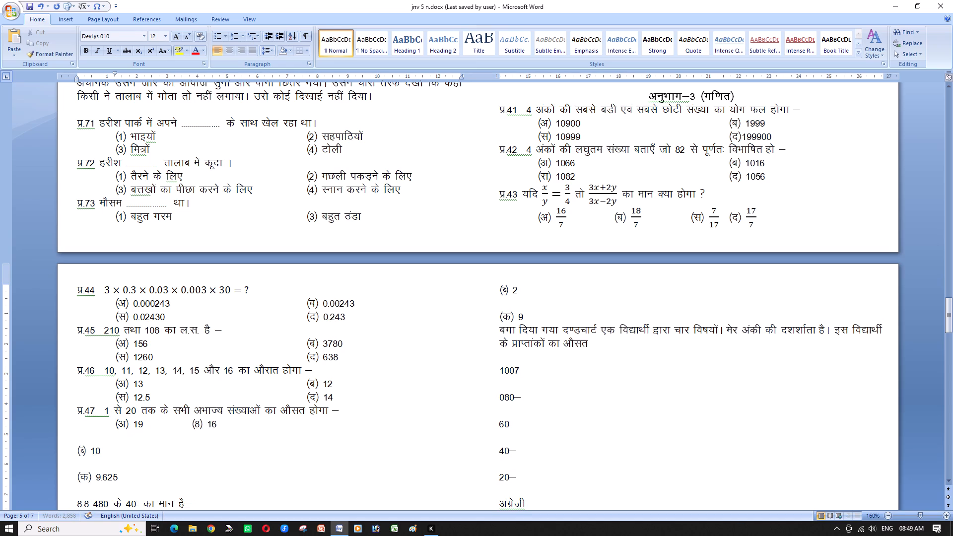
key(Tab)
key(Tab)
key(Tab)
key(Right)
key(Right)
key(BackSpace)
key(c)
Remove the blank line above option 10 of प्र.47, indent it one tab stop and label it (स).
key(Down)
key(Right)
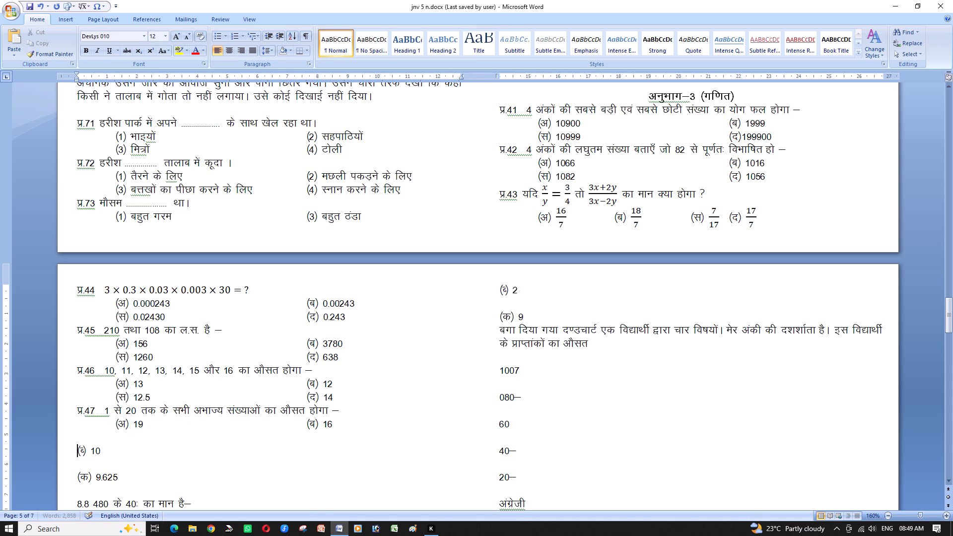
key(BackSpace)
key(Tab)
key(Right)
key(Right)
key(BackSpace)
key(l)
Place option 9.625 of प्र.47 beside option 10 in the second column, removing the blank line between them, and label it (द).
key(Down)
key(Right)
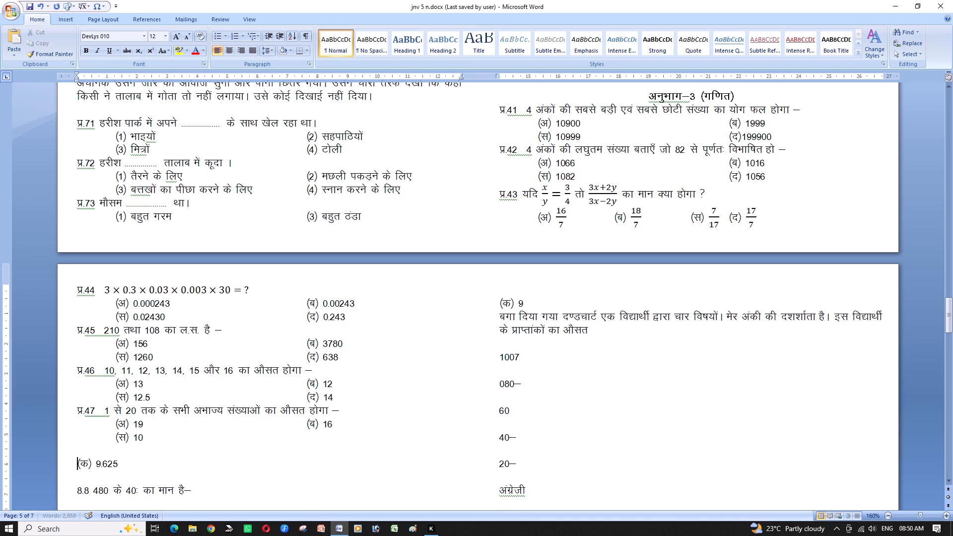
key(BackSpace)
key(BackSpace)
key(Tab)
key(Tab)
key(Tab)
key(Tab)
key(Tab)
key(Right)
key(Right)
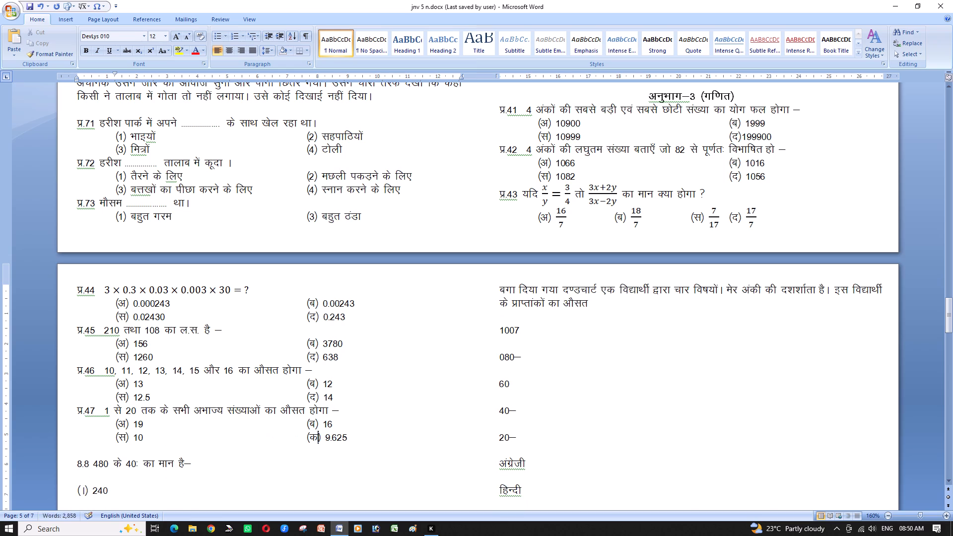
key(BackSpace)
key(n)
Remove the blank line above the 480 question, renumber it प्र.48 and add an extra space after the number.
key(Down)
key(Right)
key(Right)
key(BackSpace)
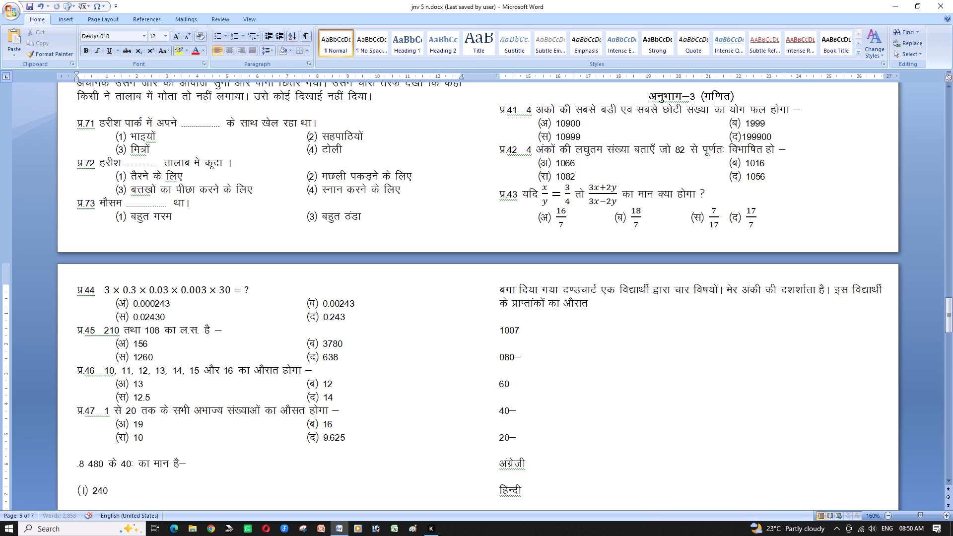
key(BackSpace)
text(iz)
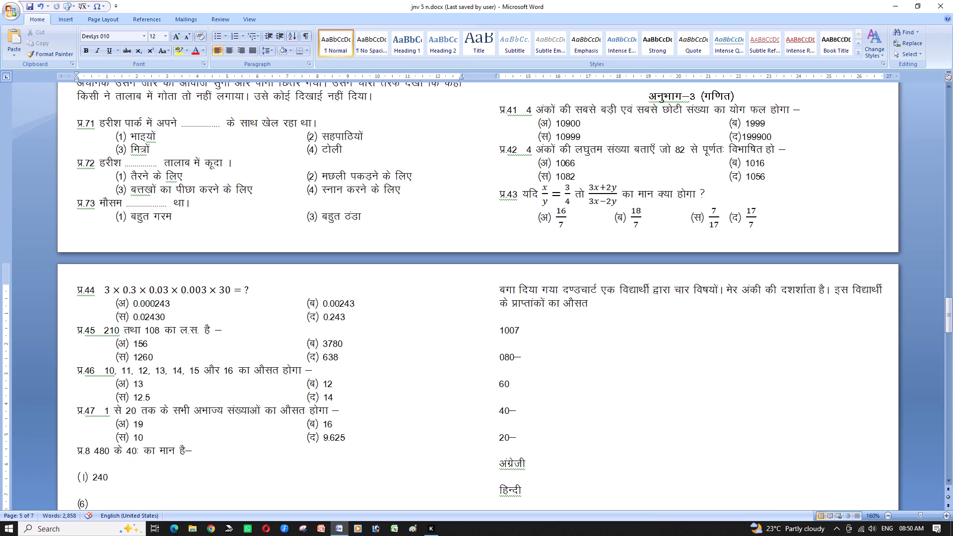
key(Right)
text(41)
key(BackSpace)
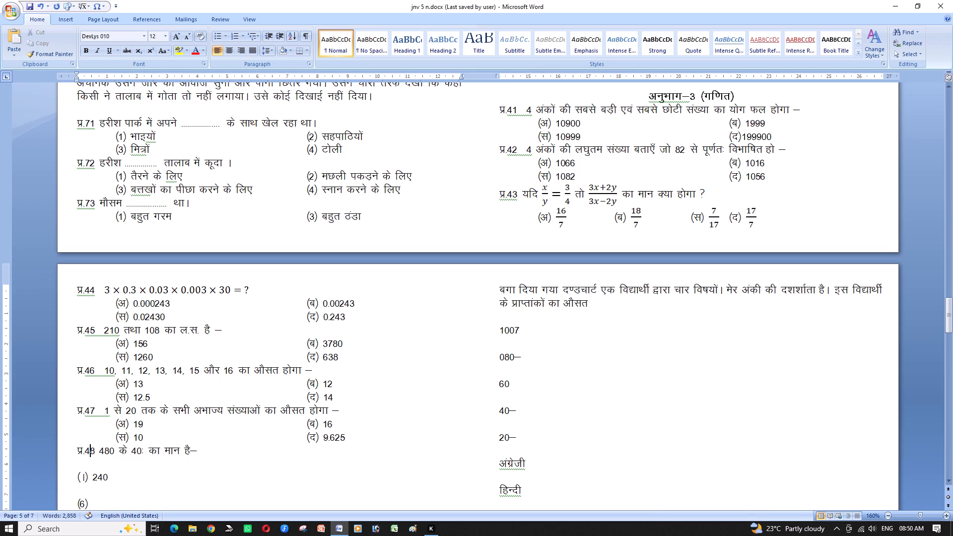
key(Right)
key(space)
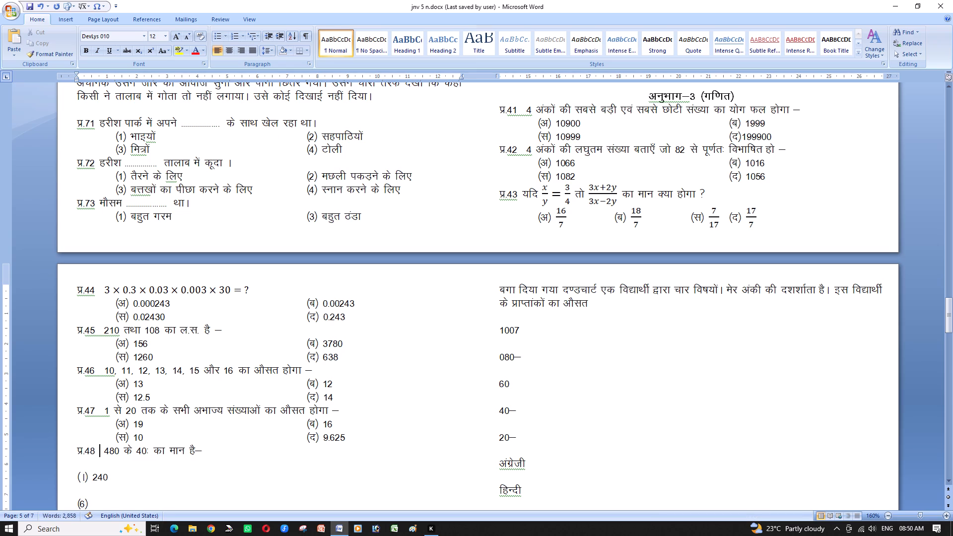
Convert the mark after 40 in प्र.48 to an equation-format % sign in a smaller size, and add a space before the closing dash.
key(Right)
key(Right)
key(Right)
key(Right)
key(Right)
key(Right)
key(Right)
key(Right)
key(Right)
key(Right)
key(Right)
key(shift+Left)
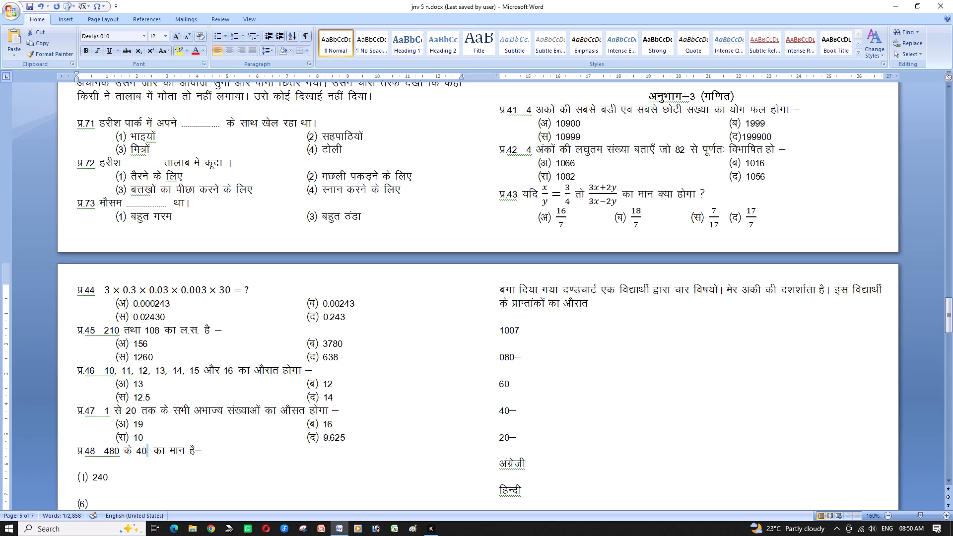
key(alt+equal)
key(ctrl+bracketleft)
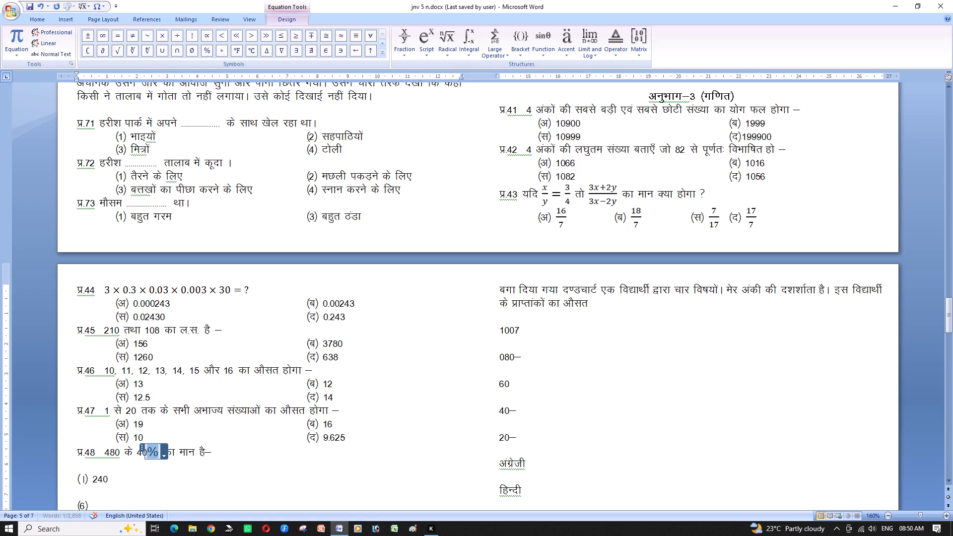
key(ctrl+bracketleft)
key(ctrl+bracketleft)
key(Right)
key(Right)
key(Right)
key(Down)
key(Left)
key(Left)
key(space)
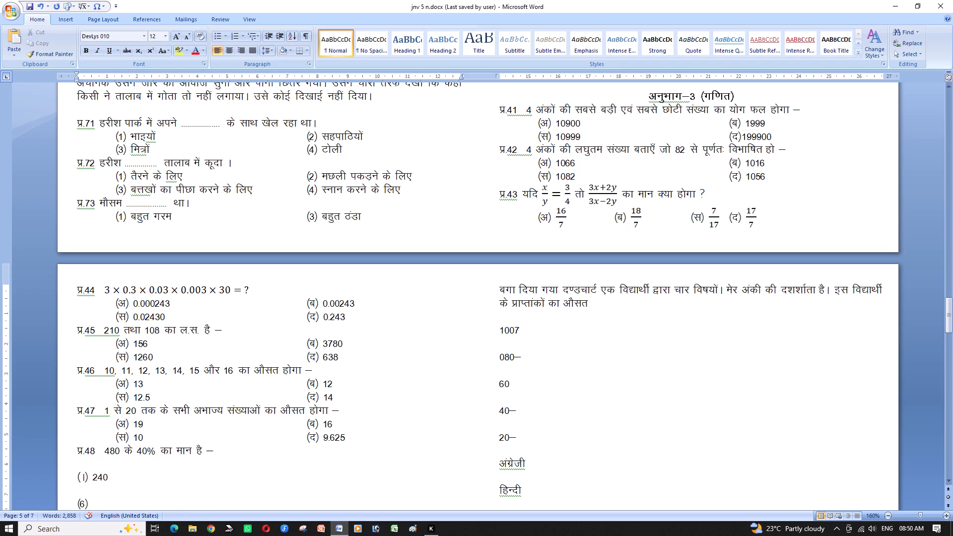
Remove the blank line between question प्र.48 and option 240, indent the option one tab stop and label it (अ).
key(Down)
key(Right)
key(BackSpace)
key(Tab)
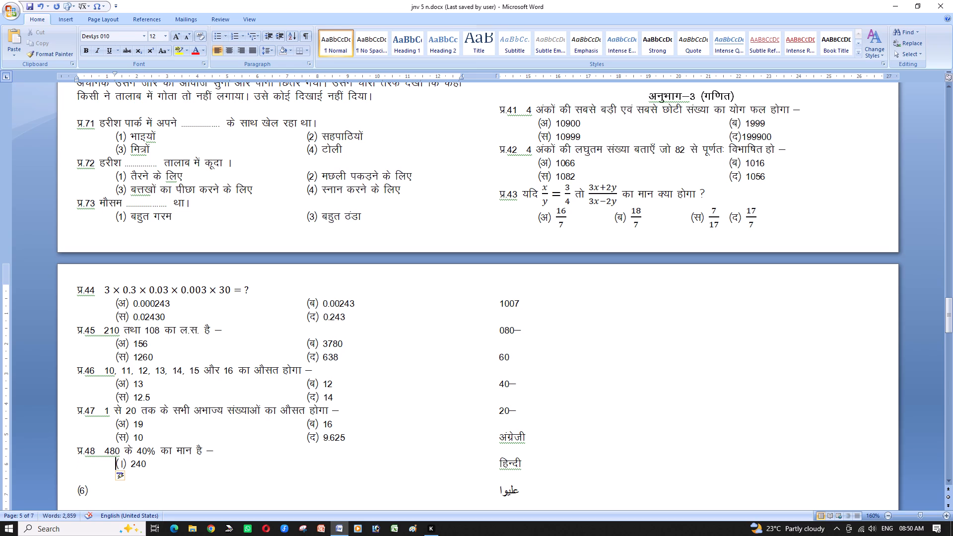
key(Right)
key(Right)
key(BackSpace)
key(v)
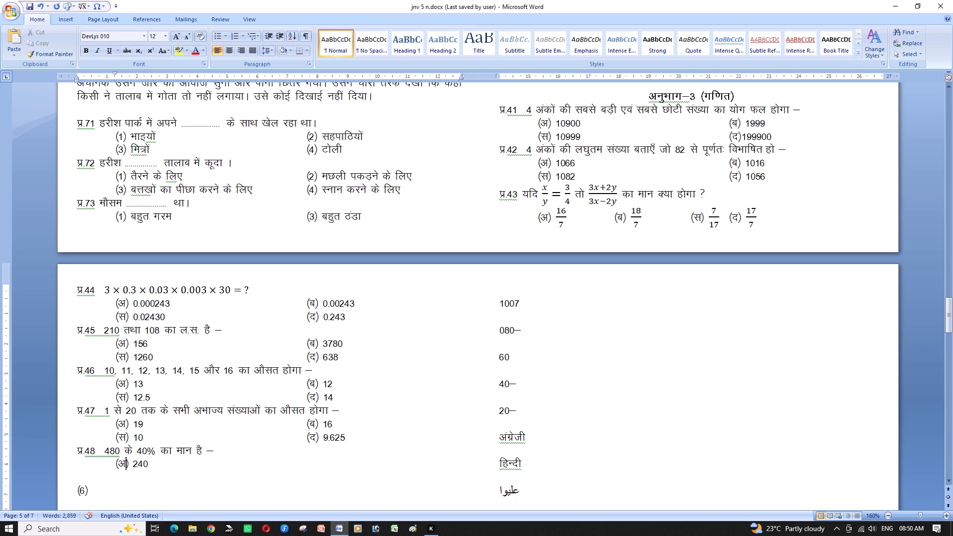
Move the stray (6) label beside option 240 in the second column, relabel it (ब) and enter 120 as its value.
key(Down)
key(Right)
key(BackSpace)
key(BackSpace)
key(Tab)
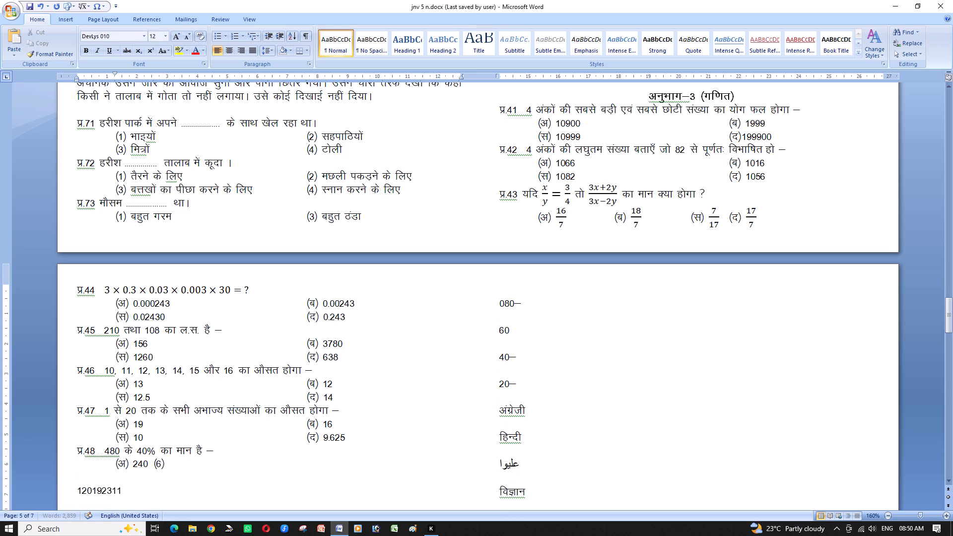
key(Tab)
key(Tab)
key(Tab)
key(Tab)
key(Right)
key(Right)
key(BackSpace)
key(c)
key(Right)
key(space)
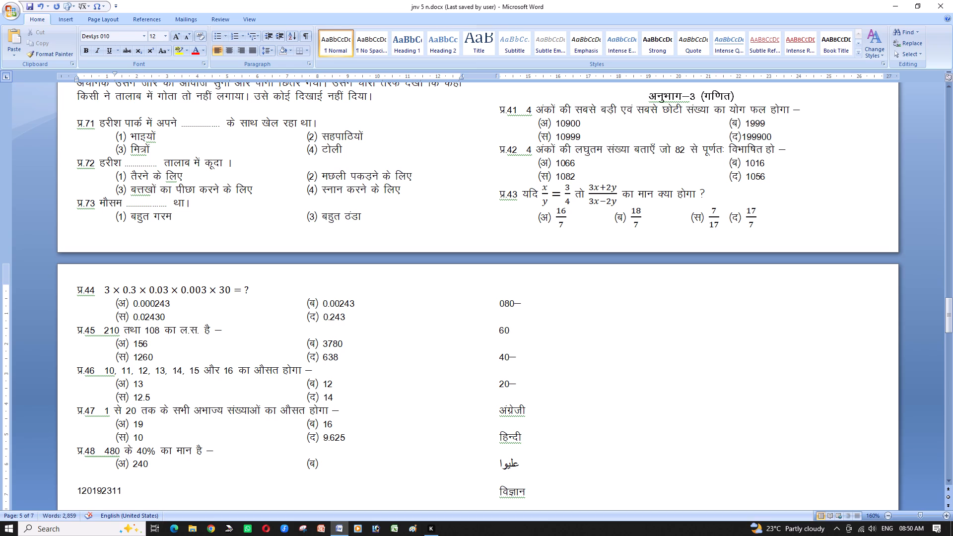
text(120)
Delete the leading 120 from the number line below प्र.48's first options, remove the blank line, indent it and label it (स).
key(Down)
key(Right)
key(Right)
key(Right)
key(Right)
key(BackSpace)
key(BackSpace)
key(BackSpace)
key(BackSpace)
key(Tab)
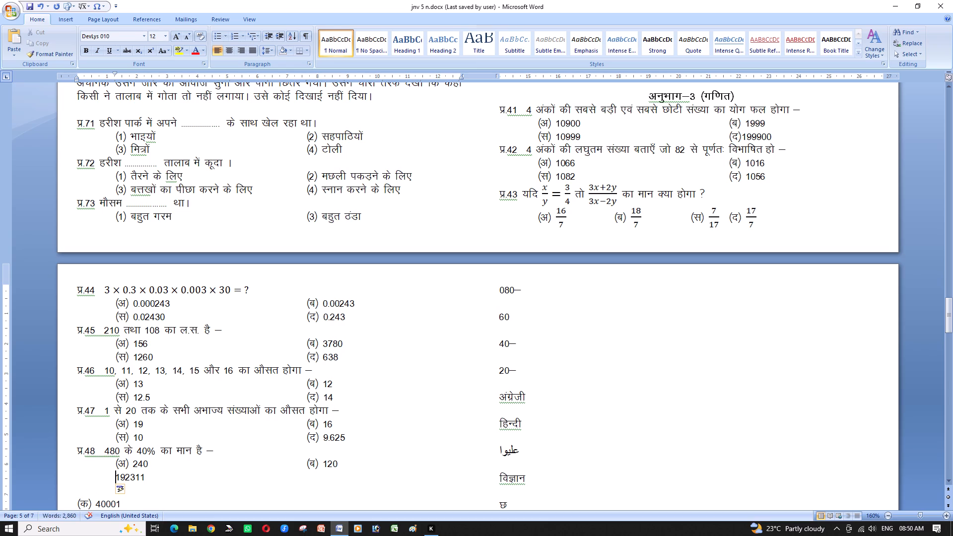
key(ctrl+v)
key(Left)
key(l)
key(Right)
key(space)
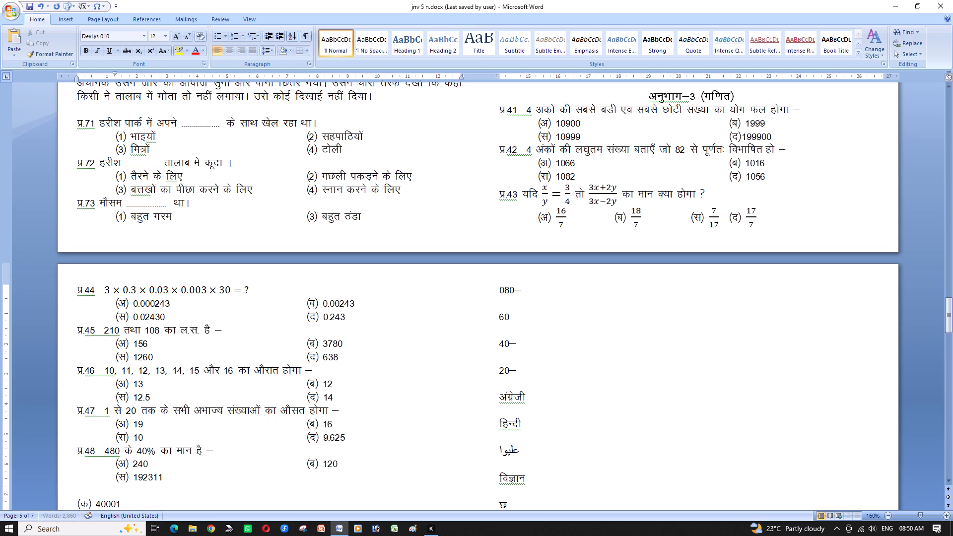
Separate the digits 311 from option 192 of प्र.48, place them in the second column and label them (द).
key(Right)
key(Right)
key(Right)
key(Tab)
key(Tab)
key(Tab)
key(Tab)
key(Tab)
key(ctrl+v)
key(Left)
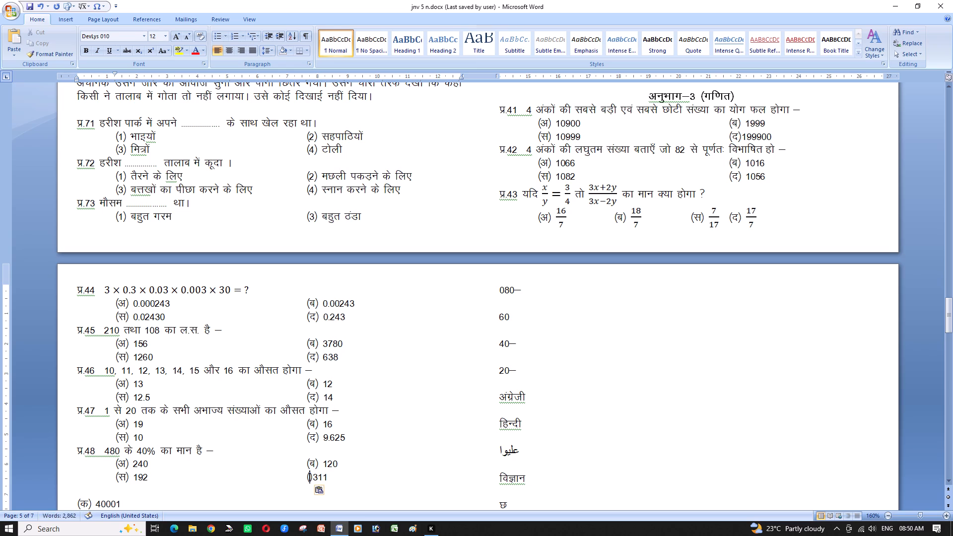
key(n)
key(Right)
key(space)
Set the value of option (द) in प्र.48 to 40.
key(Right)
key(Right)
key(Right)
key(BackSpace)
key(BackSpace)
key(BackSpace)
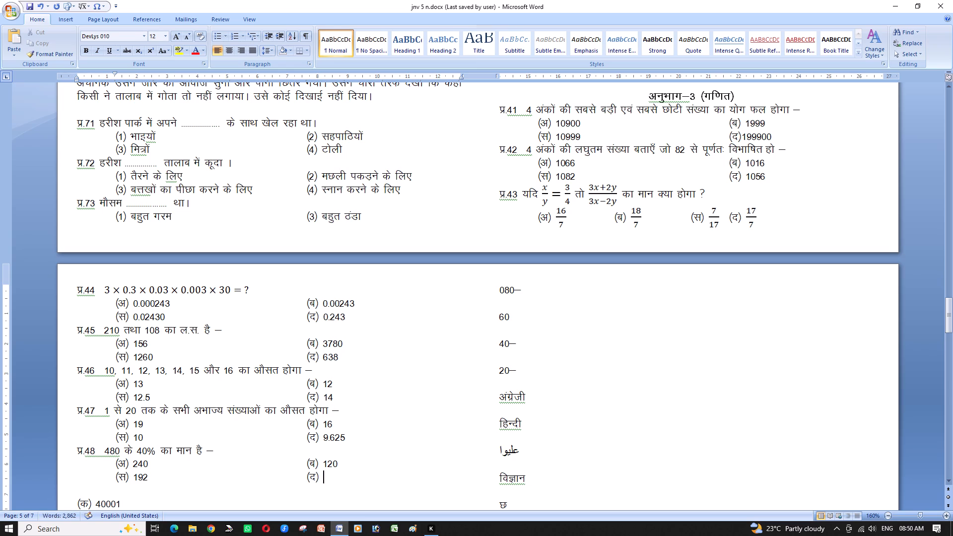
text(40)
Delete the stray (क) 40001 and (।) lines, the blank lines and the leading 0. before the transistor question.
key(Down)
key(Right)
key(Right)
key(Right)
key(Down)
key(Down)
key(Down)
key(Down)
key(Down)
key(Up)
key(Up)
key(Right)
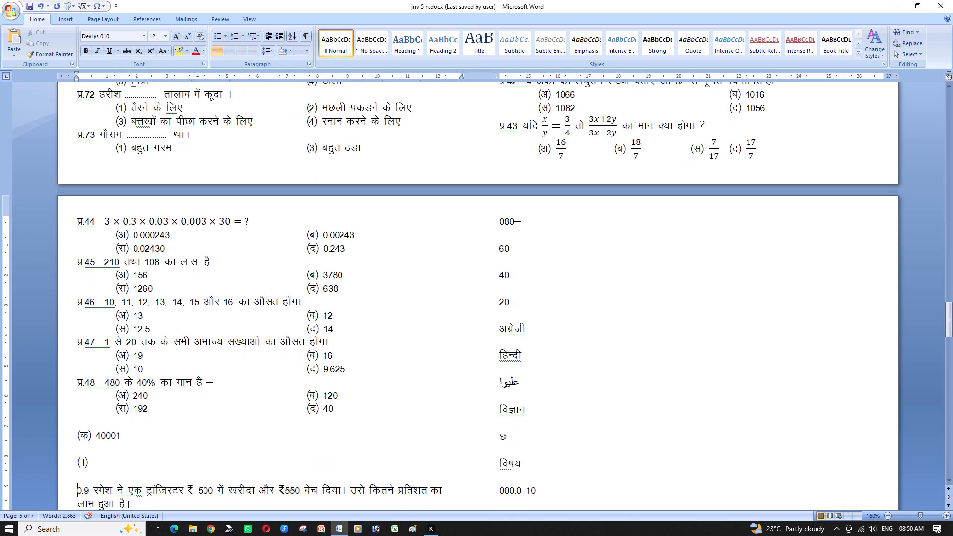
key(Right)
key(BackSpace)
key(BackSpace)
key(BackSpace)
key(BackSpace)
key(BackSpace)
key(BackSpace)
key(BackSpace)
key(BackSpace)
key(BackSpace)
key(BackSpace)
key(BackSpace)
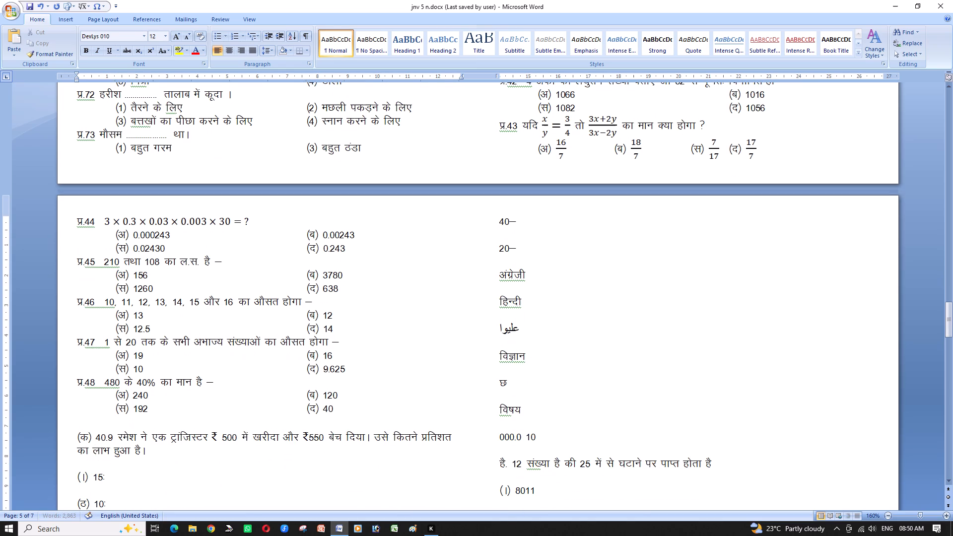
key(BackSpace)
key(BackSpace)
key(BackSpace)
key(BackSpace)
key(BackSpace)
key(BackSpace)
key(BackSpace)
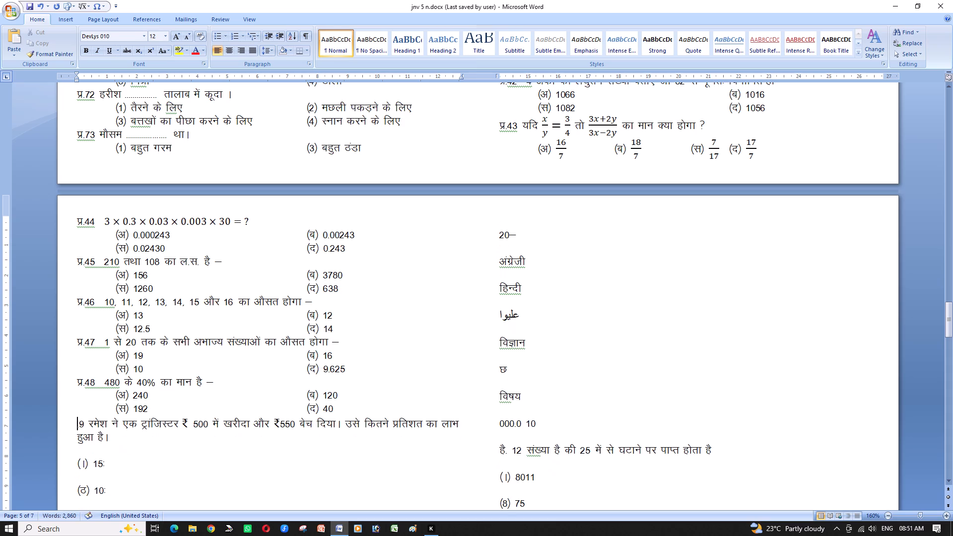
Renumber the transistor question as प्र.49.
text(iz)
key(Right)
key(4)
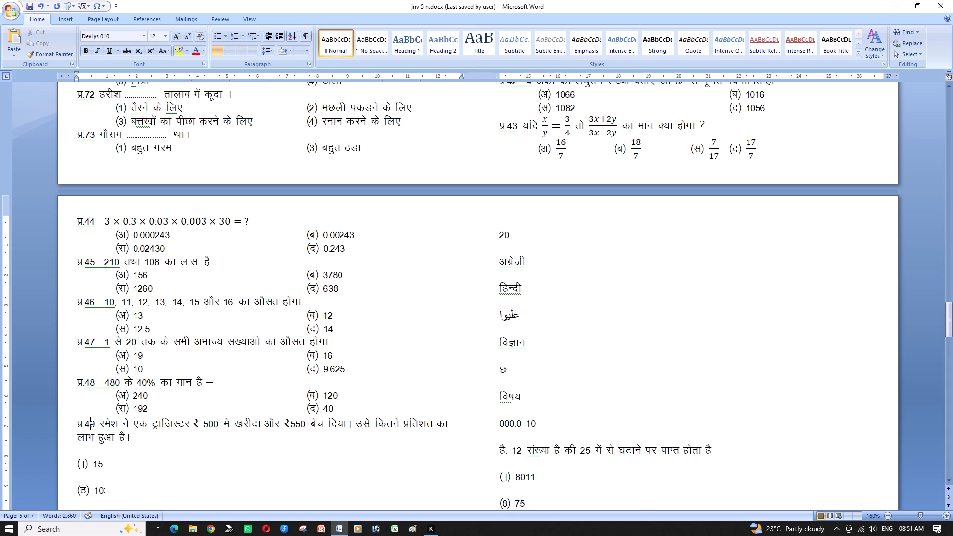
Save the document.
key(ctrl+s)
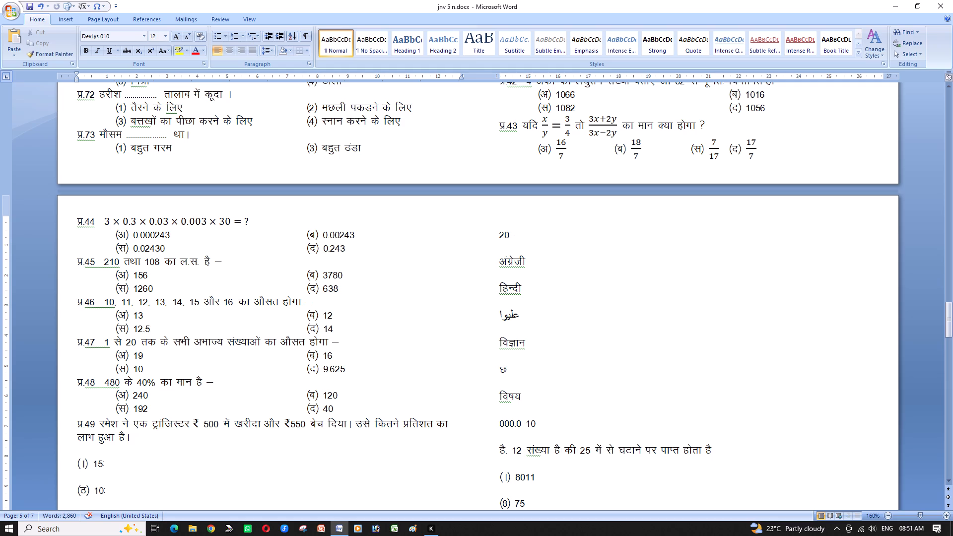
Reduce the rupee sign before 500 in प्र.49 to 9 pt and remove the space between it and the amount.
key(Right)
key(Right)
key(Right)
key(Right)
key(Right)
key(Right)
key(Right)
key(Right)
key(Right)
key(Right)
key(Right)
key(Right)
key(Right)
key(Right)
key(Right)
key(Right)
key(Right)
key(Right)
key(Right)
key(Right)
key(Right)
key(Right)
key(Right)
key(Right)
key(shift+Right)
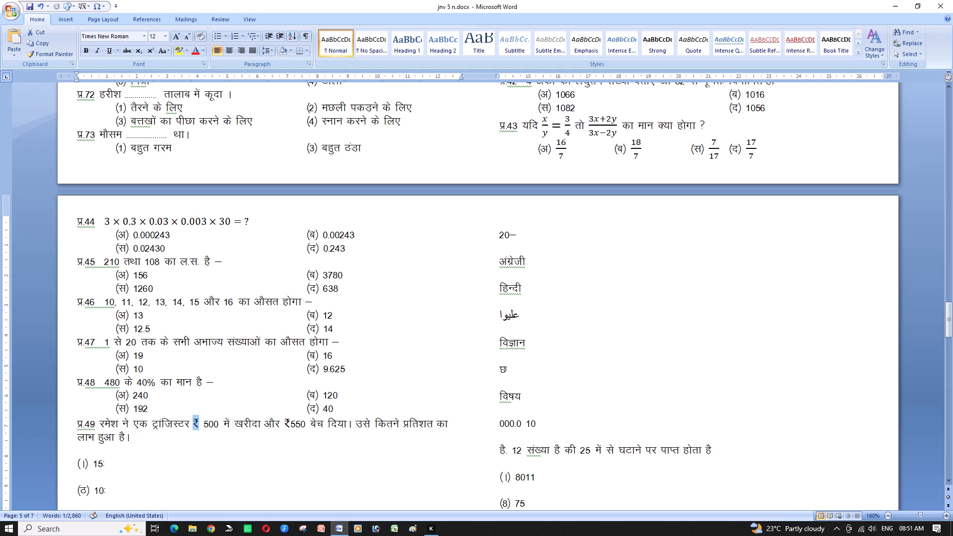
key(ctrl+bracketleft)
key(ctrl+bracketleft)
key(ctrl+bracketleft)
key(Right)
key(Right)
key(BackSpace)
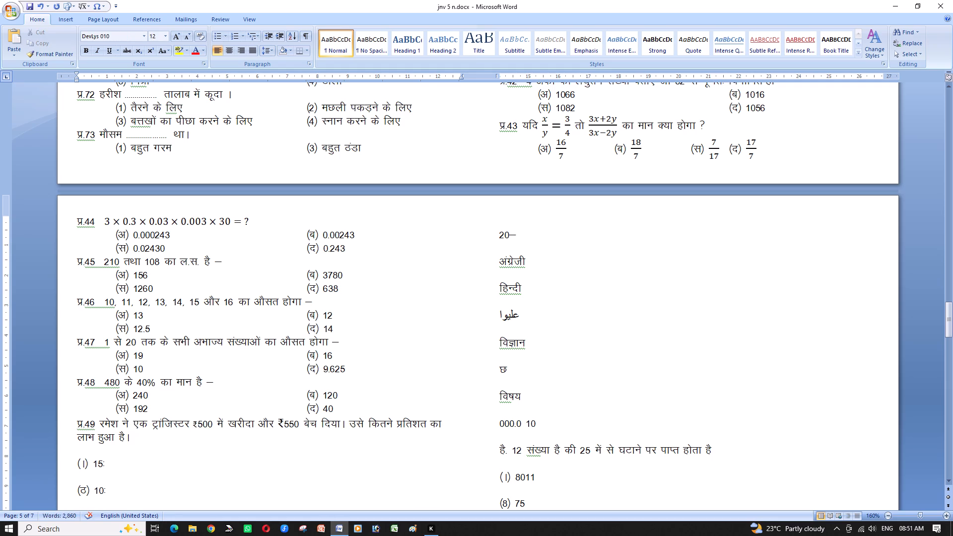
Reduce the rupee sign before 550 in प्र.49 to 9 pt.
key(Right)
key(Right)
key(Right)
key(Right)
key(Right)
key(Right)
key(Right)
key(Right)
key(Right)
key(Right)
key(Right)
key(Right)
key(Right)
key(Right)
key(Right)
key(Right)
key(Right)
key(Right)
key(Right)
key(Right)
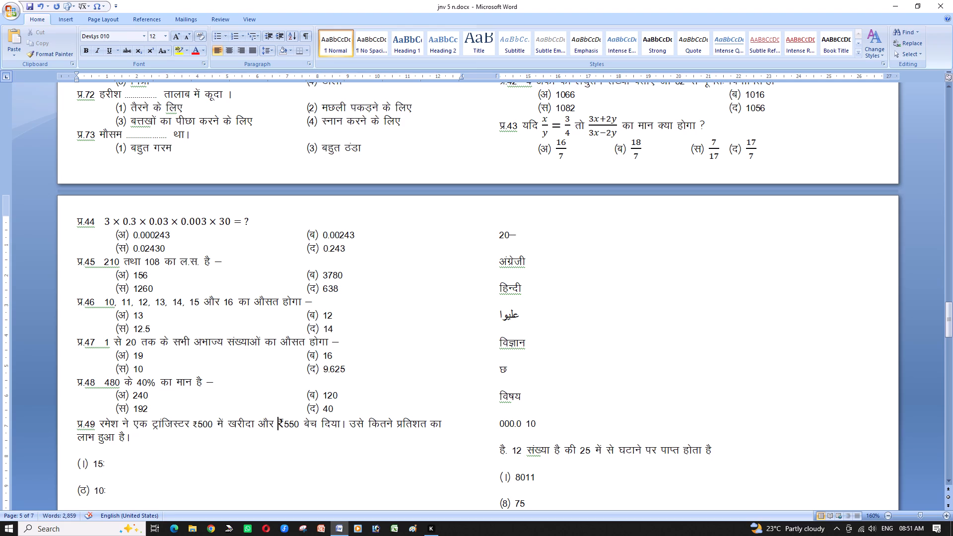
key(shift+Right)
key(ctrl+bracketleft)
key(ctrl+bracketleft)
key(ctrl+bracketleft)
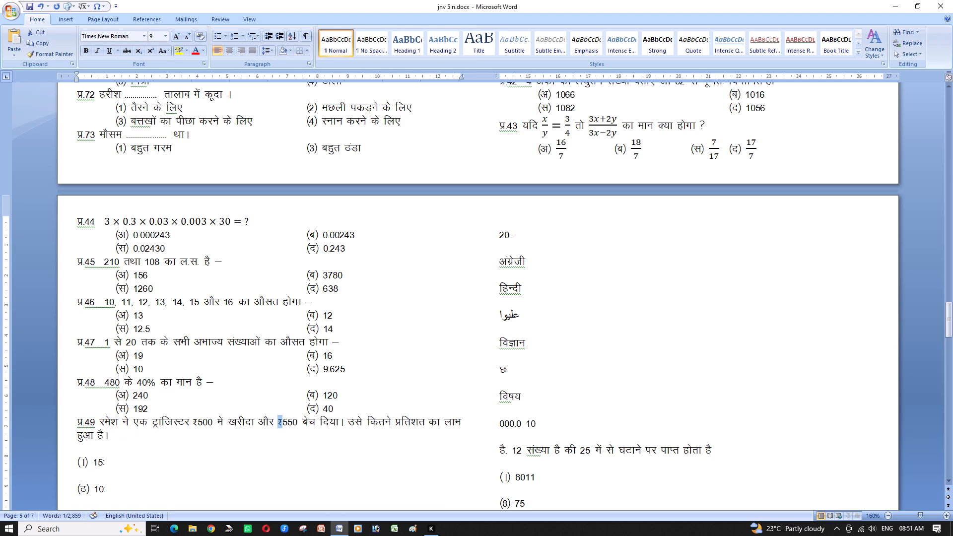
Break the प्र.49 question text before लाभ हुआ है and indent the second line with spaces to align under रमेश.
key(Right)
key(Right)
key(Right)
key(Right)
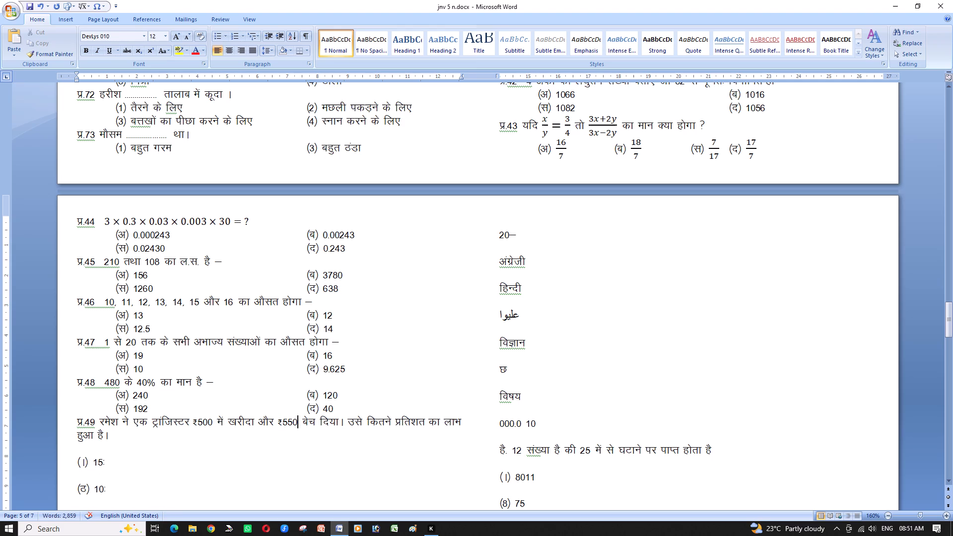
key(Right)
key(Right)
key(Right)
key(Right)
key(Right)
key(Right)
key(Right)
key(Right)
key(Right)
key(Right)
key(Right)
key(Right)
key(Right)
key(Right)
key(Right)
key(Right)
key(Right)
key(Right)
key(Right)
key(Right)
key(Right)
key(Right)
key(Right)
key(Right)
key(Right)
key(Right)
key(Right)
key(Right)
key(Right)
key(Right)
key(Right)
key(Right)
key(Left)
key(Return)
key(space)
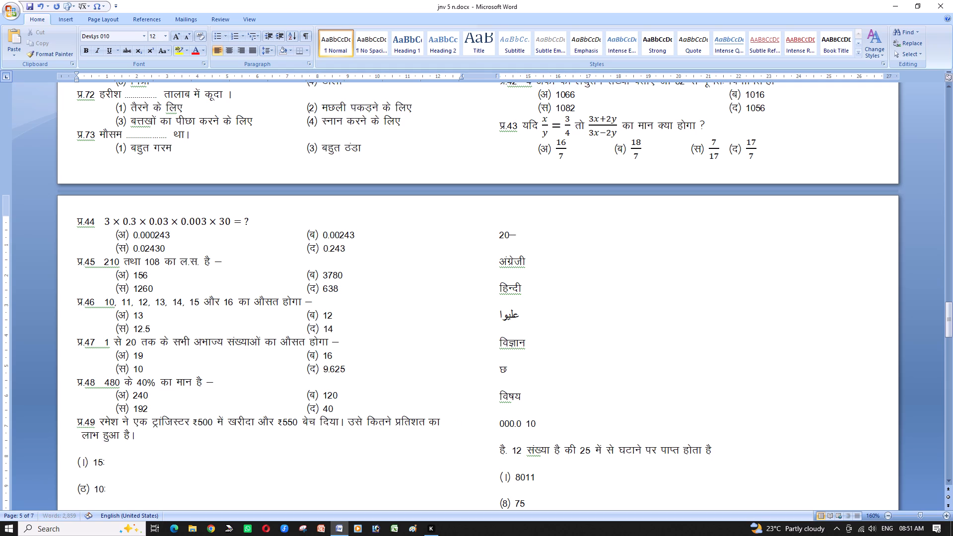
key(space)
key(space)
key(space)
Remove the blank line above प्र.49's first option, indent the option and label it (अ).
key(Down)
key(Right)
key(BackSpace)
key(Tab)
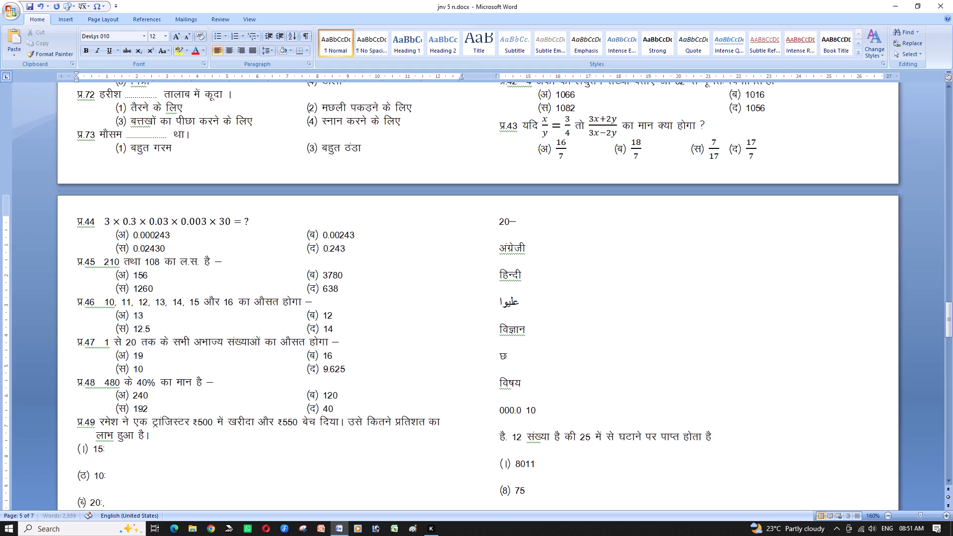
key(Right)
key(Right)
key(BackSpace)
key(v)
Convert the mark after 15 in option (अ) into an equation percent sign and reduce it by 3 points.
key(Right)
key(Right)
key(Right)
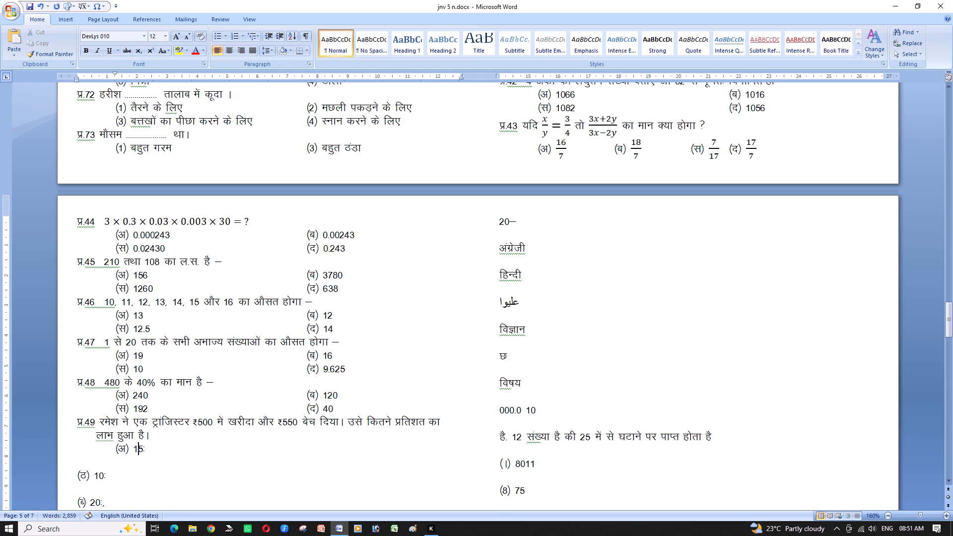
key(Right)
key(shift+Right)
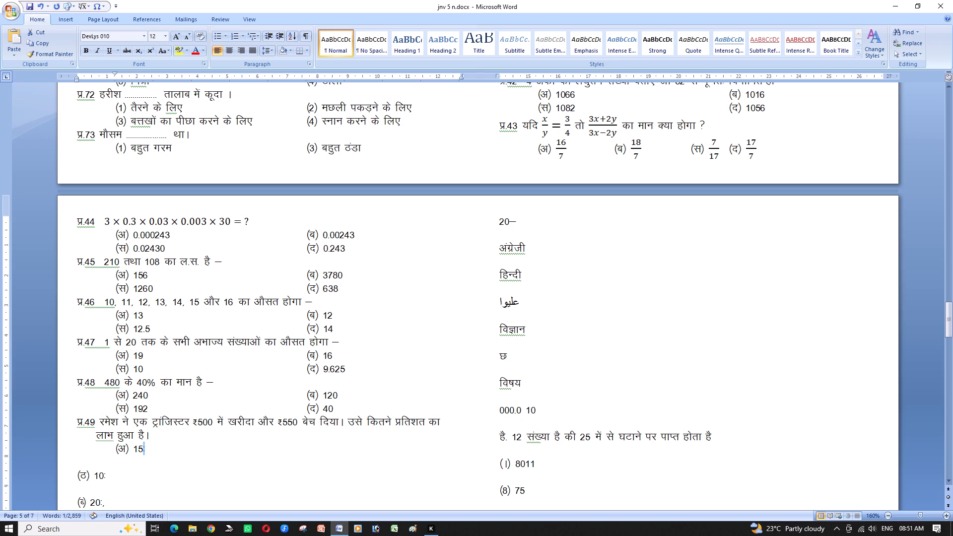
key(alt+equal)
key(ctrl+bracketleft)
key(ctrl+bracketleft)
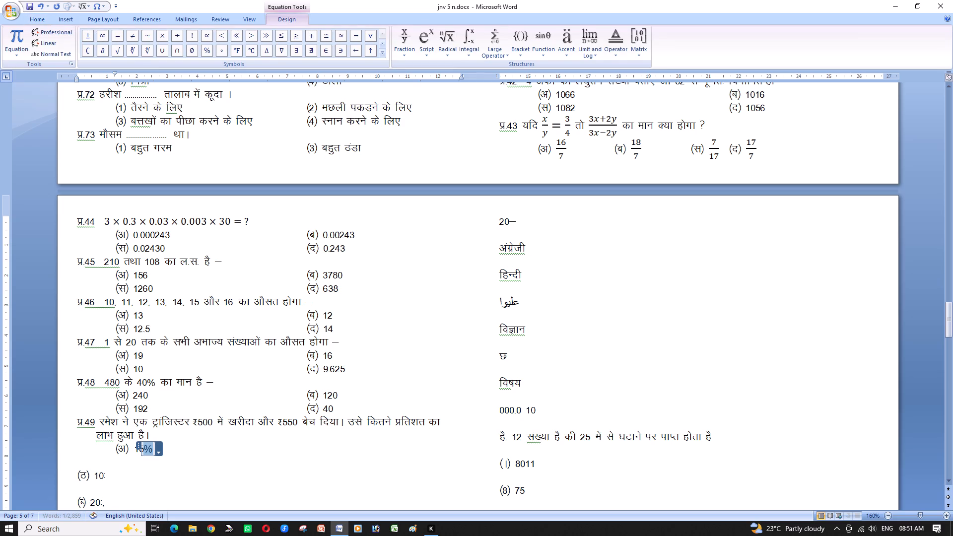
key(ctrl+bracketleft)
Bring the option with value 10 onto the (अ) line, tab it to the second option column and label it (ब).
key(Down)
key(Right)
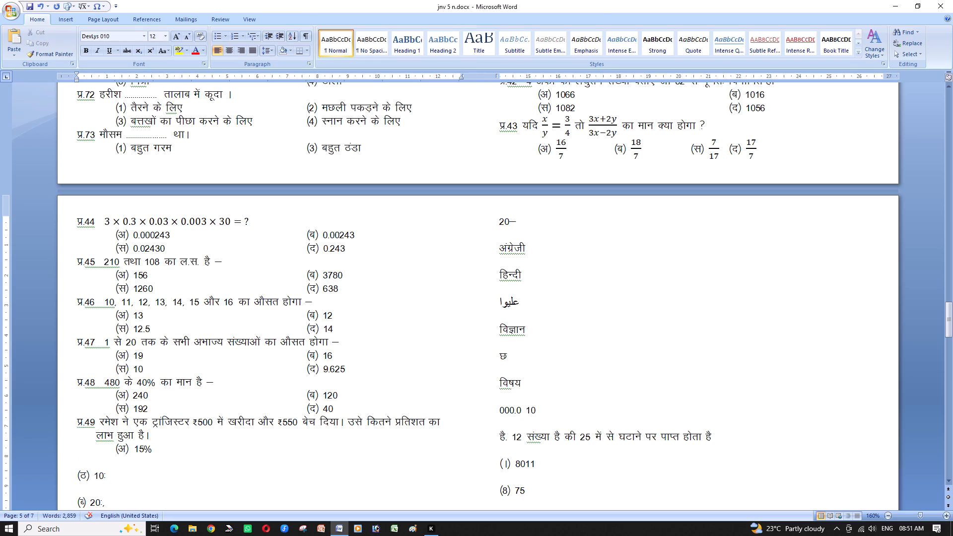
key(BackSpace)
key(BackSpace)
key(Tab)
key(Tab)
key(Tab)
key(Tab)
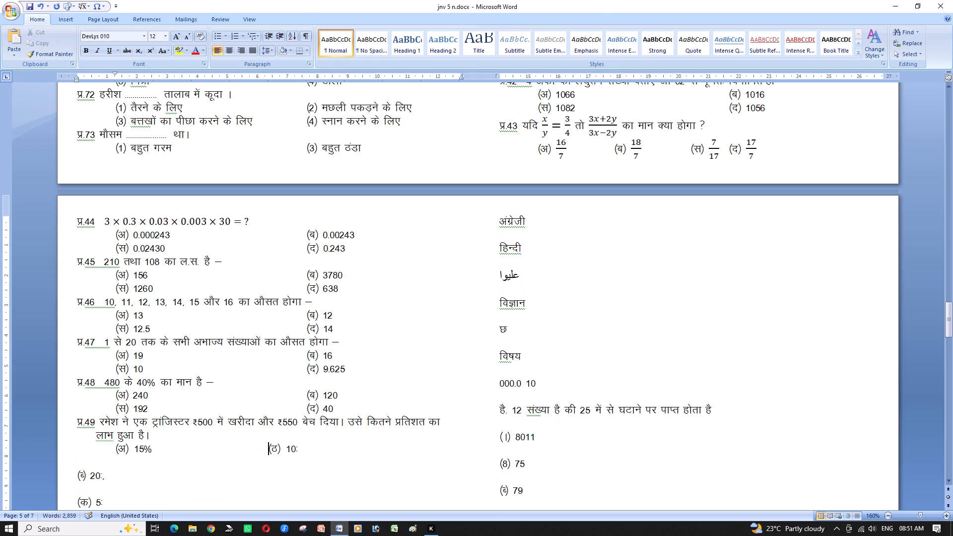
key(Tab)
key(Right)
key(Right)
key(BackSpace)
key(c)
Convert the mark after 10 in option (ब) into an equation percent sign and reduce it by 3 points.
key(Right)
key(Right)
key(Right)
key(Right)
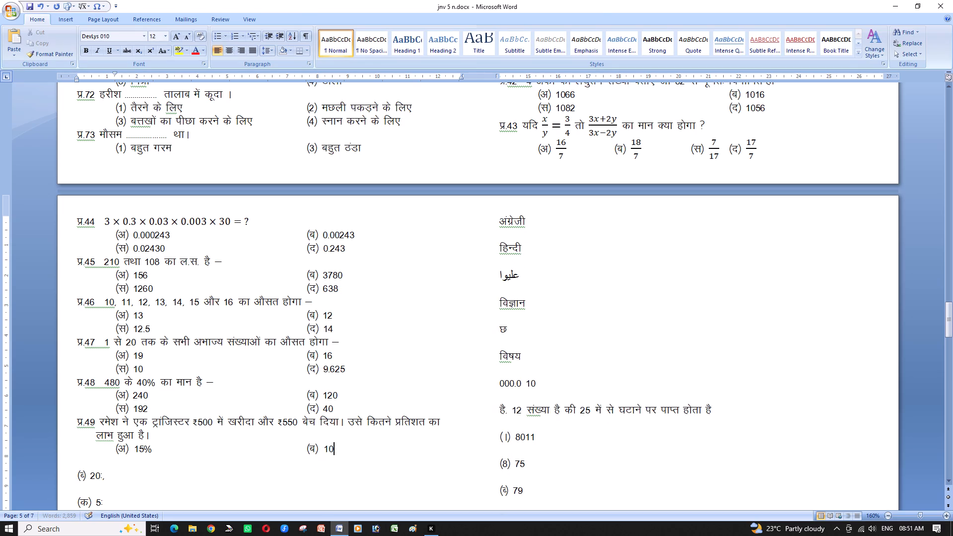
key(shift+Right)
key(alt+equal)
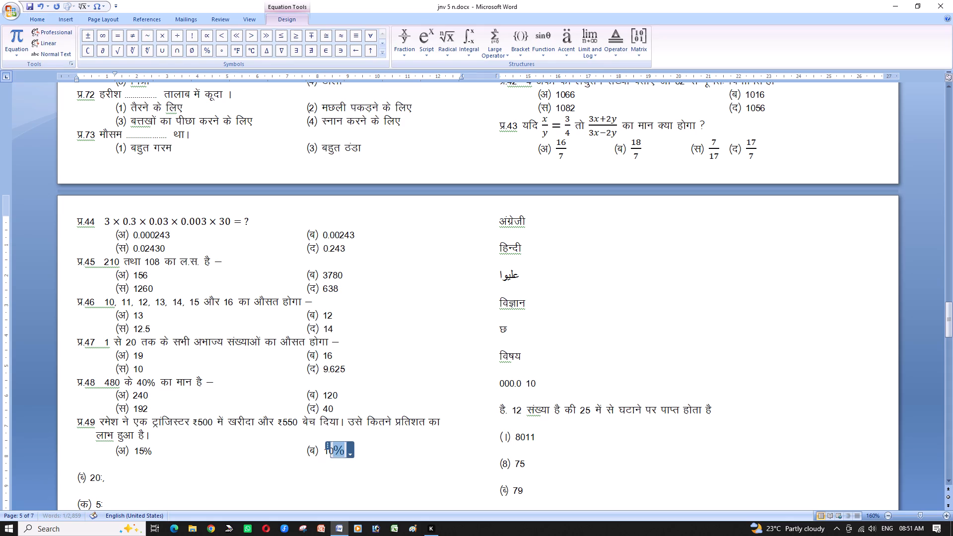
key(ctrl+bracketleft)
key(ctrl+bracketleft)
key(ctrl+bracketleft)
Remove the blank line above the option with value 20, indent the option and label it (स).
key(Down)
key(Right)
key(BackSpace)
key(Tab)
key(Right)
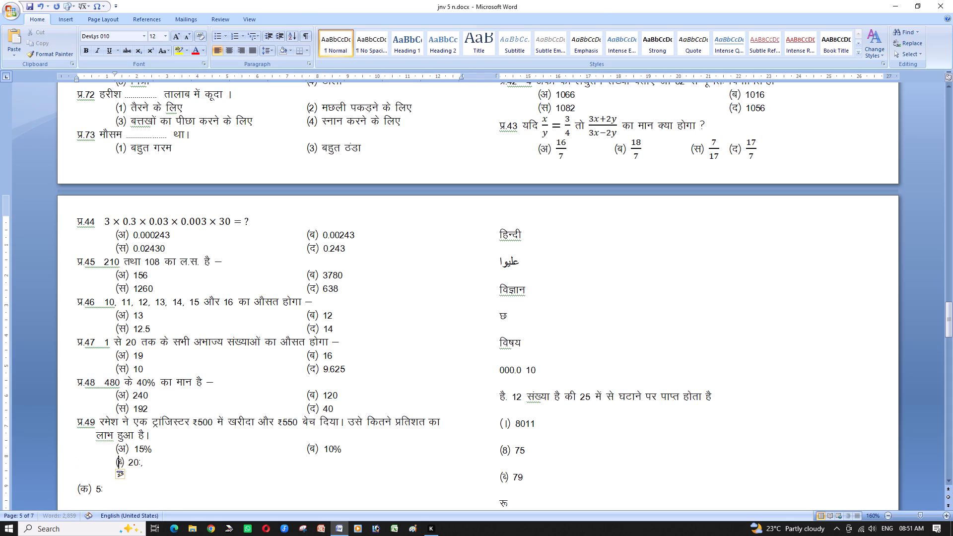
key(Right)
key(BackSpace)
key(l)
Turn the mark after 20 in option (स) into an equation percent sign, reduce it by 3 points and delete the stray trailing comma.
key(Right)
key(Right)
key(Right)
key(Right)
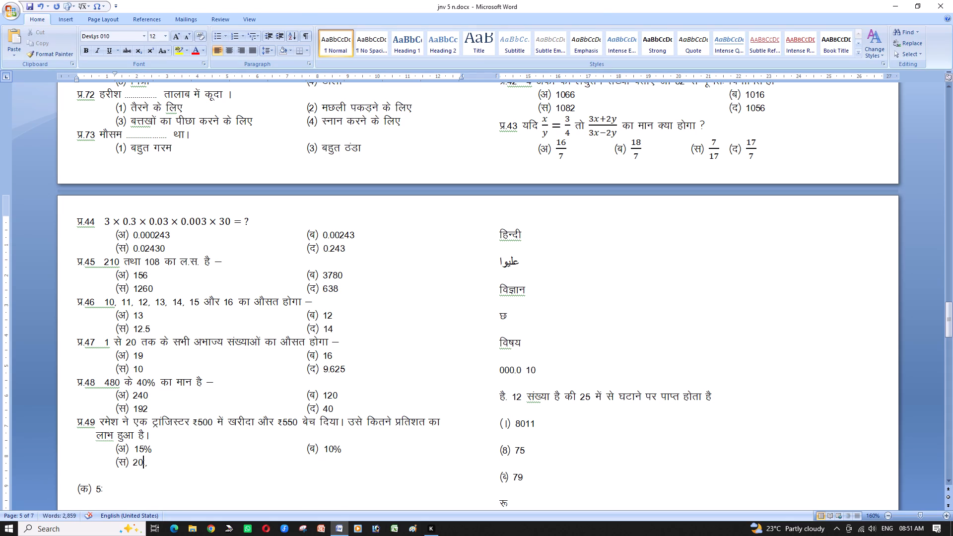
key(shift+Right)
key(alt+equal)
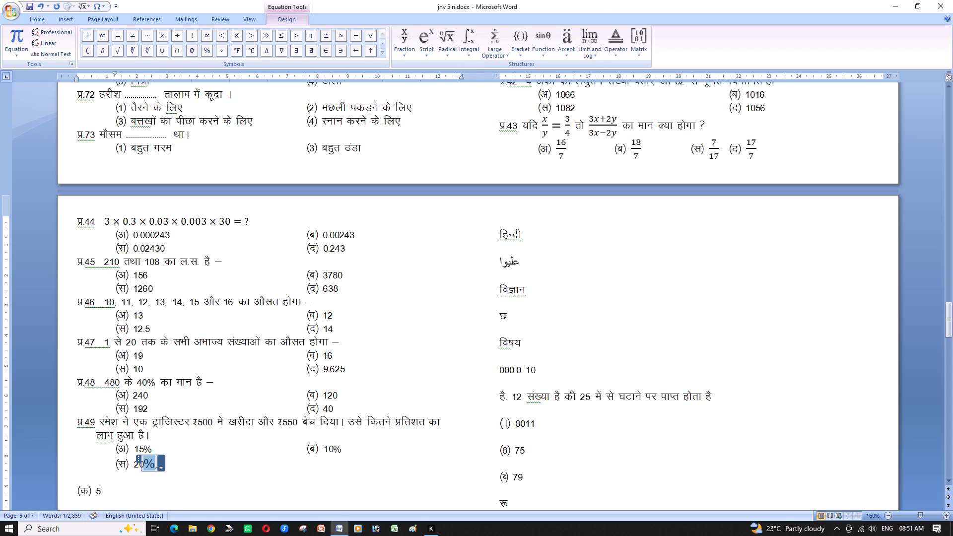
key(ctrl+bracketleft)
key(ctrl+bracketleft)
key(ctrl+bracketleft)
key(Right)
key(Right)
key(BackSpace)
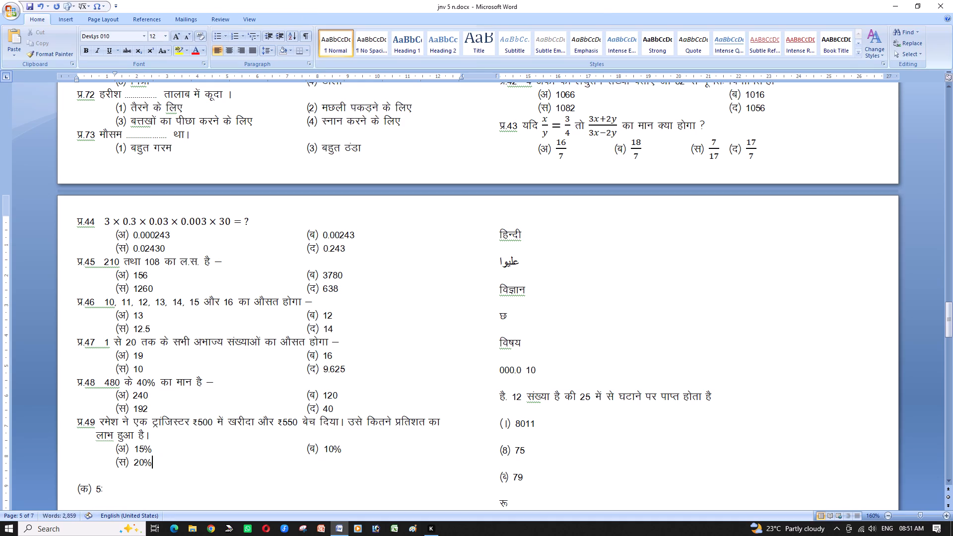
Bring the option with value 5 onto question 49's (स) line, tab it to the second option column and label it (द).
key(Down)
key(Right)
key(BackSpace)
key(BackSpace)
key(Tab)
key(Tab)
key(Tab)
key(Tab)
key(Tab)
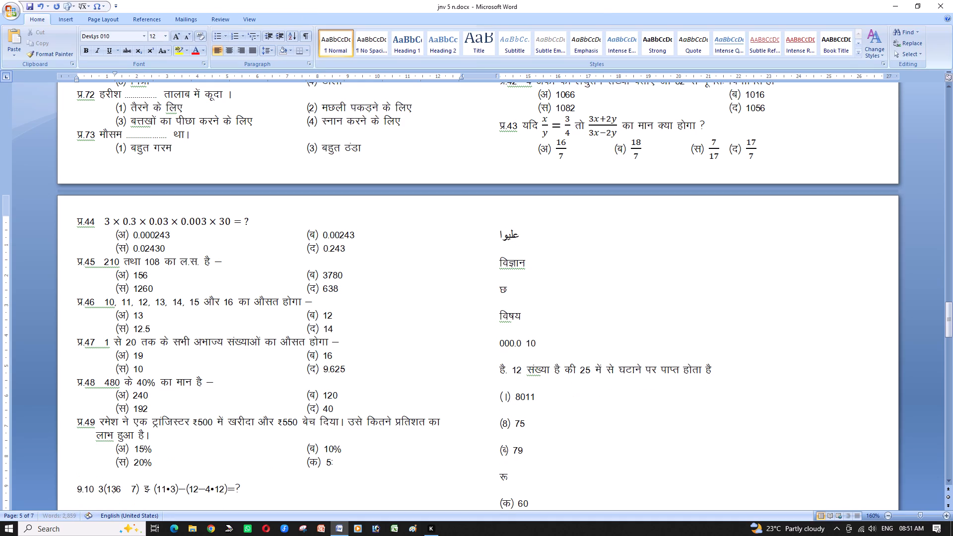
key(Right)
key(Right)
key(BackSpace)
key(n)
Convert the mark after 5 in option (द) into an equation percent sign and reduce it by 3 points.
key(Right)
key(Right)
key(Right)
key(shift+Right)
key(alt+equal)
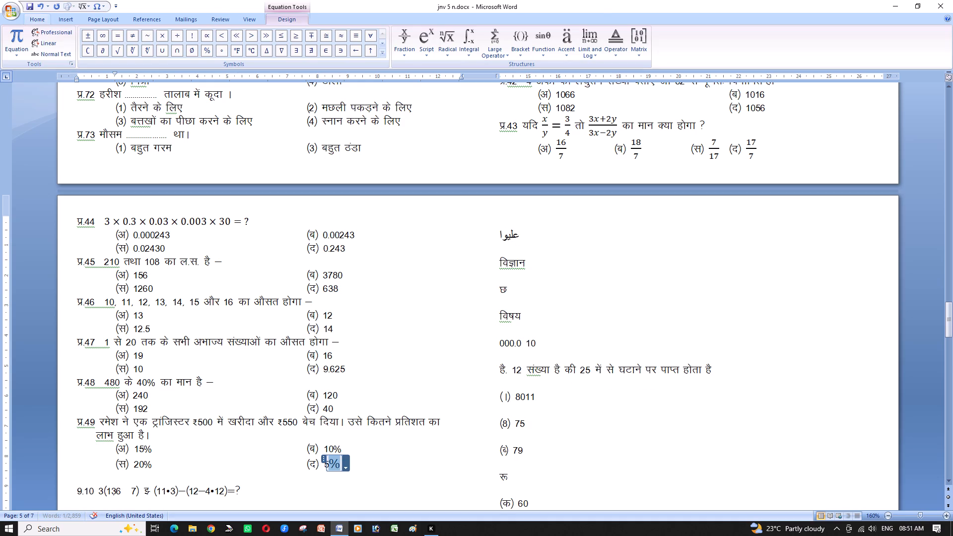
key(ctrl+bracketleft)
key(ctrl+bracketleft)
key(ctrl+bracketleft)
Remove the blank line above the question beginning 9.10 and renumber it as प्र.50.
key(Down)
key(Right)
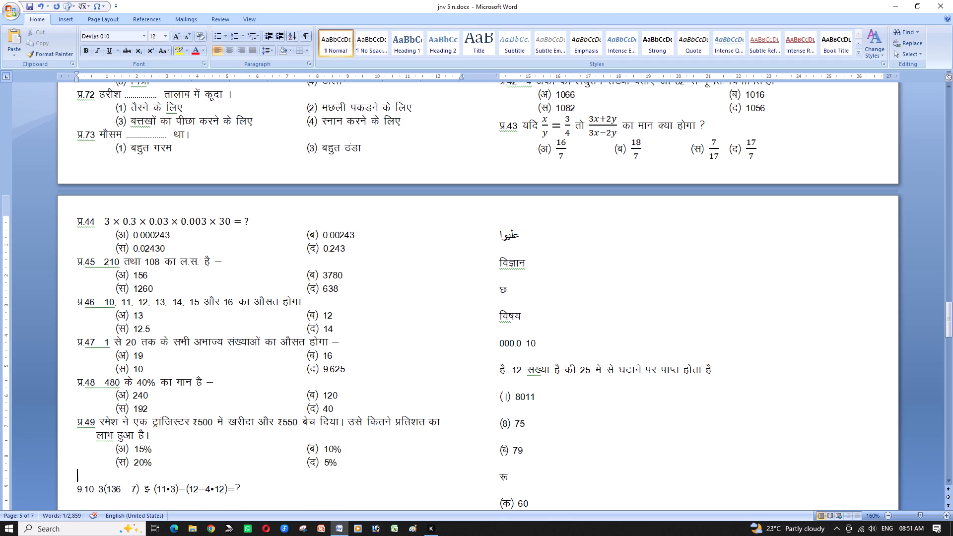
key(Right)
key(BackSpace)
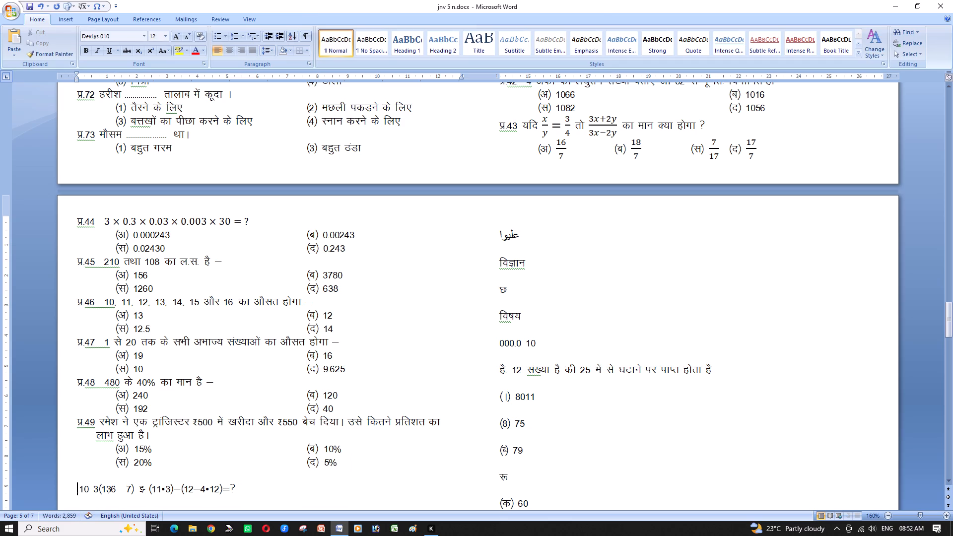
key(BackSpace)
text(iz)
key(Right)
key(Right)
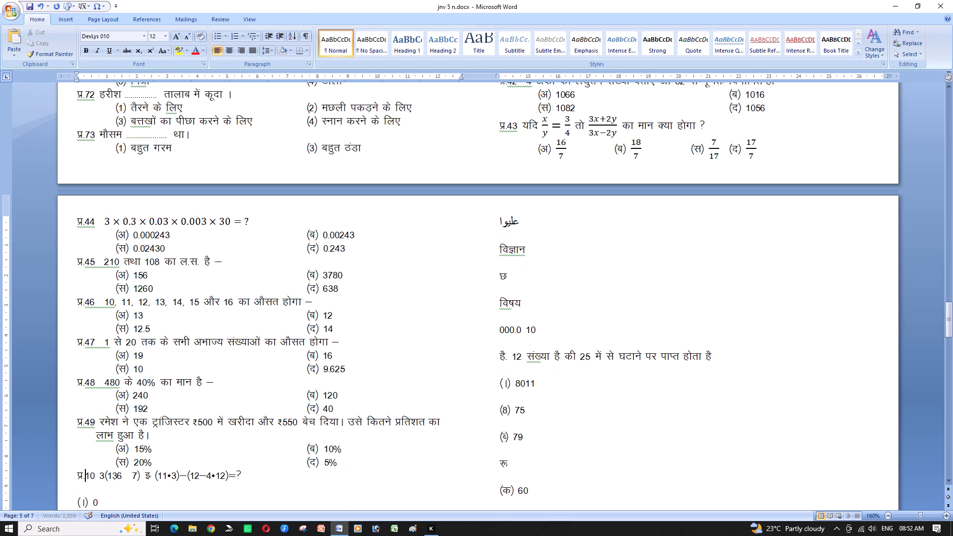
key(BackSpace)
key(5)
Insert a plus sign between 13 and 6 in question 50's first bracket.
key(Right)
key(Right)
key(Right)
key(Right)
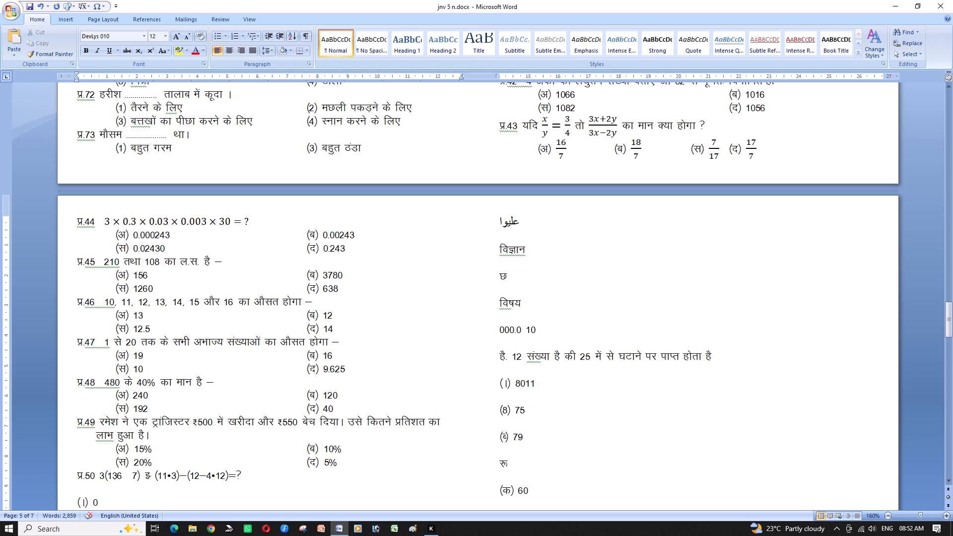
key(Right)
key(Right)
key(Right)
key(Right)
key(Left)
key(BackSpace)
key(shift+dollar)
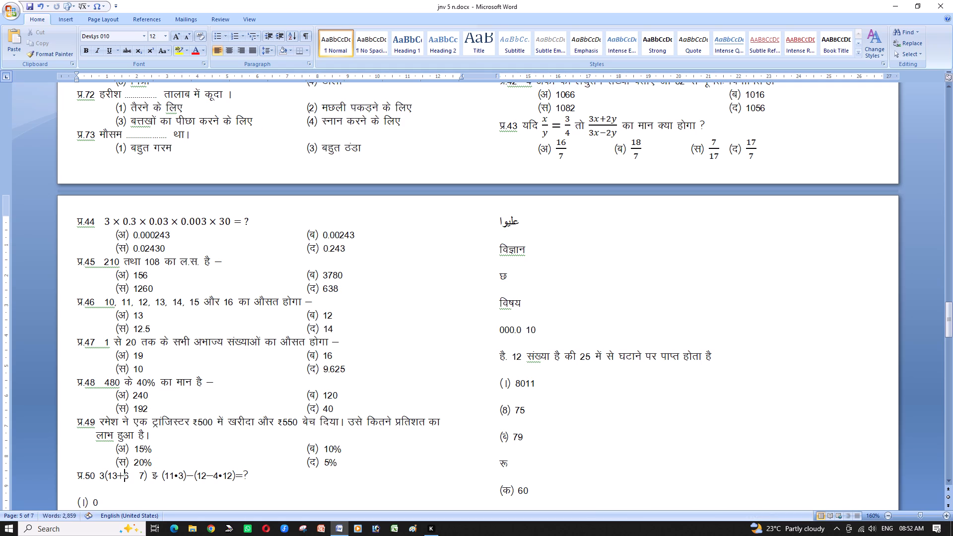
Replace the gap between 6 and 7 in question 50 with an equation multiplication sign reduced by 3 points.
key(Right)
key(Right)
key(BackSpace)
key(alt+equal)
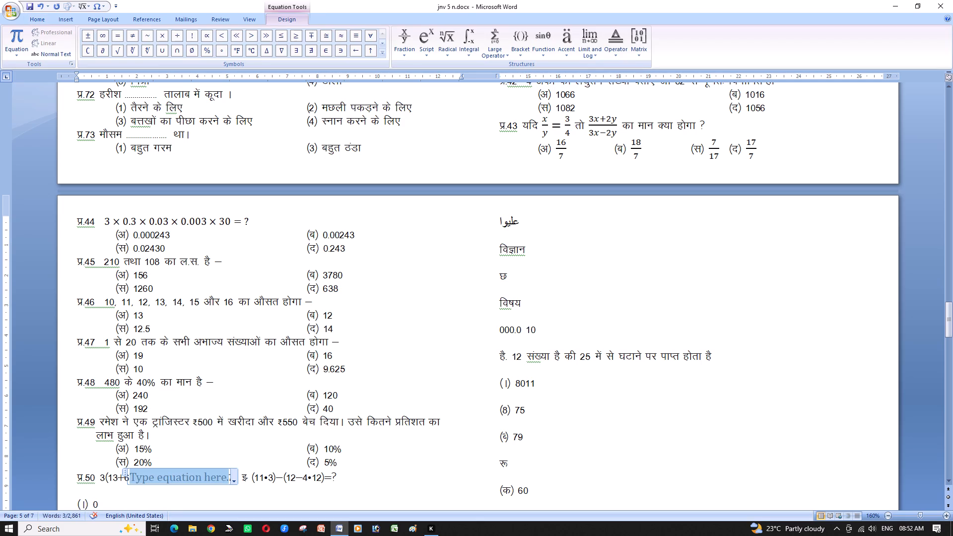
click(164, 38)
key(ctrl+bracketleft)
key(ctrl+bracketleft)
key(ctrl+bracketleft)
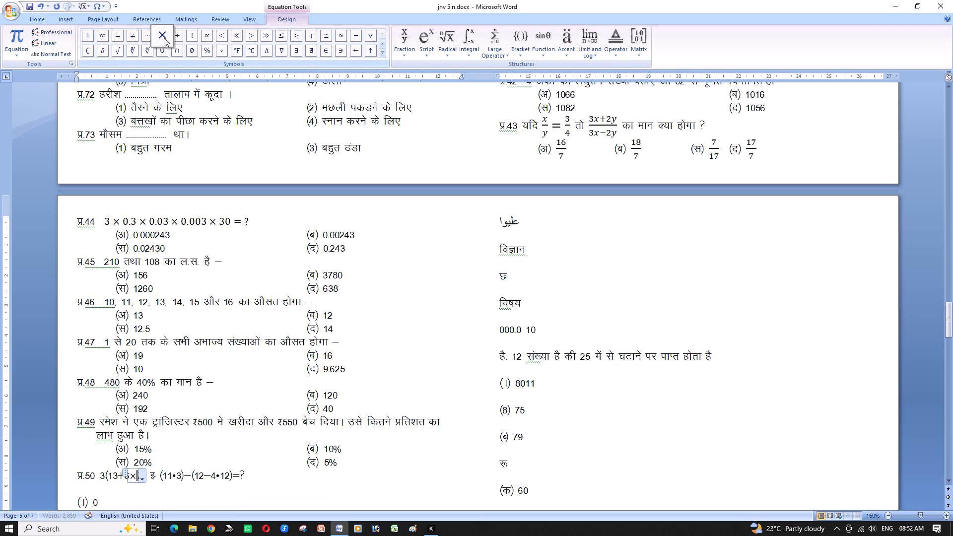
Replace the stray character after question 50's first bracket with an equation division sign reduced by 2 points.
key(Right)
key(Right)
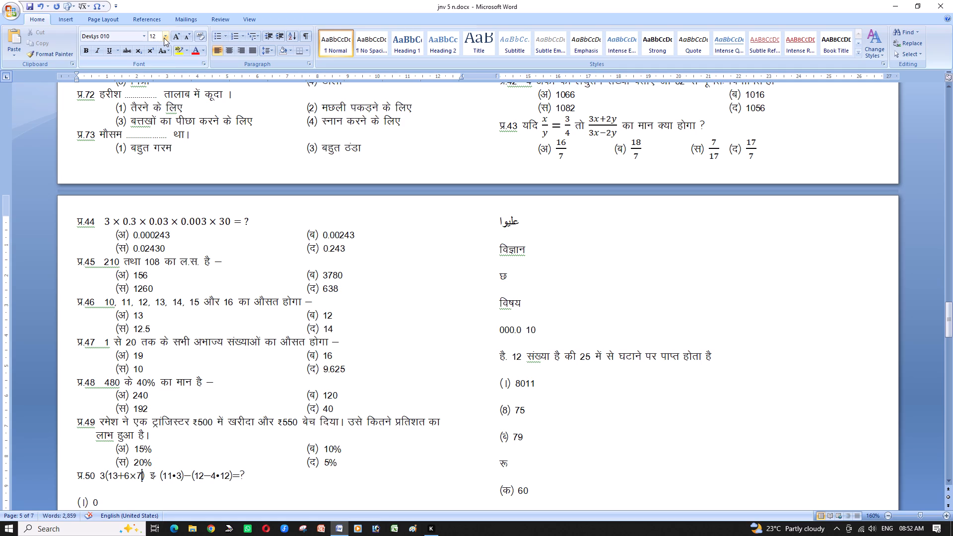
key(Right)
key(Right)
key(Right)
key(BackSpace)
key(alt+equal)
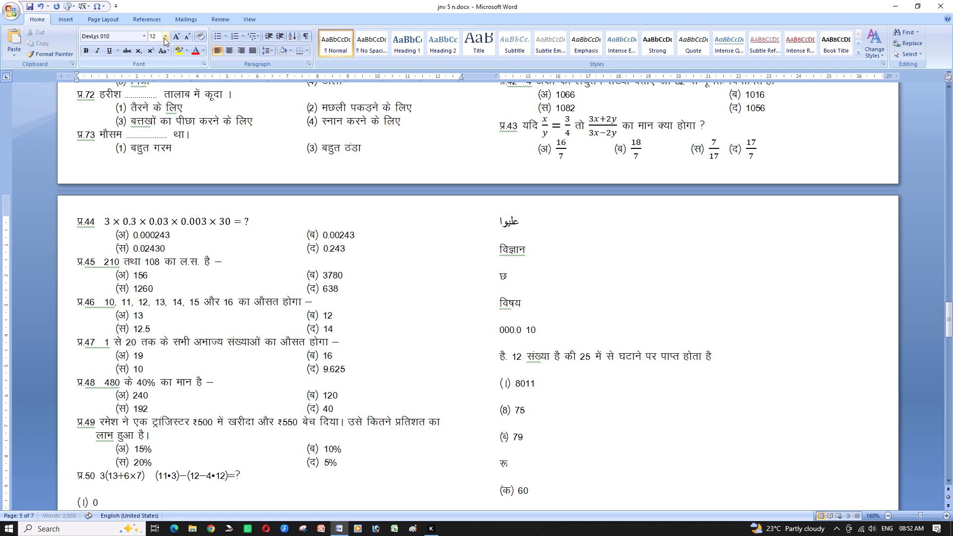
click(177, 36)
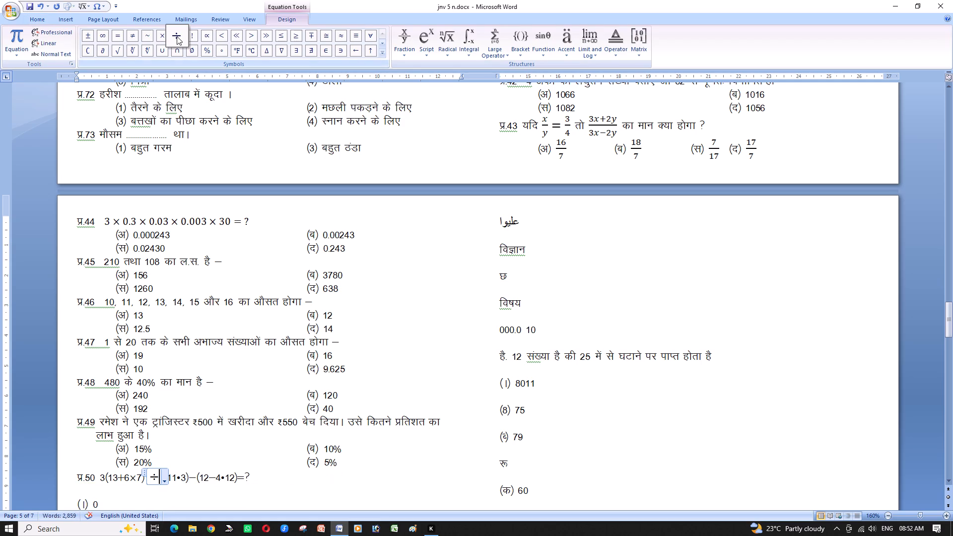
key(ctrl+bracketleft)
key(ctrl+bracketleft)
Replace the bullet between 11 and 3 in question 50 with an equation multiplication sign reduced by 2 points.
key(Right)
key(Right)
key(Right)
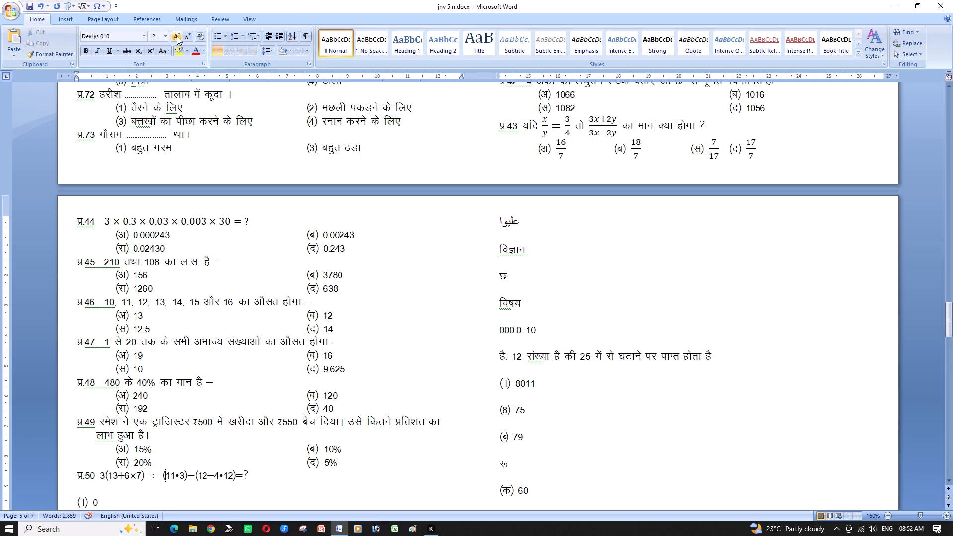
key(Right)
key(Right)
key(Right)
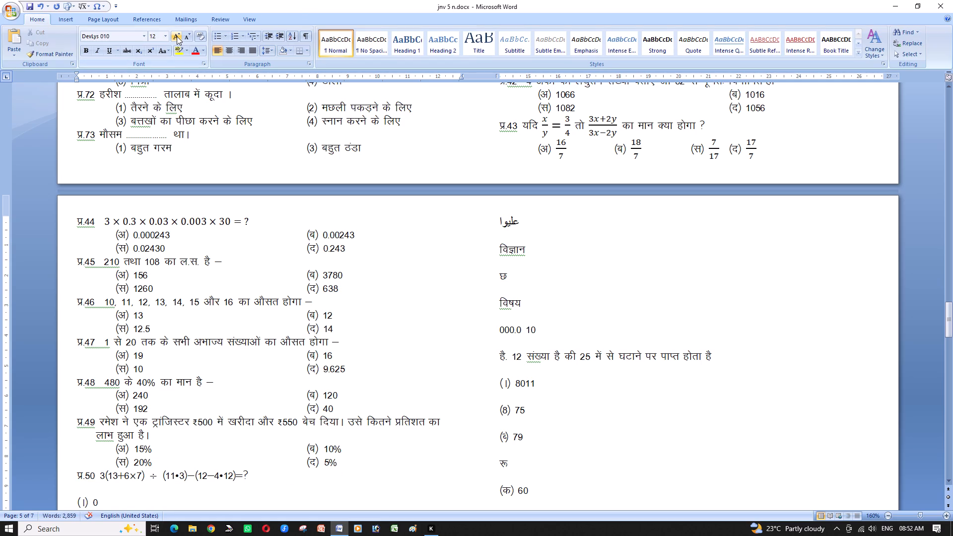
key(BackSpace)
key(alt+equal)
click(168, 32)
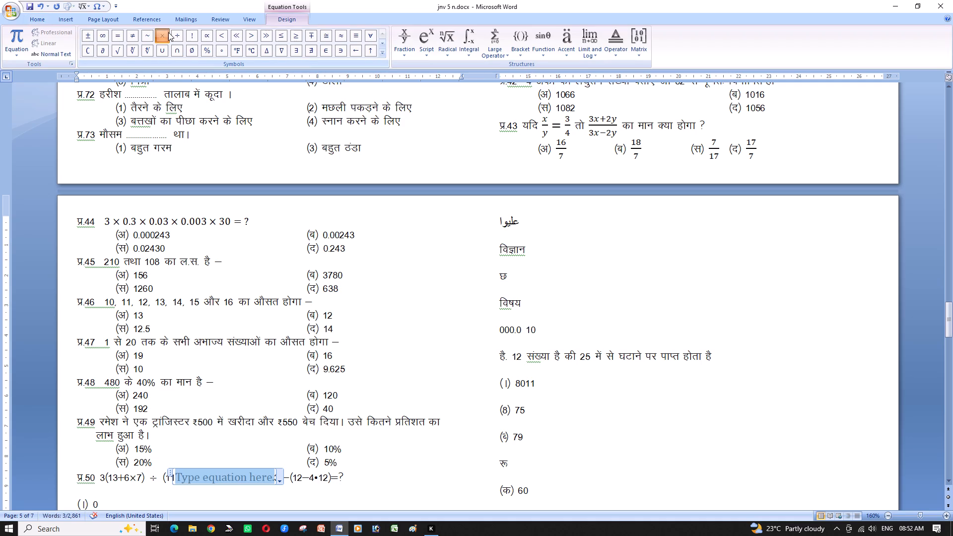
key(ctrl+bracketleft)
key(ctrl+bracketleft)
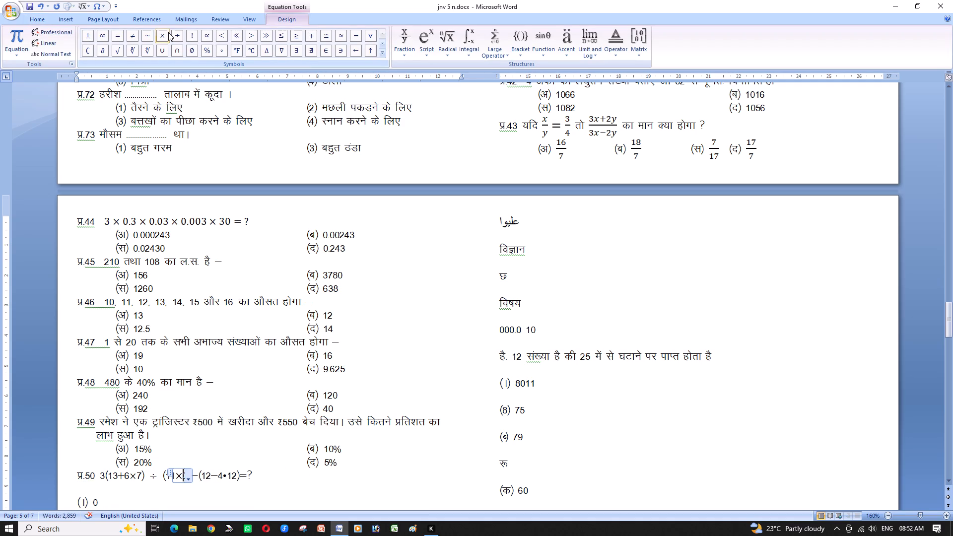
Change 4•12 in question 50's last bracket to 4×2, using an equation multiplication sign reduced by 2 points.
key(Right)
key(Right)
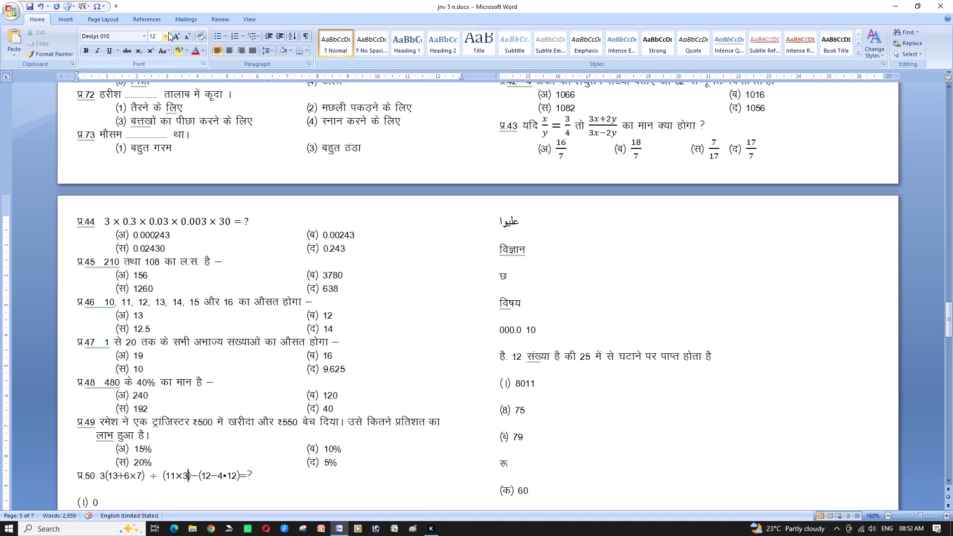
key(Right)
key(Right)
key(Right)
key(Right)
key(Right)
key(Right)
key(Right)
key(Right)
key(BackSpace)
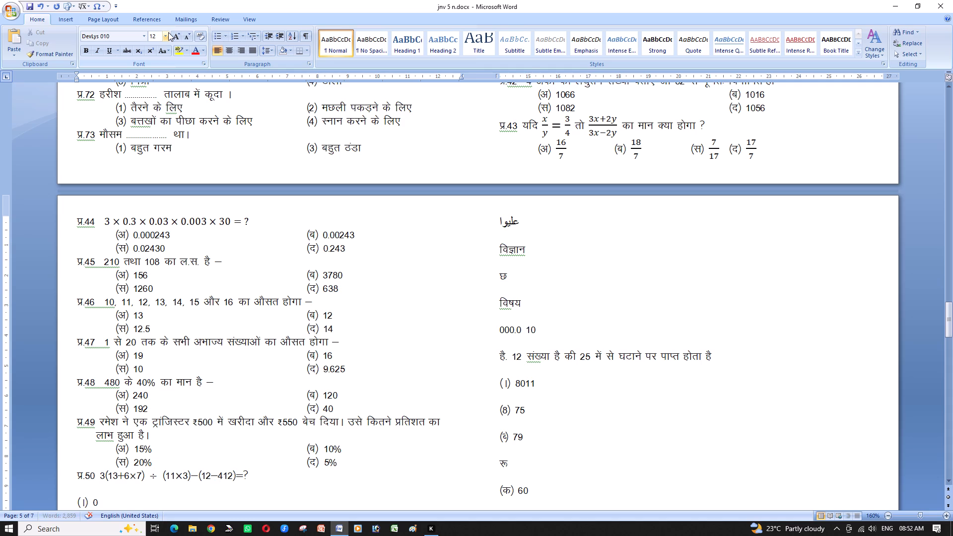
key(alt+equal)
click(168, 32)
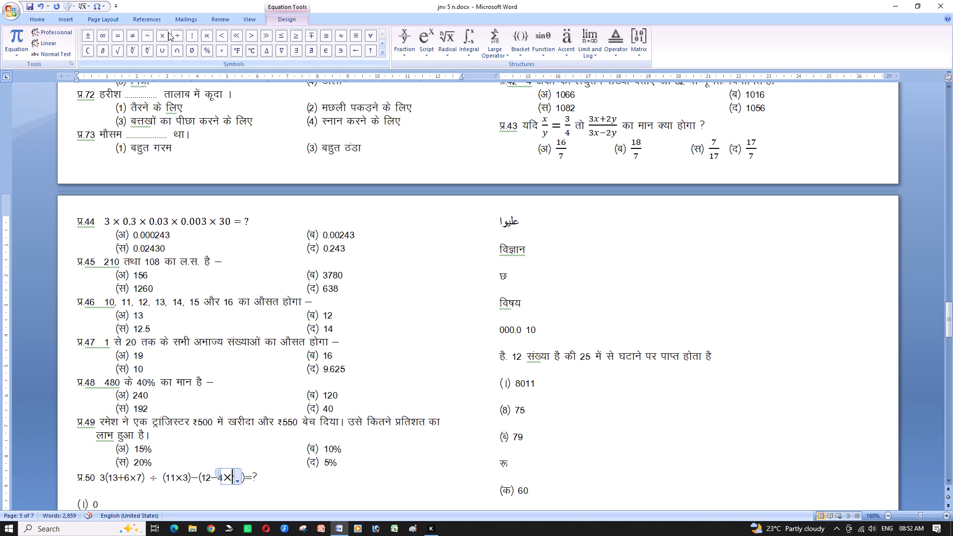
key(ctrl+bracketleft)
key(ctrl+bracketleft)
key(Right)
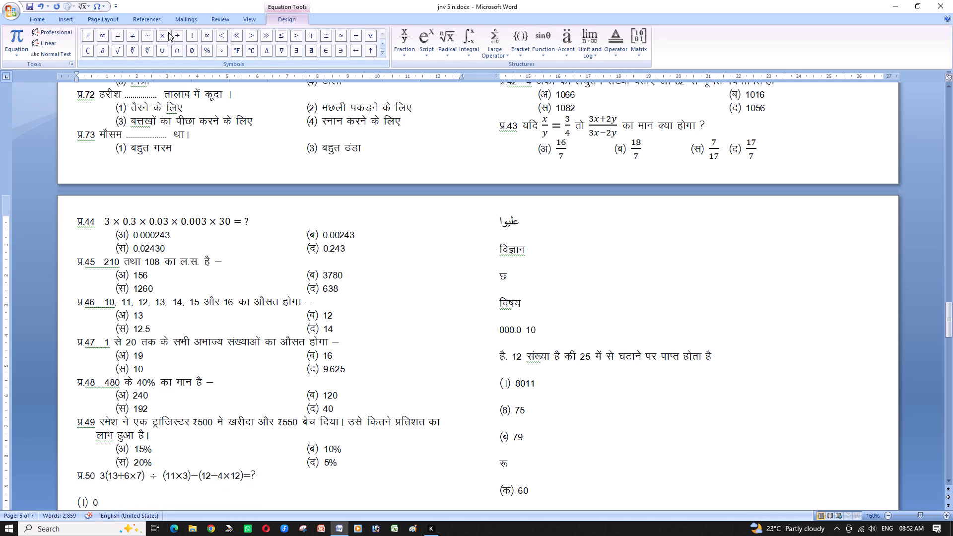
key(Right)
key(BackSpace)
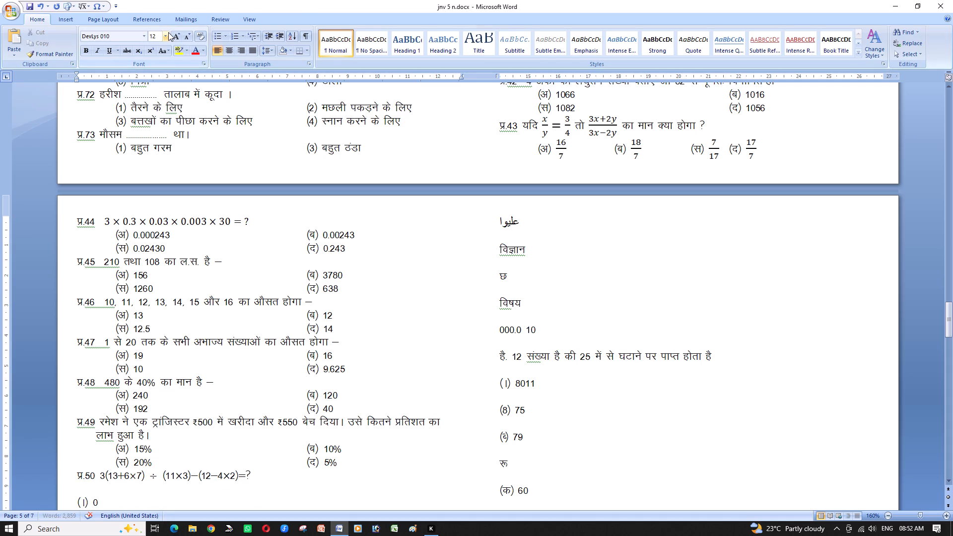
Add a space before and after the equals sign at the end of question 50's expression.
key(Right)
key(Right)
key(Right)
key(Left)
key(space)
key(Right)
key(space)
Remove the blank line above question 50's option with value 0, indent the option and label it (अ).
key(Right)
key(Right)
key(Right)
key(BackSpace)
key(Tab)
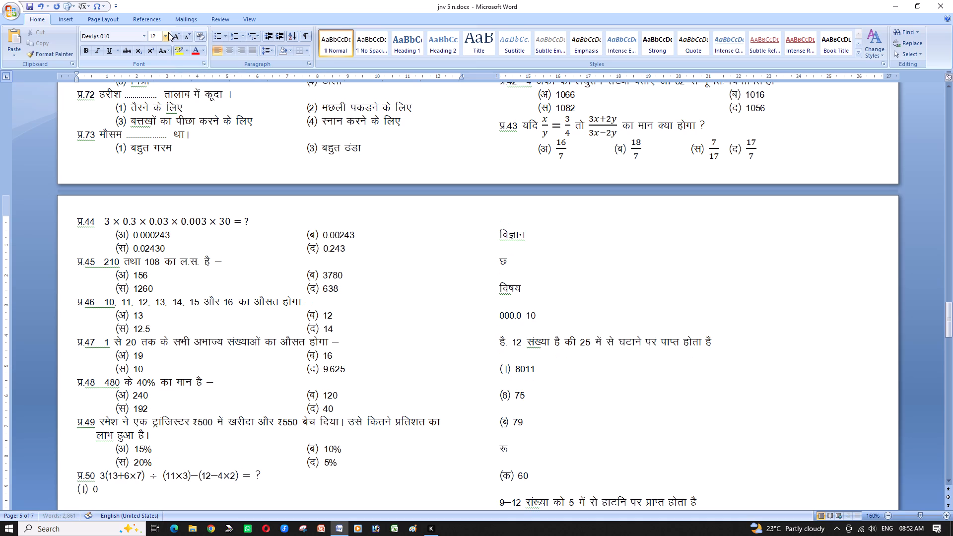
key(Right)
key(Right)
key(BackSpace)
key(v)
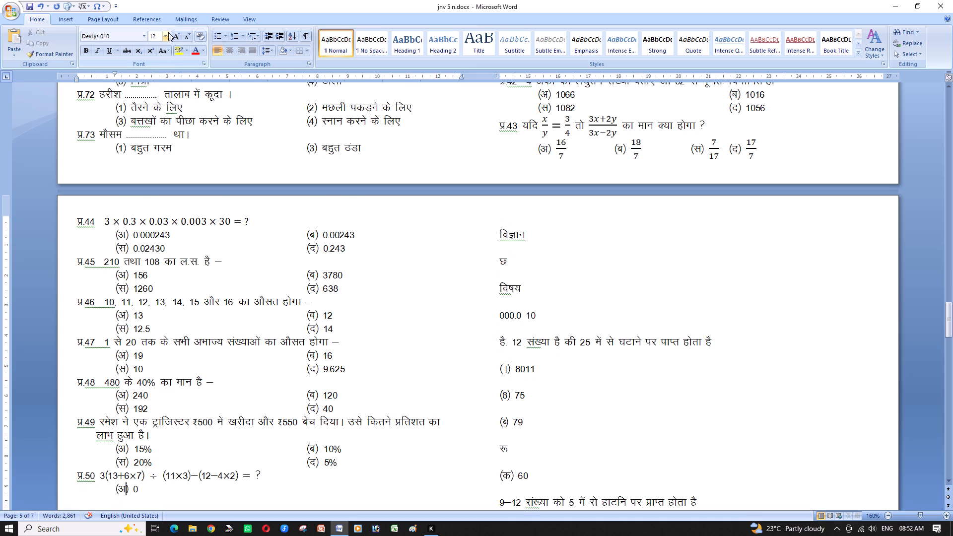
Bring the option with value 1 onto the (अ) line, tab it to the second option column and label it (ब).
key(Down)
key(Right)
key(BackSpace)
key(BackSpace)
key(Tab)
key(Tab)
key(Tab)
key(Tab)
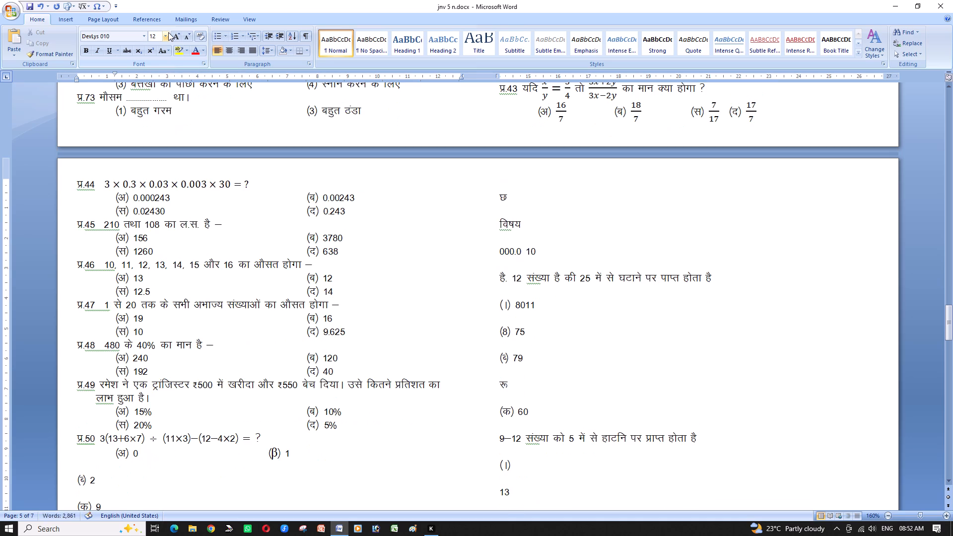
key(Tab)
key(Right)
key(Right)
key(BackSpace)
key(Left)
key(Right)
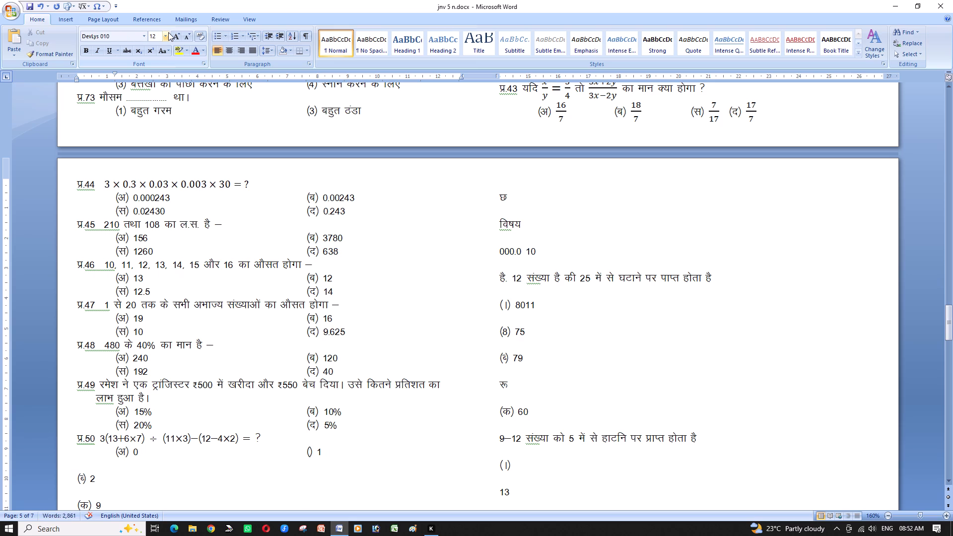
key(c)
Remove the blank line above the option with value 2, indent the option and label it (स).
key(Down)
key(Right)
key(BackSpace)
key(Tab)
key(Right)
key(Right)
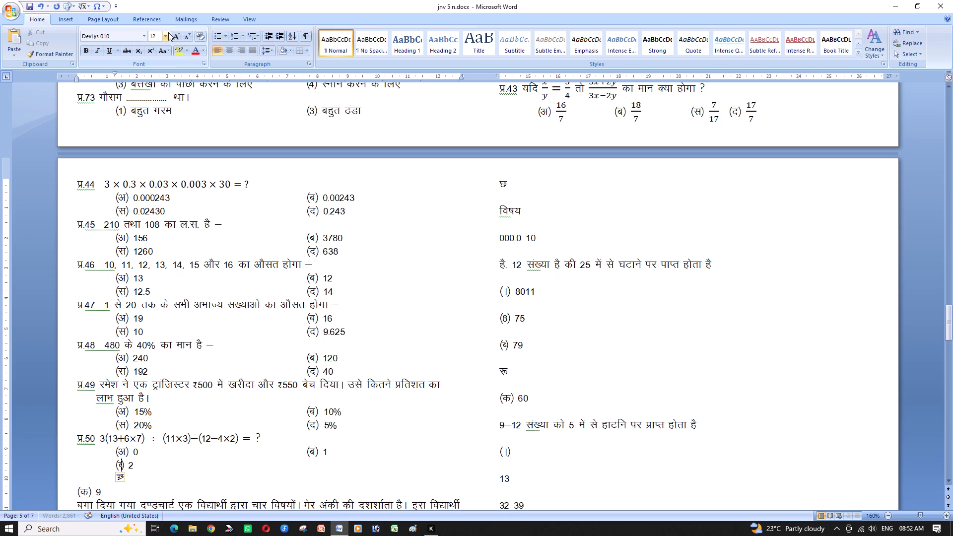
key(BackSpace)
key(l)
Bring the option with value 9 onto the (स) line, tab it to the second option column and label it (द).
key(Down)
key(Right)
key(BackSpace)
key(BackSpace)
key(Tab)
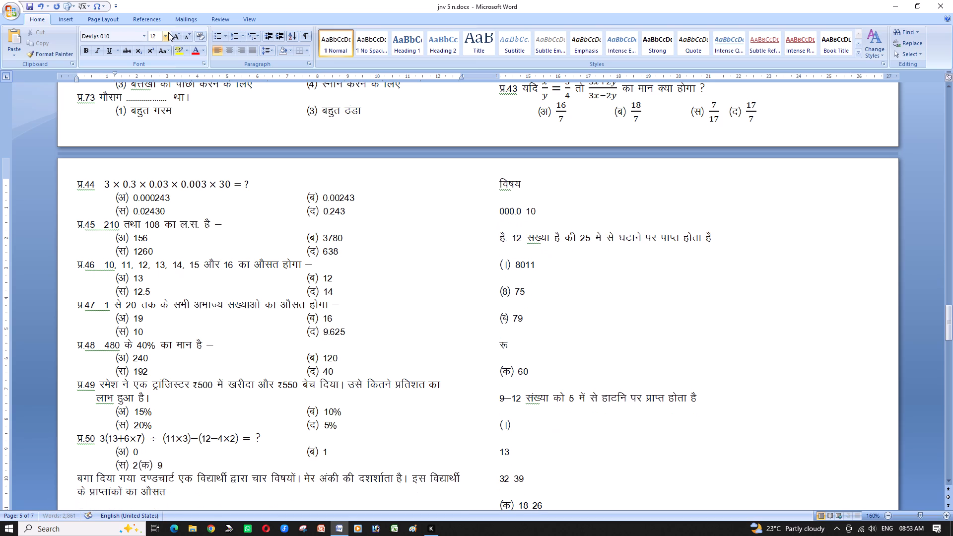
key(Tab)
key(Tab)
key(Tab)
key(Tab)
key(Right)
key(Right)
key(BackSpace)
key(n)
Insert a blank line between question 50's options and the bar-chart paragraph below, and save the document.
key(Right)
key(Right)
key(Right)
key(Right)
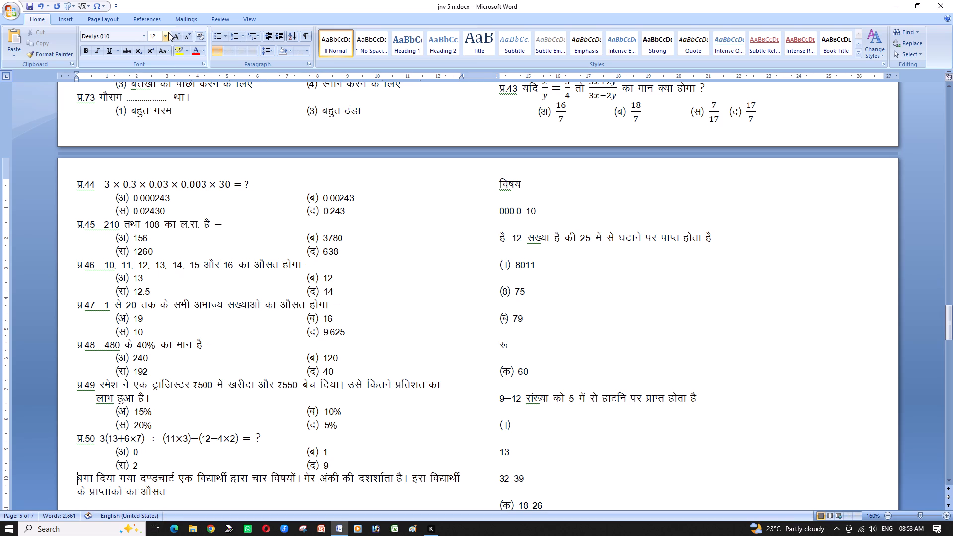
key(Return)
key(ctrl+s)
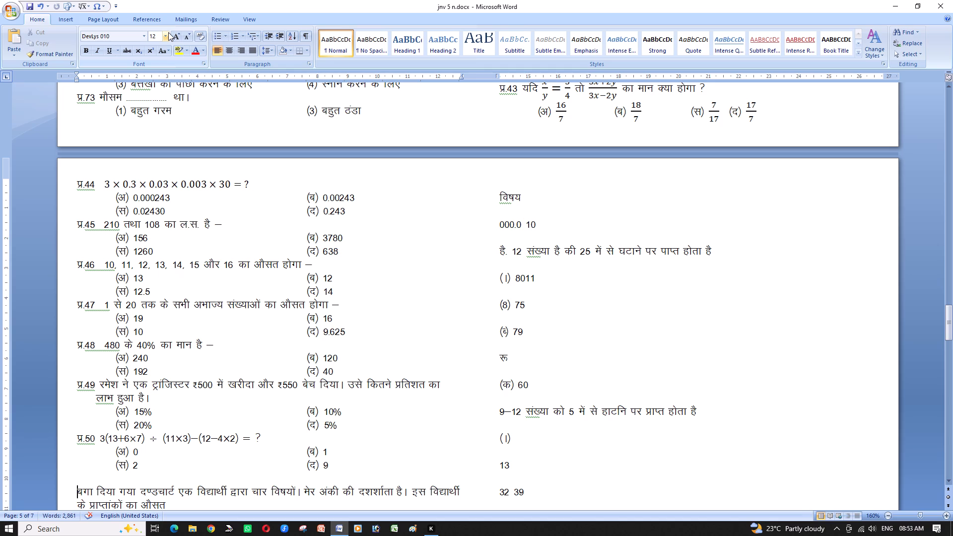
key(ctrl+s)
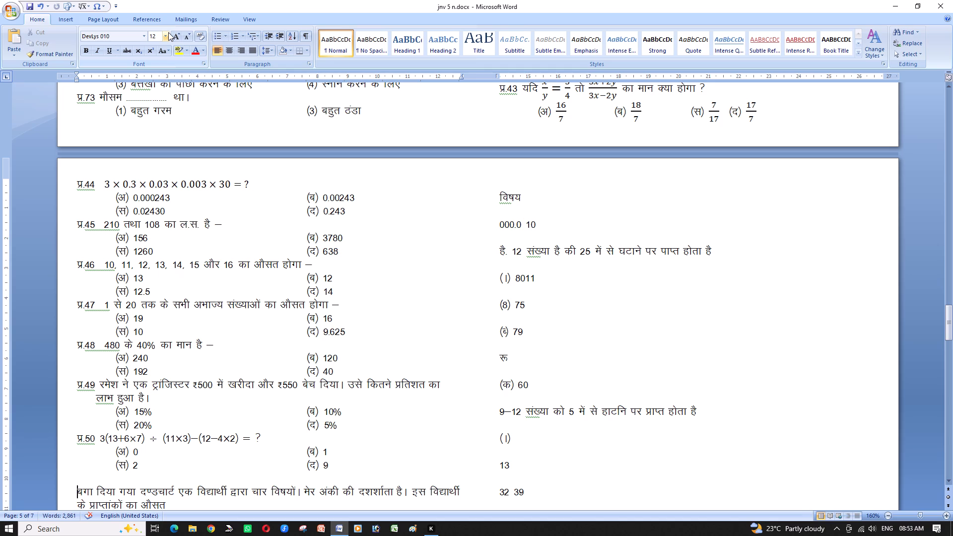
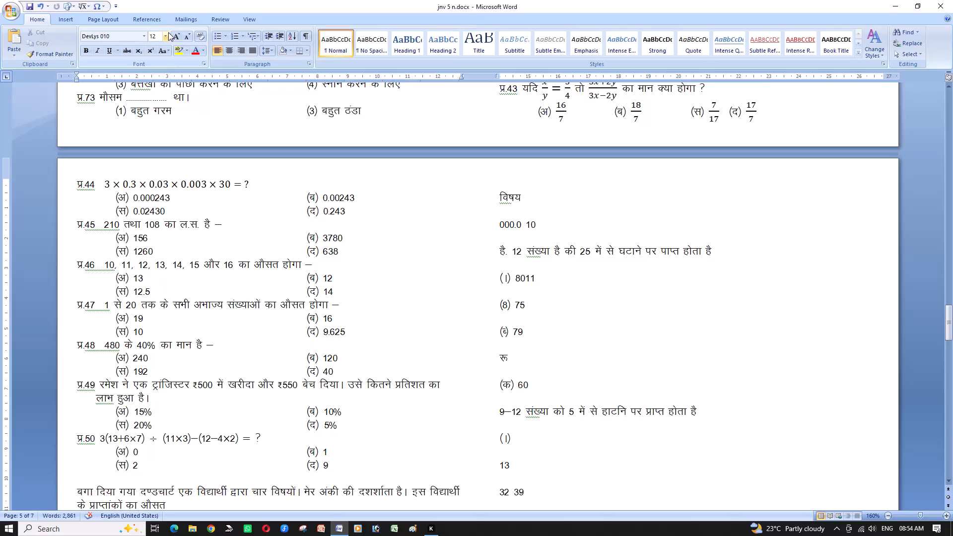
Remove the blank line and the stray first word before the bar-chart paragraph, and number it प्र.51.
key(BackSpace)
key(BackSpace)
key(BackSpace)
key(BackSpace)
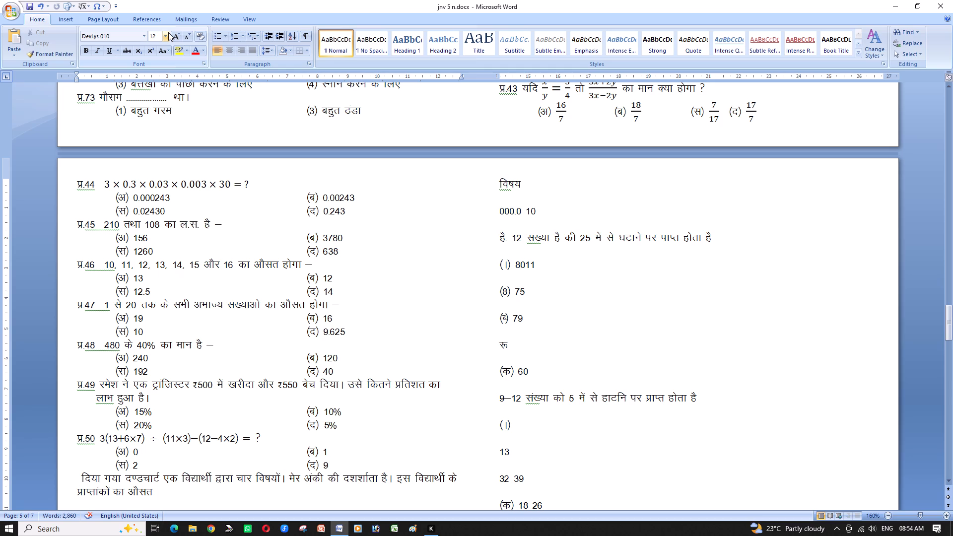
text(iz-)
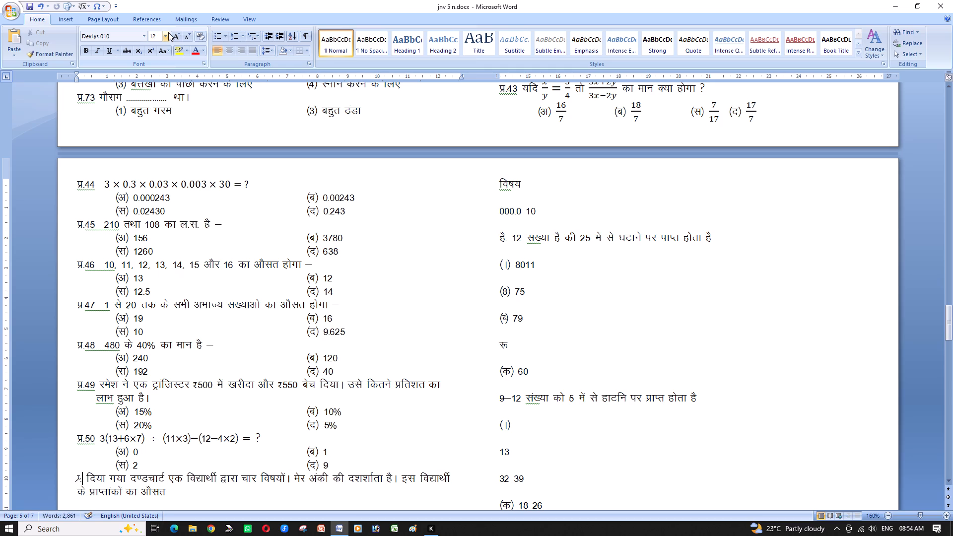
key(ctrl+z)
text(51)
In question 51, delete the full stop after विषयों and shorten the following word to मे, with extra spacing after it.
key(Right)
key(Right)
key(Right)
key(Right)
key(Right)
key(Right)
key(Right)
key(Right)
key(Right)
key(Right)
key(Right)
key(Right)
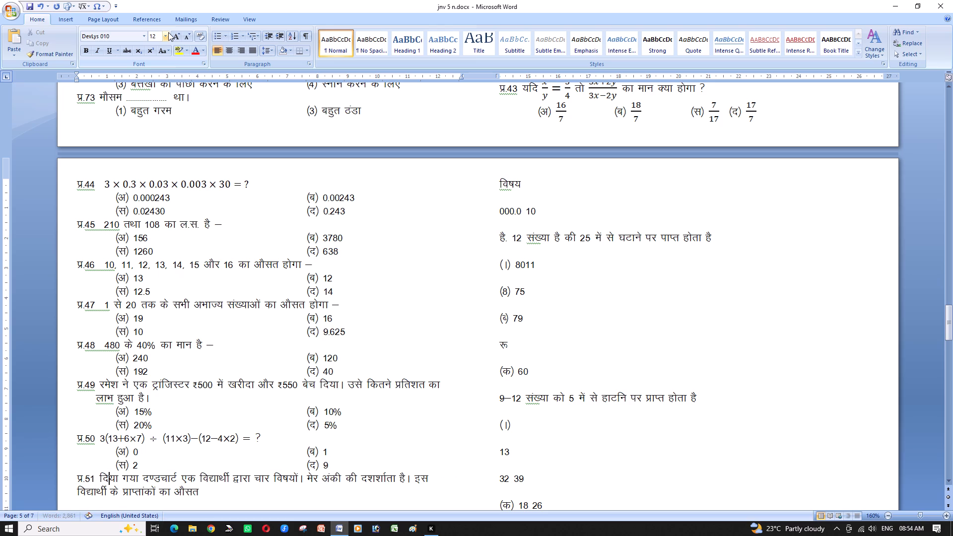
key(Right)
key(Right)
key(Right)
key(Right)
key(Right)
key(Right)
key(Right)
key(Right)
key(Right)
key(Right)
key(Right)
key(Right)
key(Right)
key(Right)
key(Right)
key(Right)
key(Right)
key(Right)
key(Right)
key(Right)
key(Right)
key(Right)
key(Right)
key(Right)
key(Right)
key(Right)
key(Right)
key(Right)
key(Right)
key(Right)
key(Right)
key(Right)
key(Right)
key(Right)
key(Right)
key(Right)
key(Right)
key(Right)
key(Right)
key(Left)
key(Left)
key(Left)
key(BackSpace)
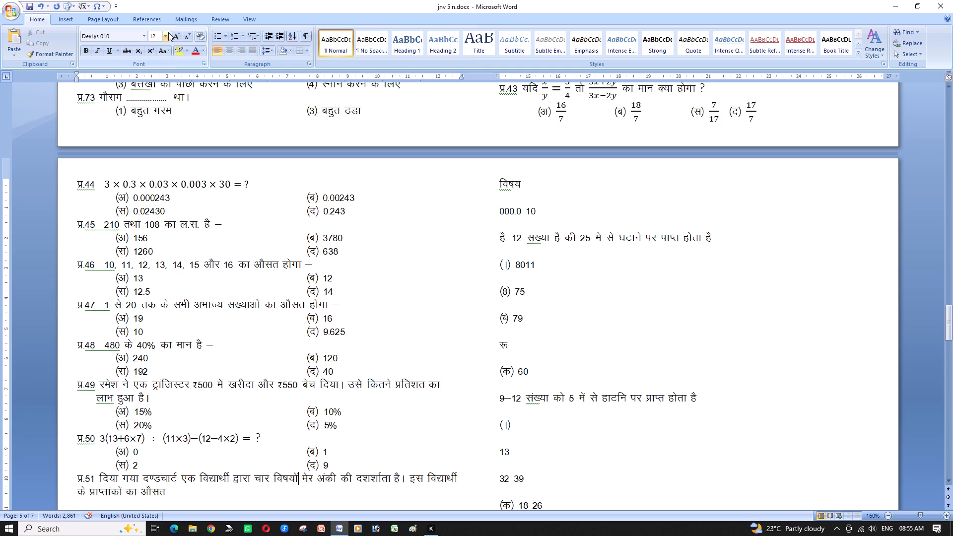
key(Right)
key(Right)
key(Right)
key(Right)
key(BackSpace)
key(space)
key(space)
Change the word after अंकी in question 51 to को.
key(Right)
key(Right)
key(Right)
key(Right)
key(Right)
key(Right)
key(Right)
key(Right)
key(Right)
key(Right)
key(Right)
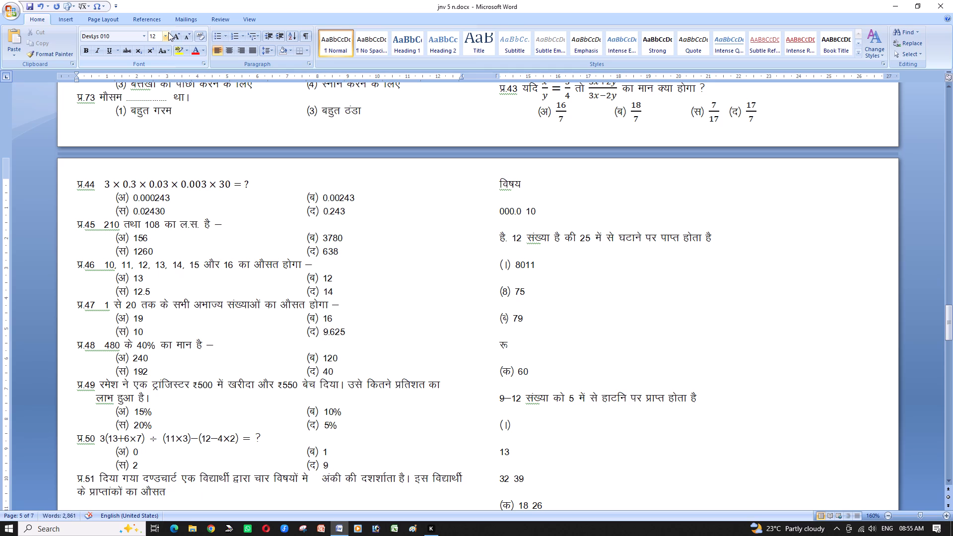
key(Left)
key(Left)
key(Left)
key(BackSpace)
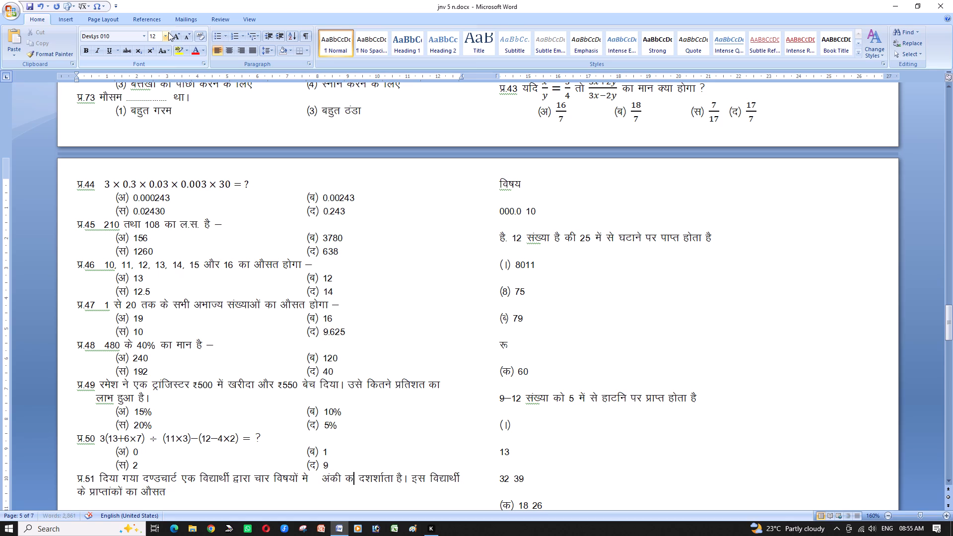
text(ks)
Correct the spelling of the verb after को in question 51 to दर्शाता.
key(Right)
key(Right)
key(Right)
key(Right)
key(Right)
key(Right)
key(Right)
key(Right)
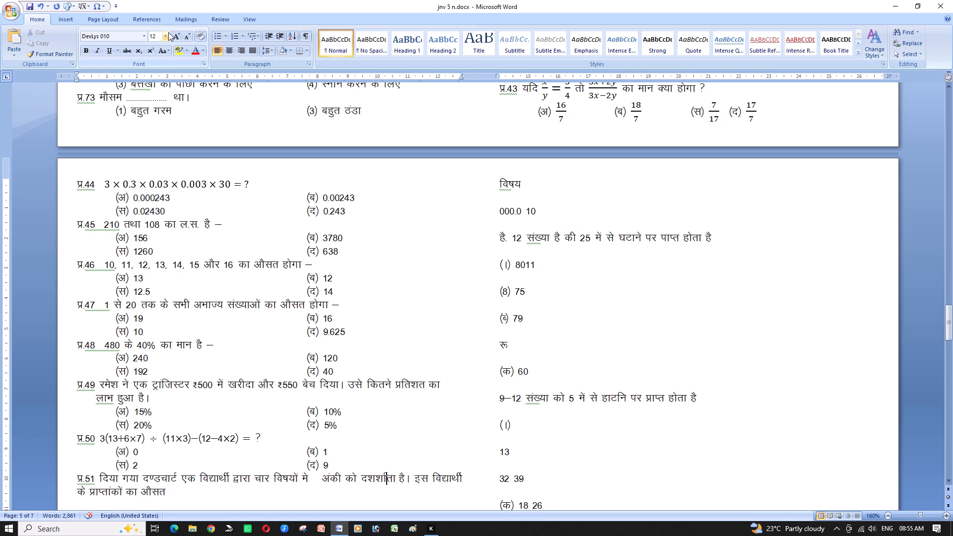
key(Left)
key(Left)
key(Left)
key(Left)
key(BackSpace)
key(BackSpace)
Break question 51's line before विद्यार्थी and indent the second line with spaces to align under the question text.
key(Right)
key(Right)
key(Right)
key(Right)
key(Right)
key(Right)
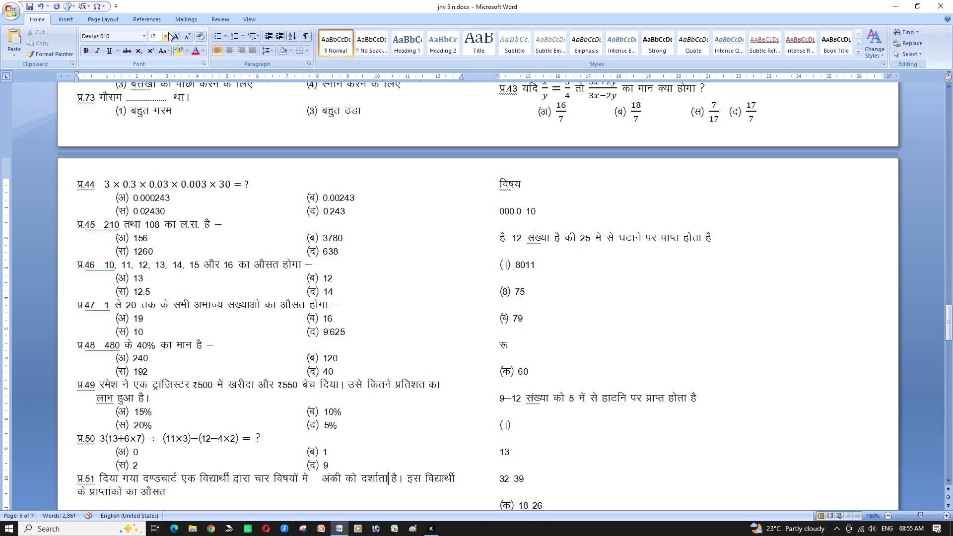
key(Right)
key(Right)
key(Right)
key(Right)
key(Right)
key(Right)
key(Right)
key(Right)
key(Left)
key(Right)
key(Return)
key(space)
key(space)
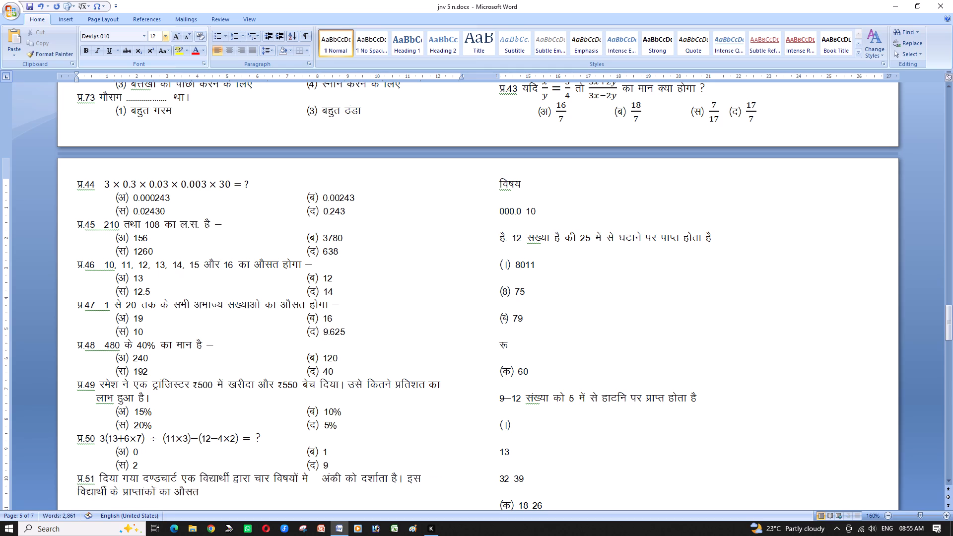
key(space)
key(space)
key(space)
End question 51's second line with है। after औसत.
key(Right)
key(Right)
key(Right)
key(Right)
key(Right)
key(Right)
key(Right)
key(Right)
key(Right)
key(Right)
key(Right)
key(Right)
key(Right)
key(Right)
key(Right)
key(Right)
key(Right)
key(Right)
key(Right)
key(Right)
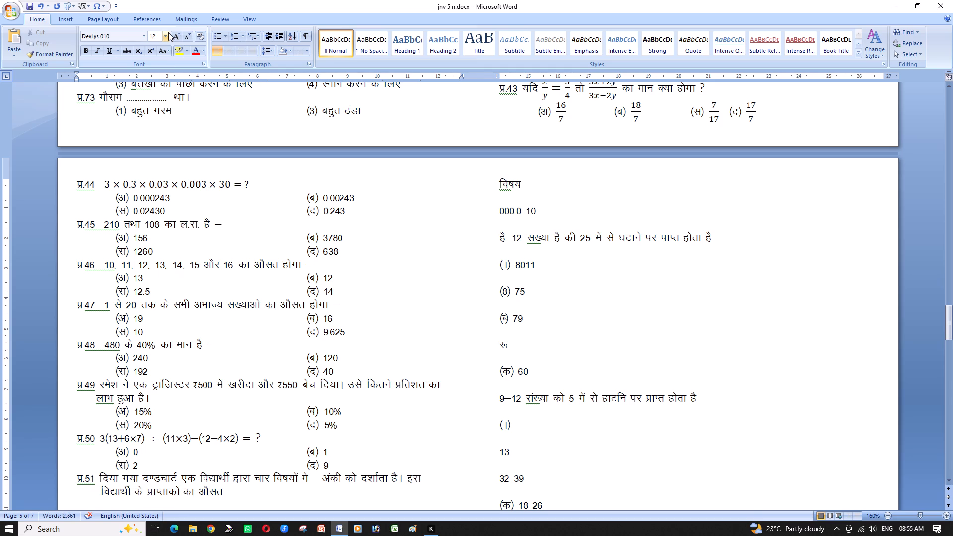
key(Down)
key(Left)
key(space)
text(g)
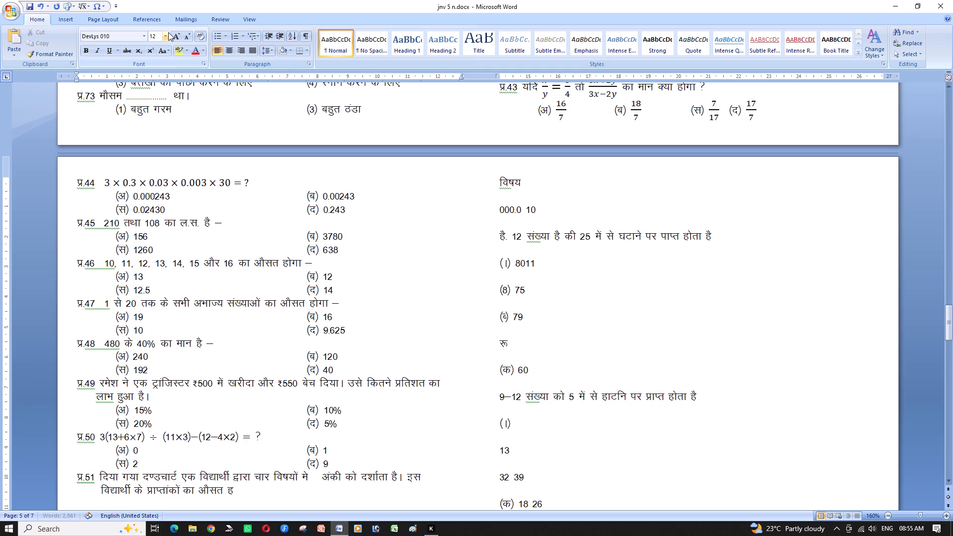
text(SA)
key(Down)
key(Right)
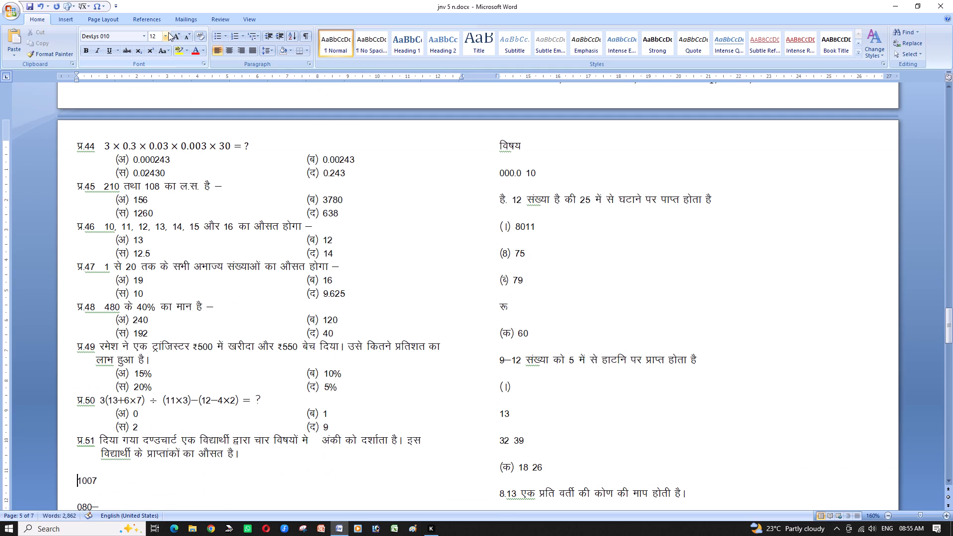
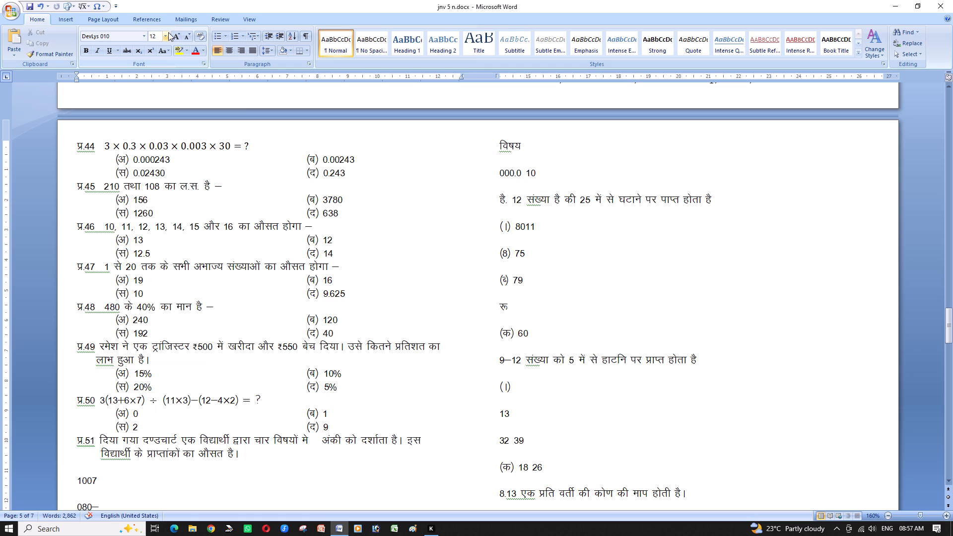
Save the document with the corrected question 51.
key(ctrl+s)
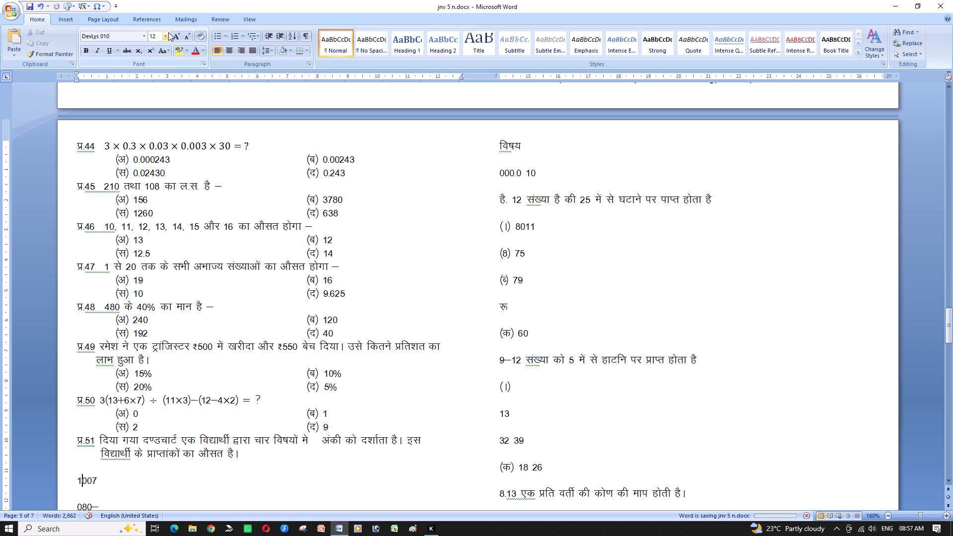
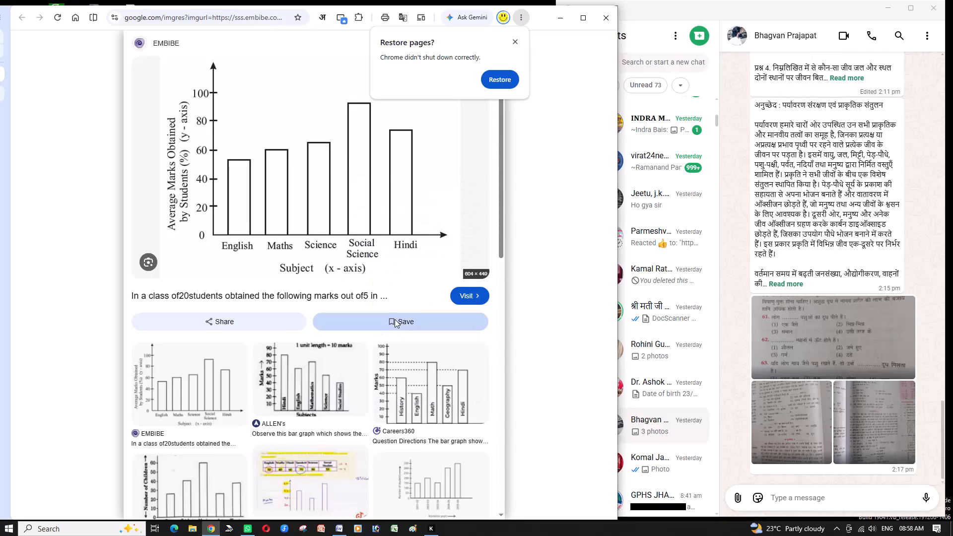
Look back through the open WhatsApp chat to the earlier photos of the handwritten question pages.
scroll(809, 310, up, 3)
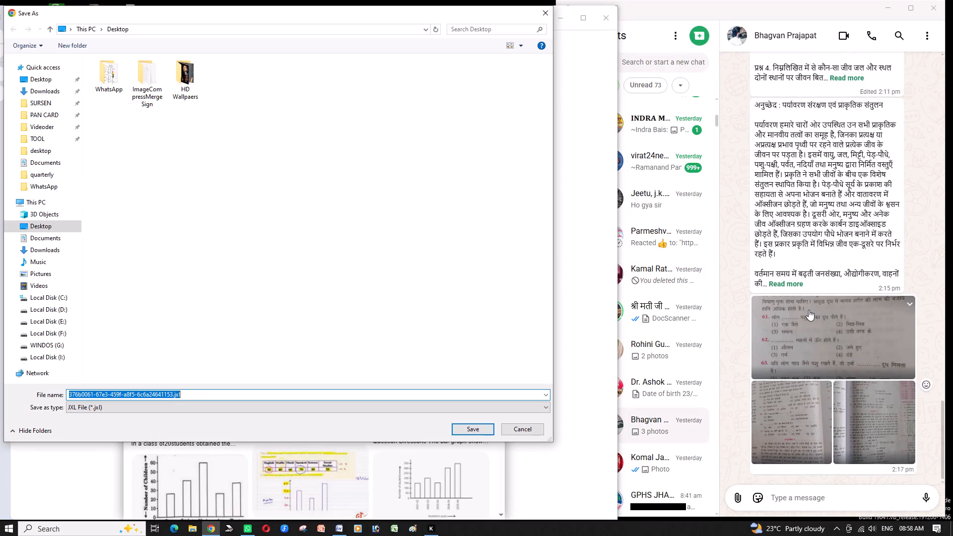
scroll(809, 310, up, 9)
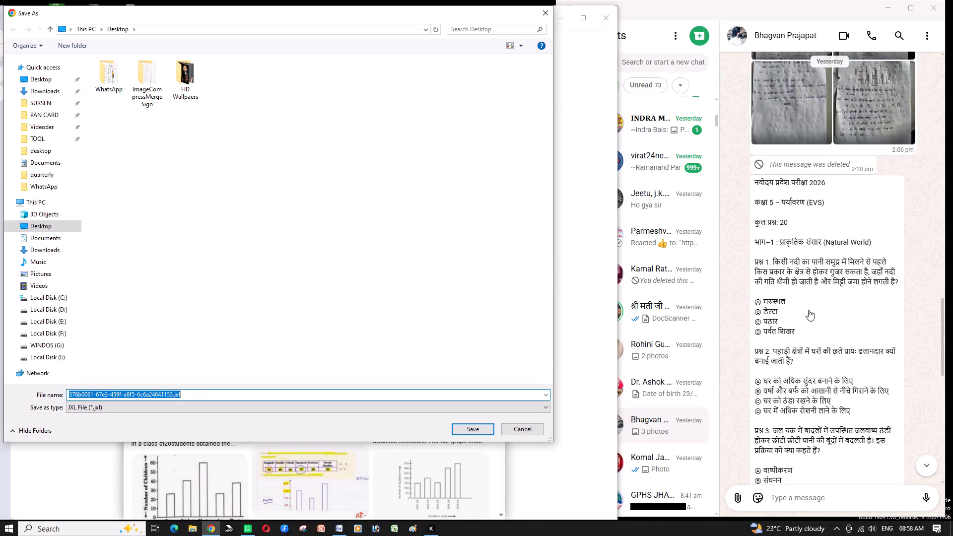
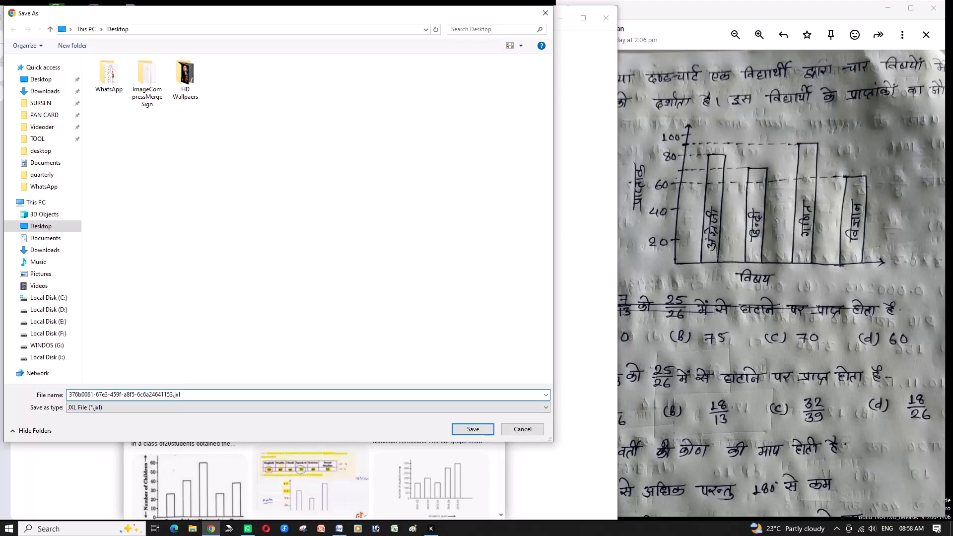
Change the extension in the file name of the image being saved to the Desktop, starting with .jp.
key(BackSpace)
key(BackSpace)
key(p)
Finish the file name's extension as .jpg, save the bar graph image to the Desktop, and dismiss the page-restore prompt.
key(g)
key(Return)
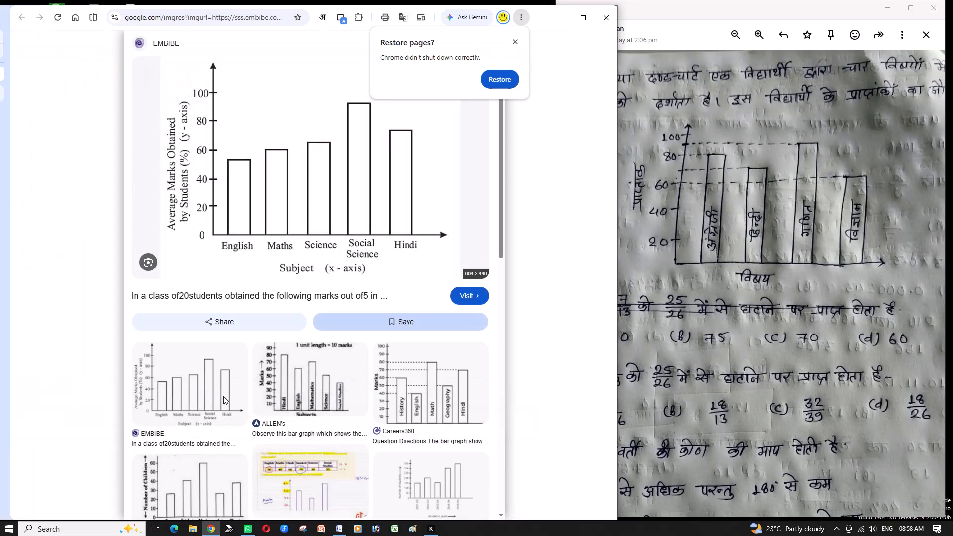
click(515, 41)
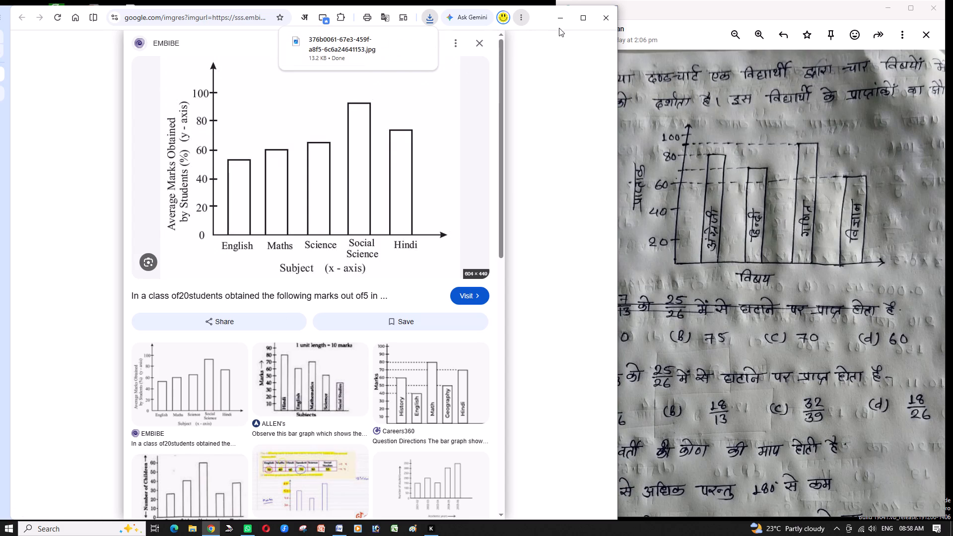
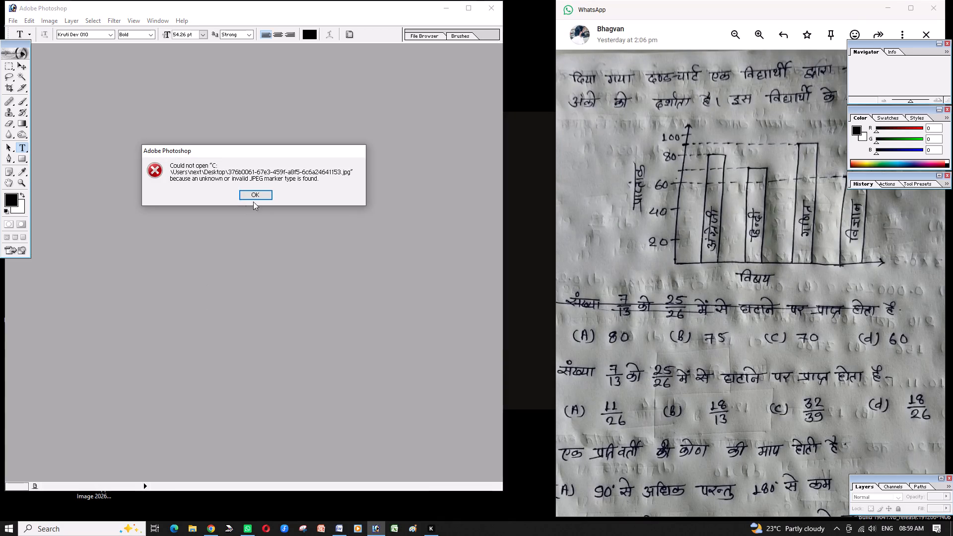
Dismiss the file-opening error dialog for the JPEG image from the Desktop.
click(268, 198)
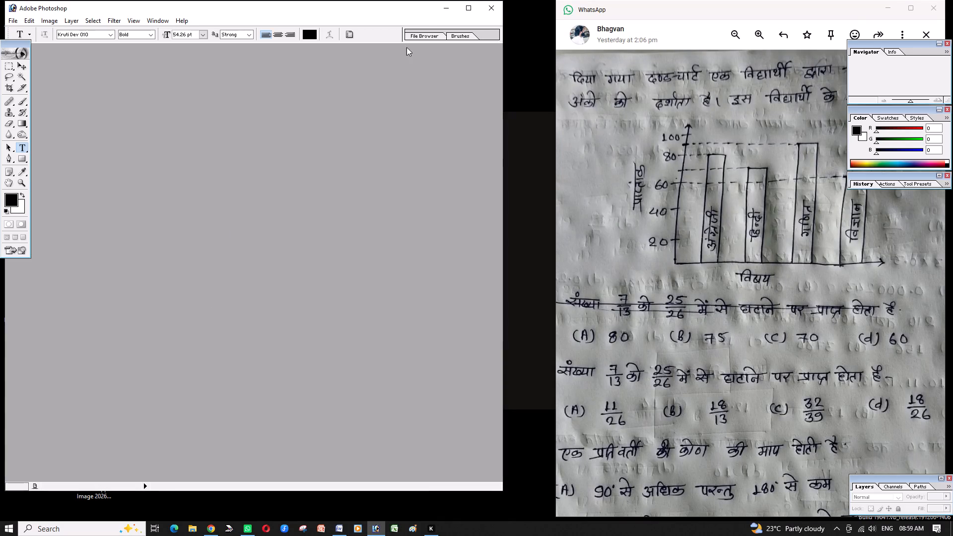
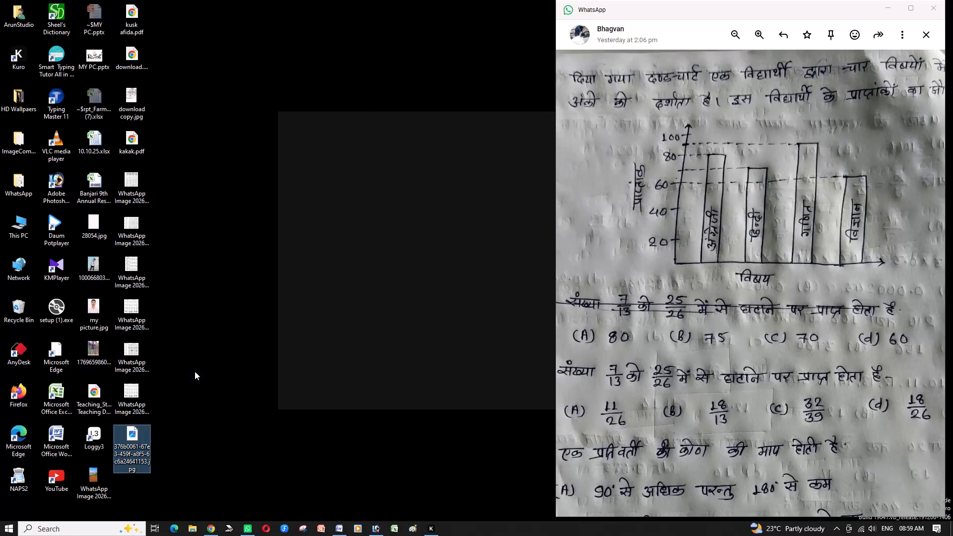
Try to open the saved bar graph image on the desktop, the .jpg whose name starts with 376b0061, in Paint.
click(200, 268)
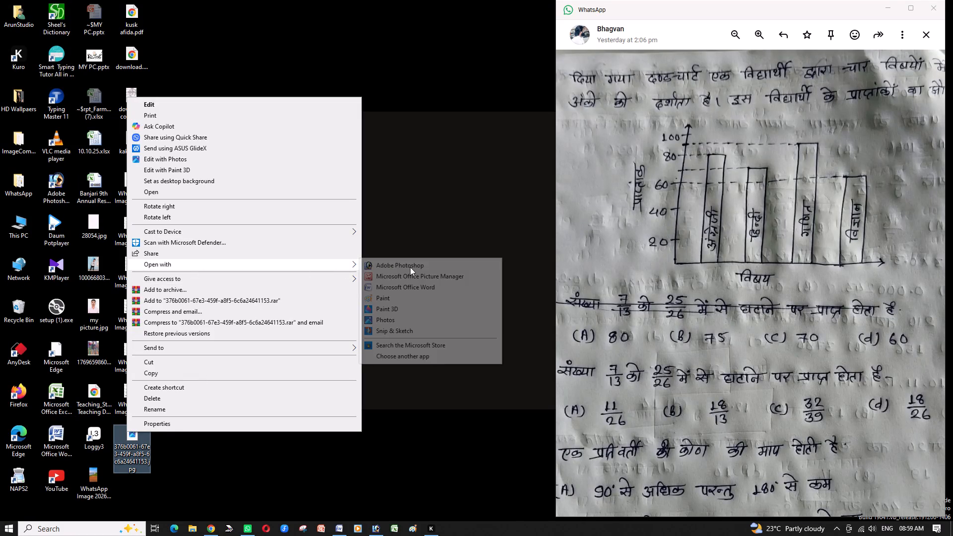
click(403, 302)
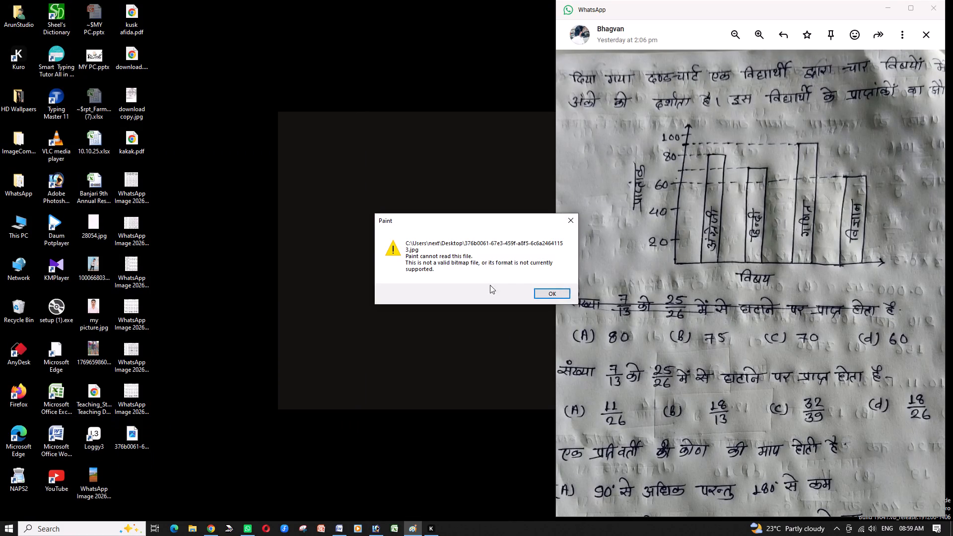
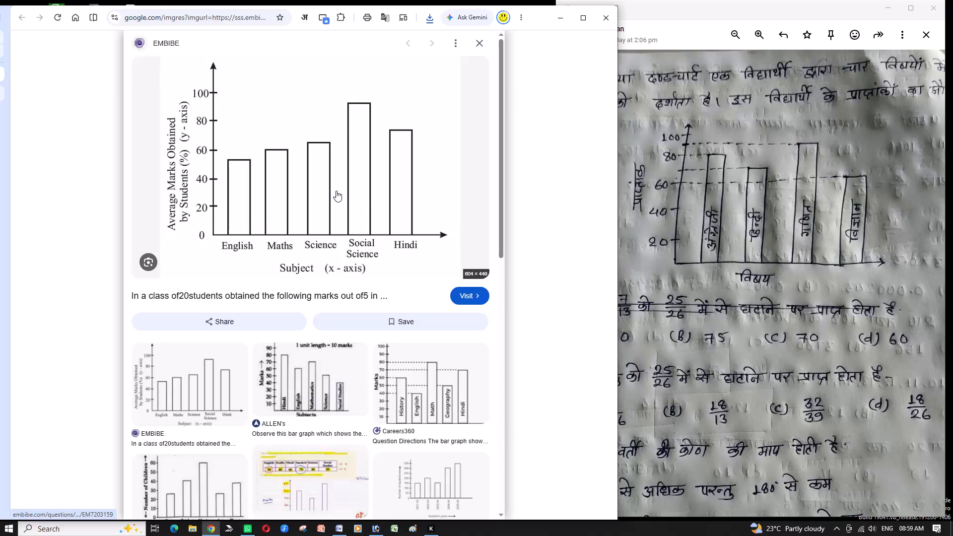
Save the EMBIBE bar chart of average marks by subject to the Desktop as a JXL file, keeping the suggested file name.
right_click(337, 168)
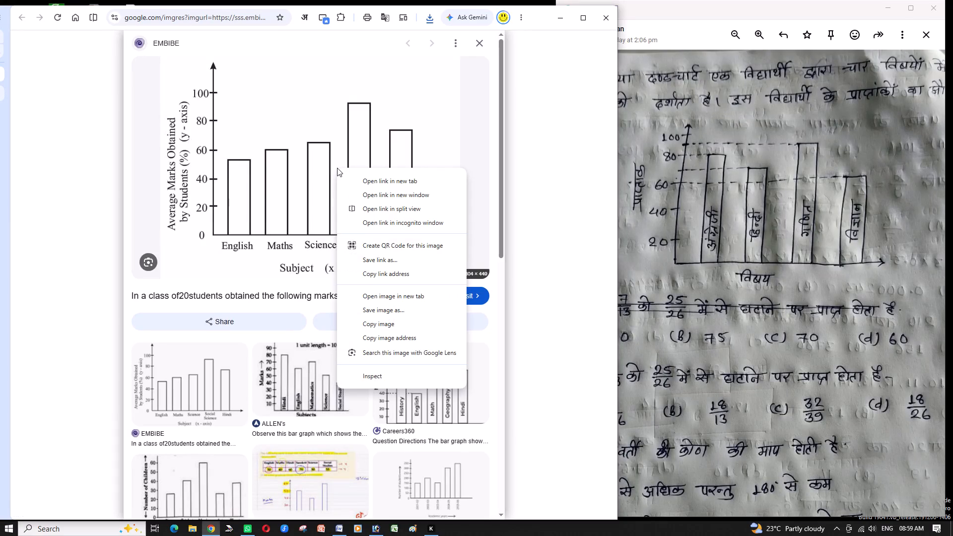
click(390, 306)
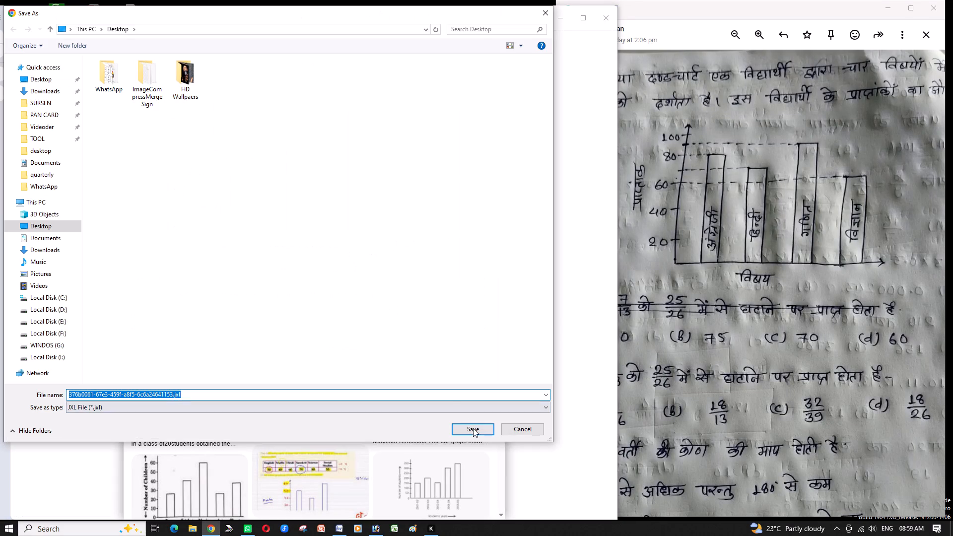
click(474, 429)
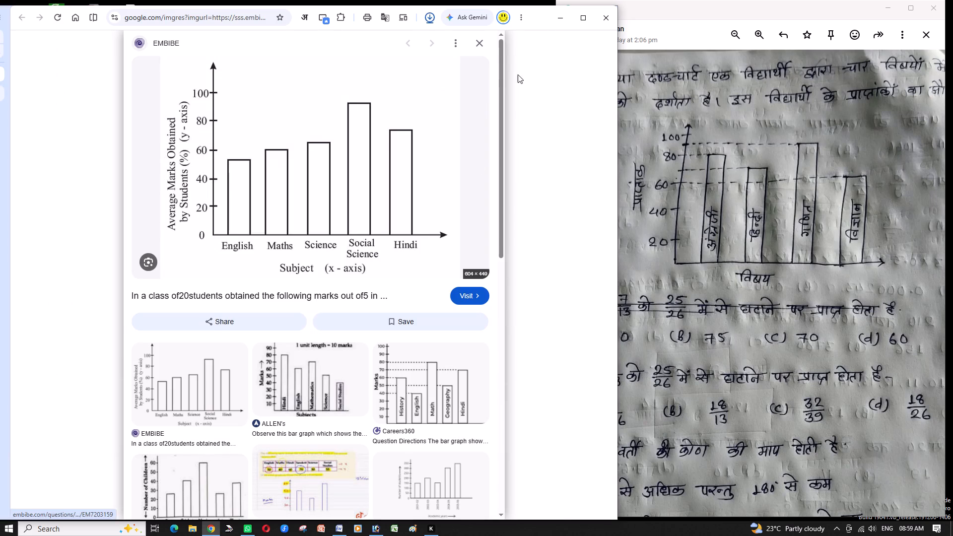
Open the downloaded JXL bar chart in Photos to check it, and minimise the viewer.
click(341, 46)
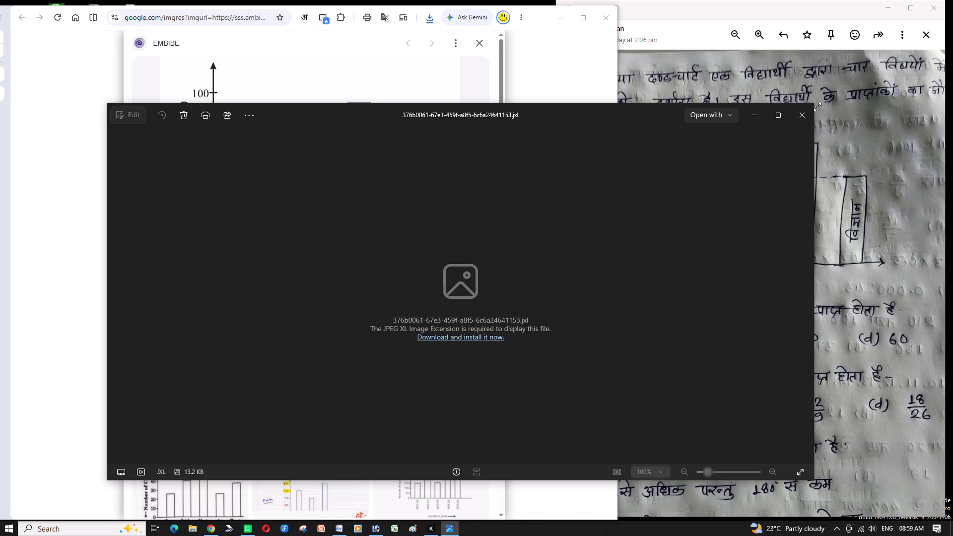
click(760, 115)
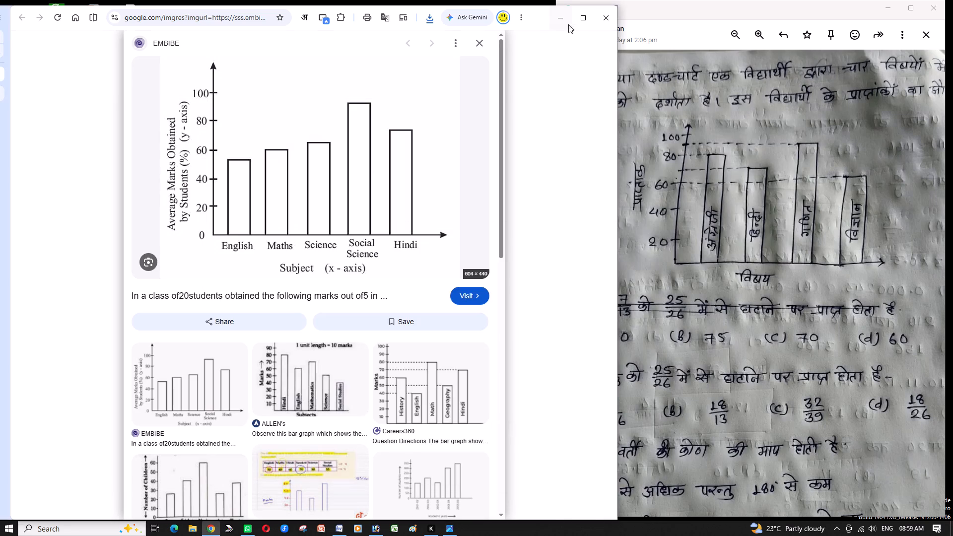
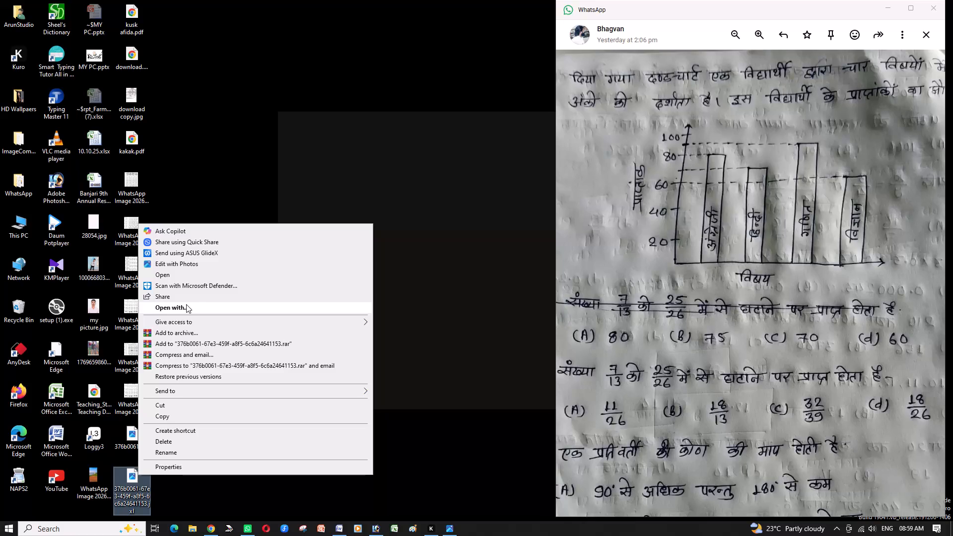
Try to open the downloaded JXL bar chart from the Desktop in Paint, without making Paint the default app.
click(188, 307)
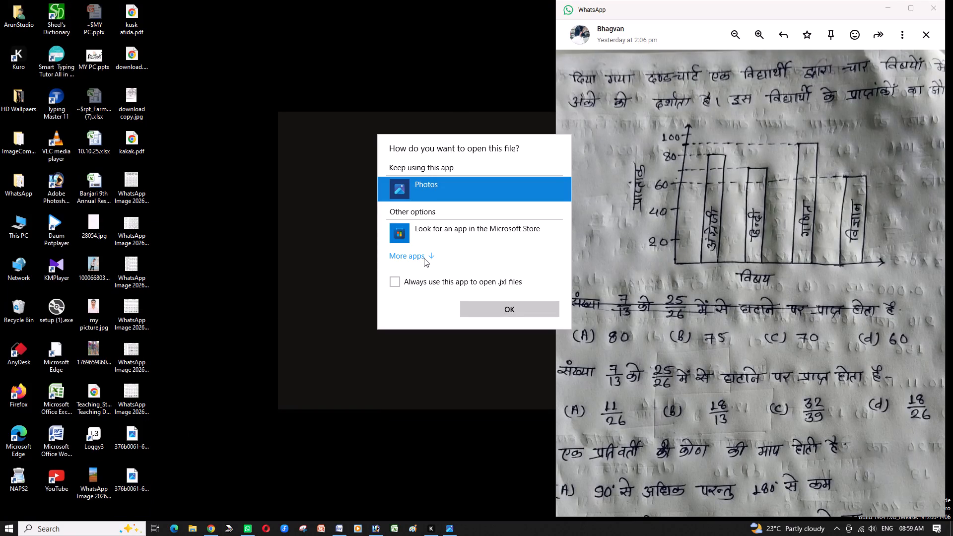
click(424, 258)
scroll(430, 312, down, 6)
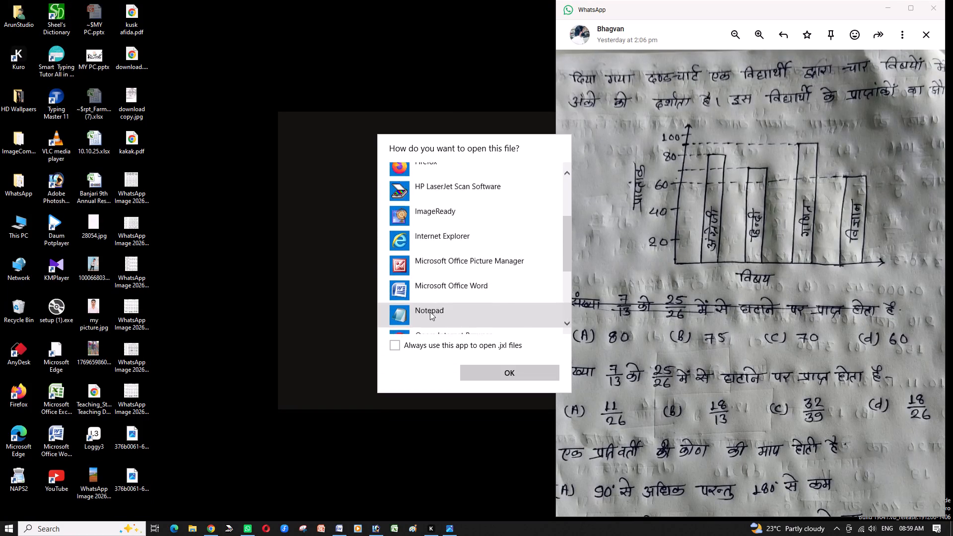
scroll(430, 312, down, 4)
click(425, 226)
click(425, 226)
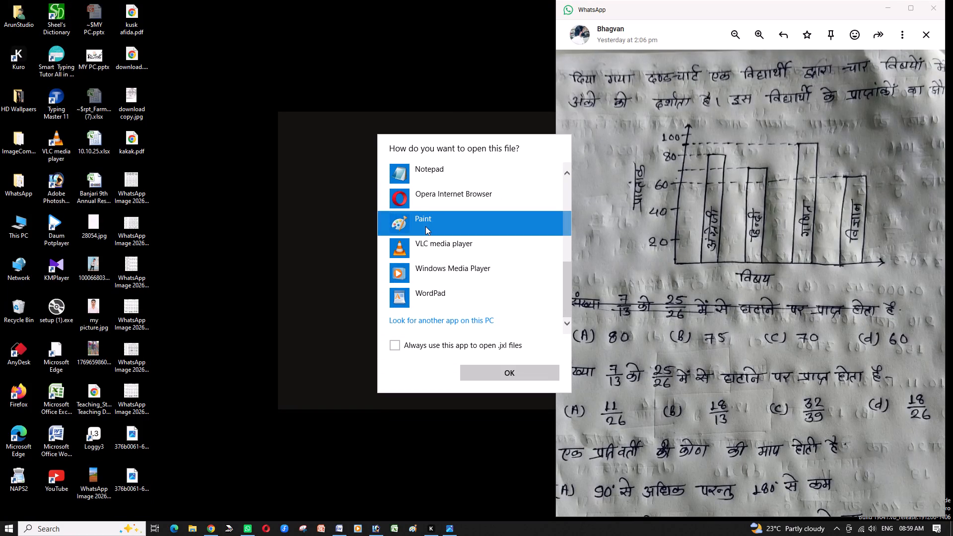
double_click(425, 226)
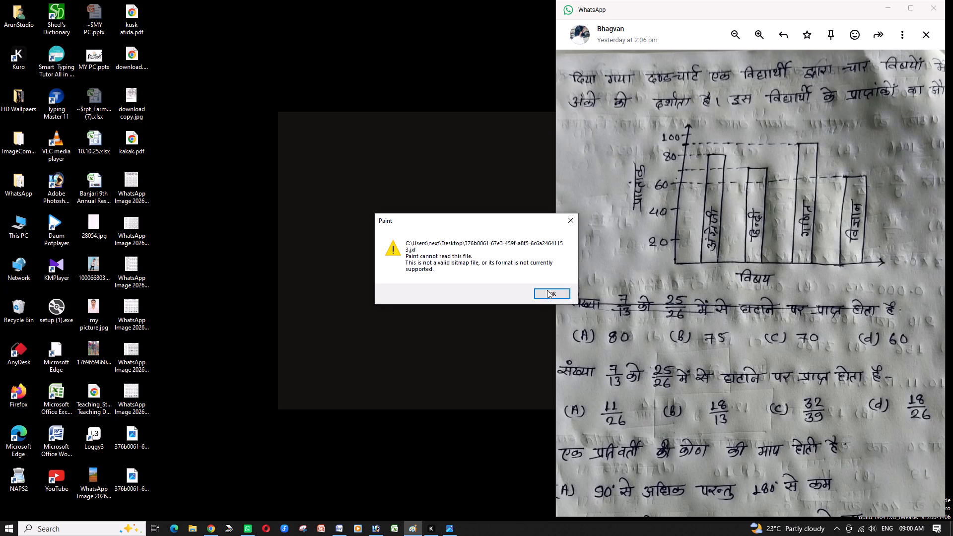
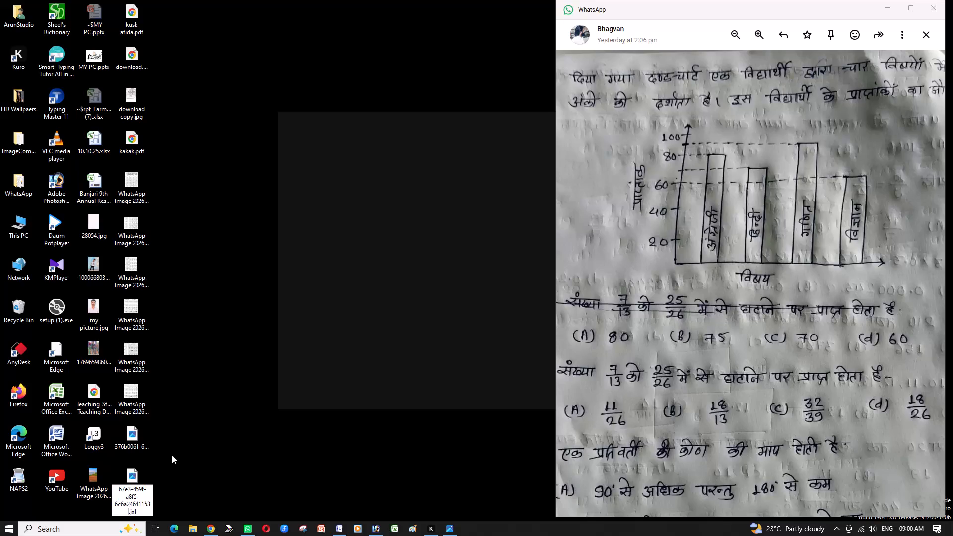
Change the downloaded bar chart file's extension on the Desktop from .jxl to .png.
key(Right)
key(Right)
key(Right)
key(Right)
key(BackSpace)
key(BackSpace)
key(BackSpace)
key(p)
text(ng)
key(Return)
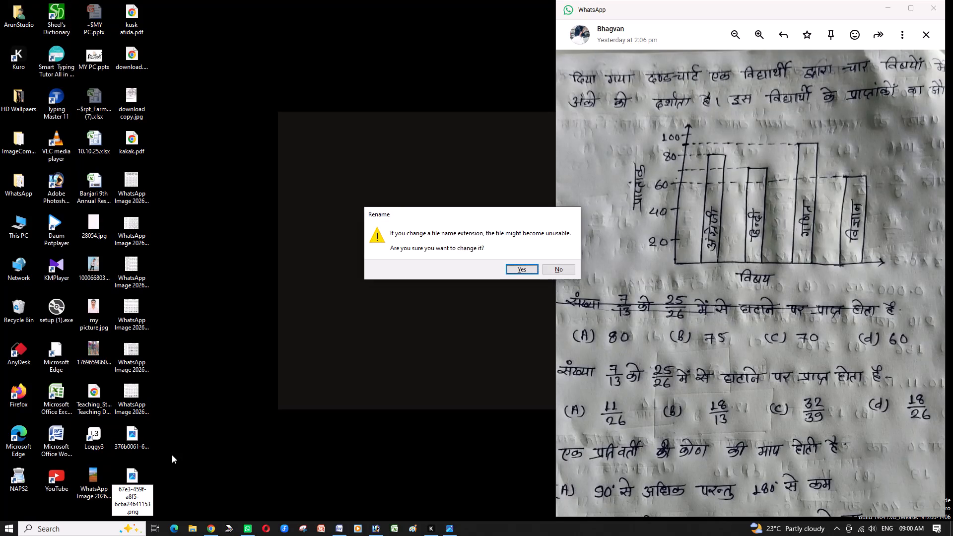
click(525, 272)
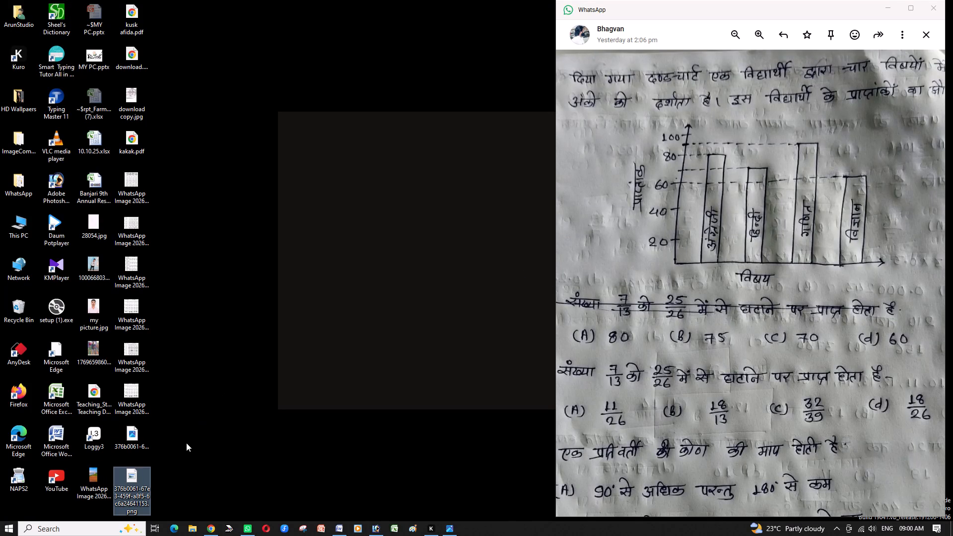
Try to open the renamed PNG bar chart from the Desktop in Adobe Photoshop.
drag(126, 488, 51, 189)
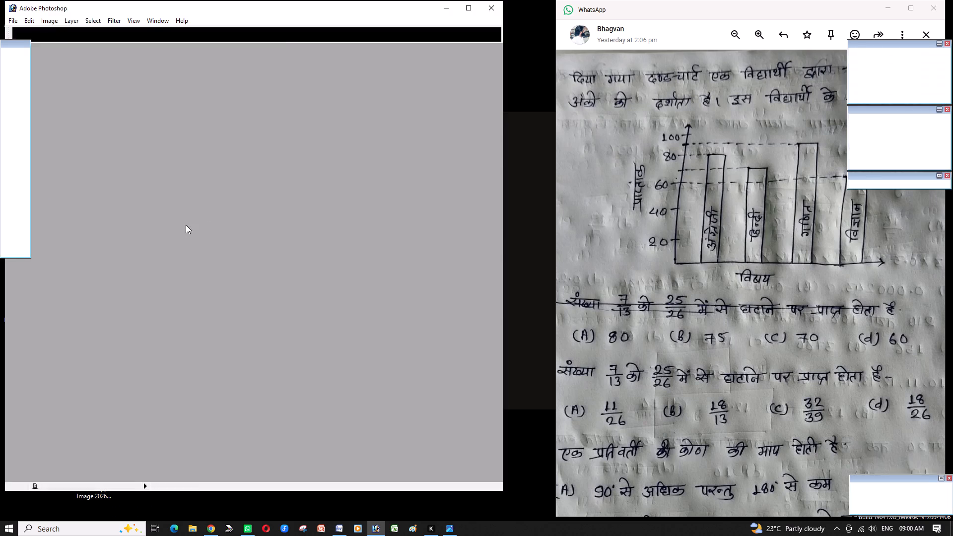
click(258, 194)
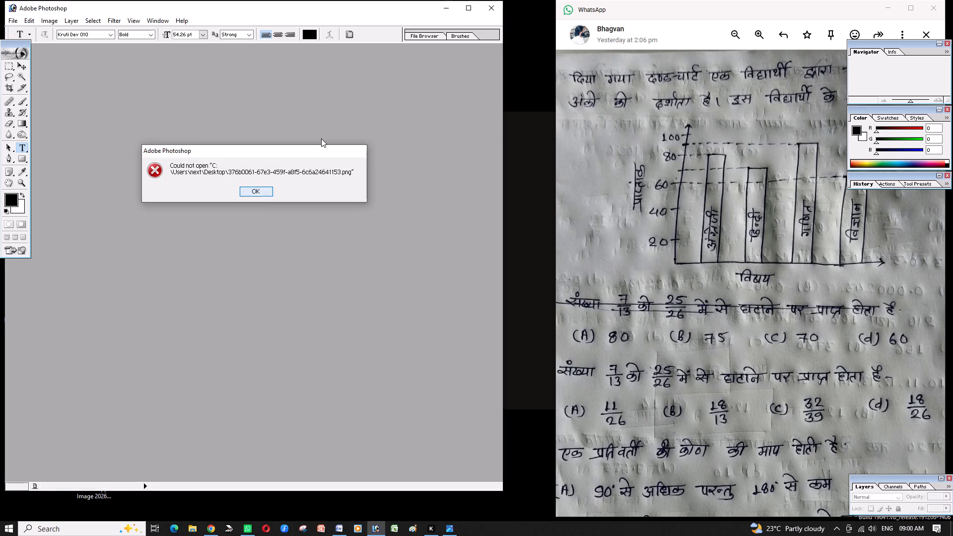
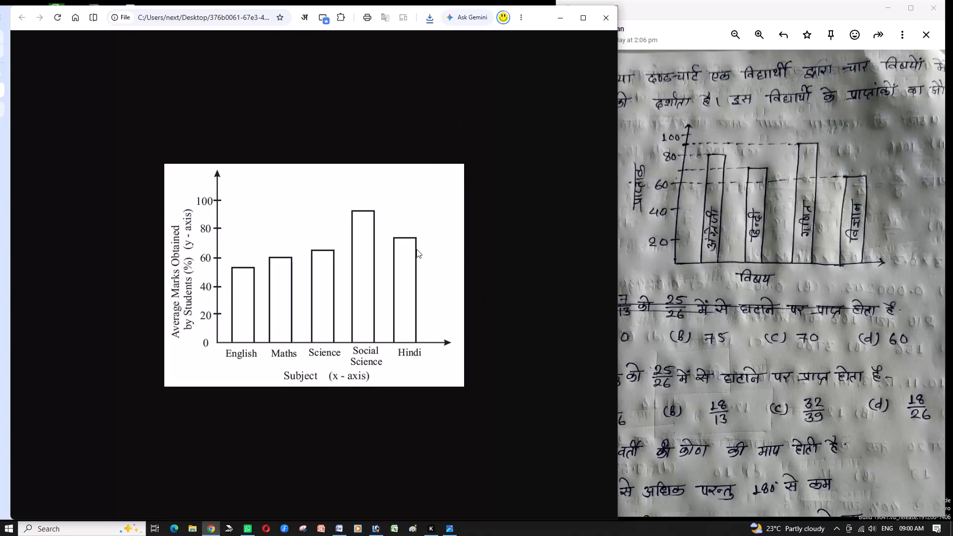
Capture the entire subject-marks bar chart shown in Chrome as a rectangular snip with Snipping Tool.
key(ctrl+equal)
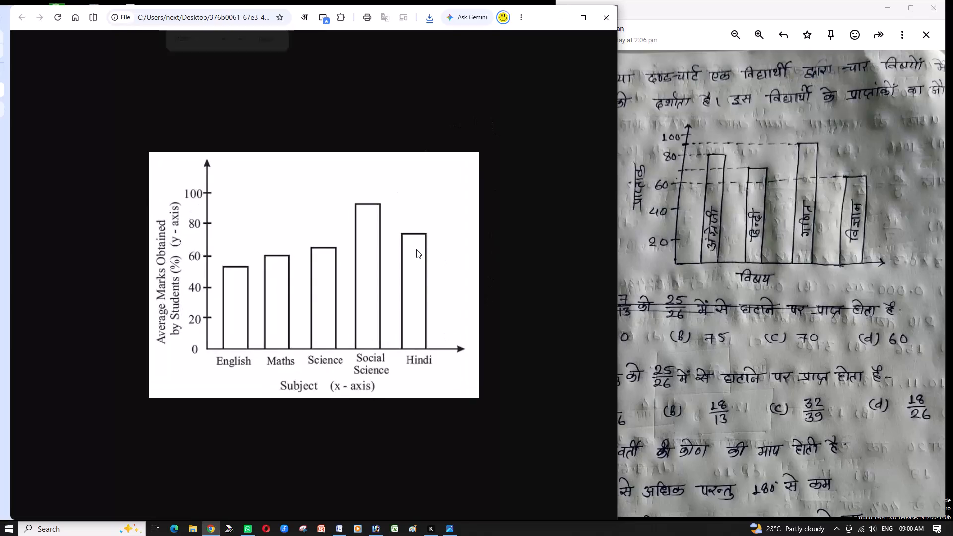
key(ctrl+equal)
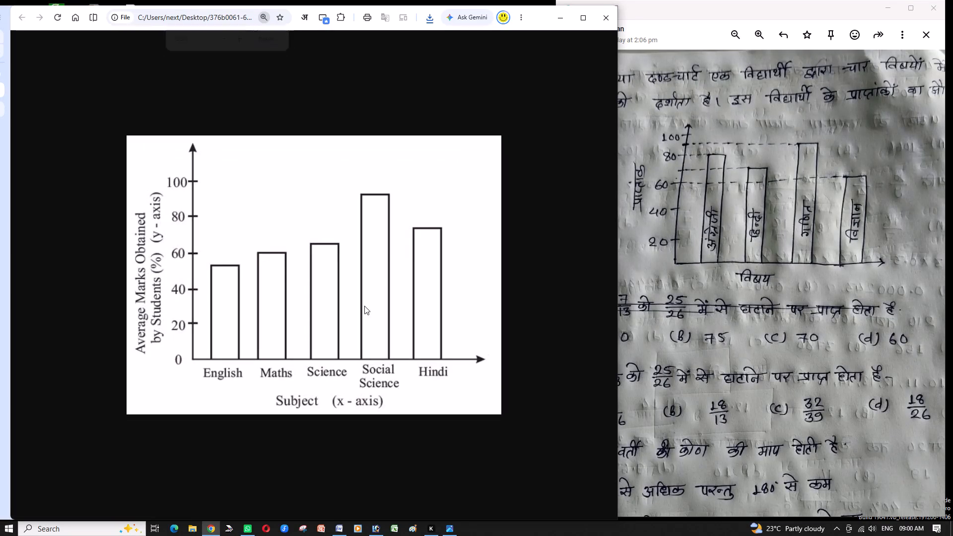
click(301, 533)
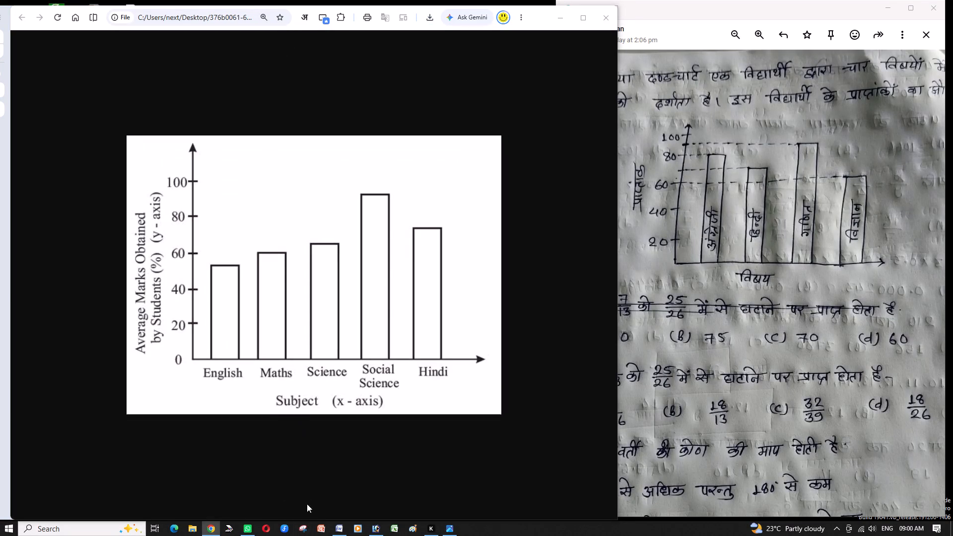
click(304, 531)
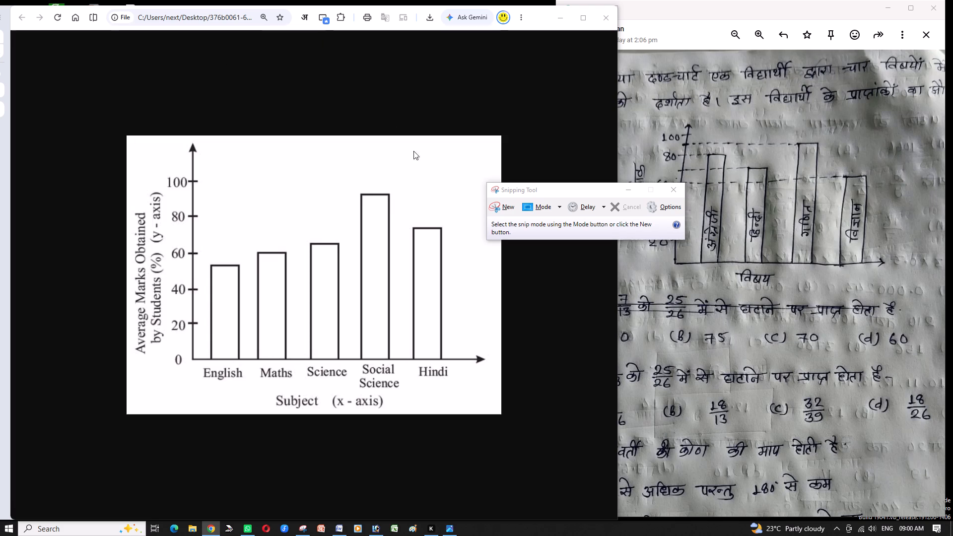
click(505, 207)
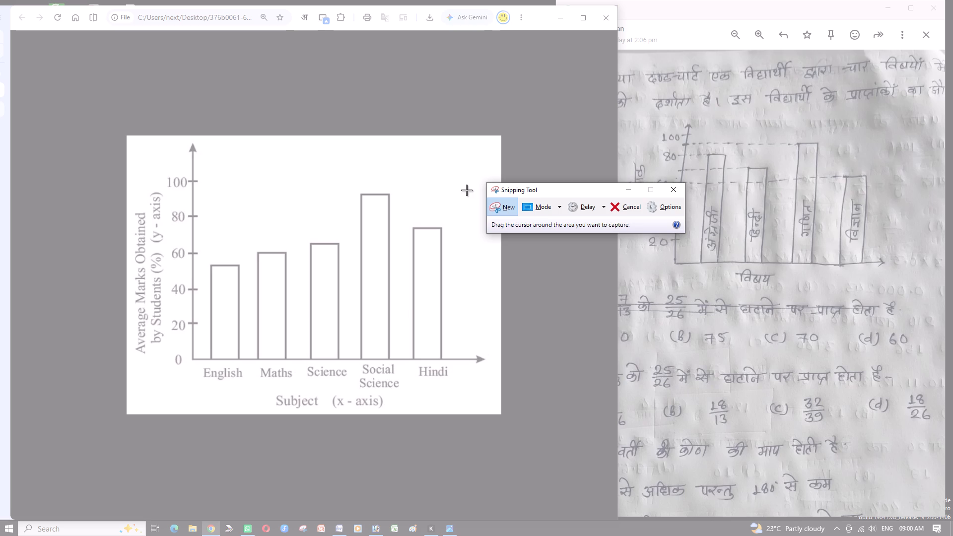
drag(127, 135, 234, 252)
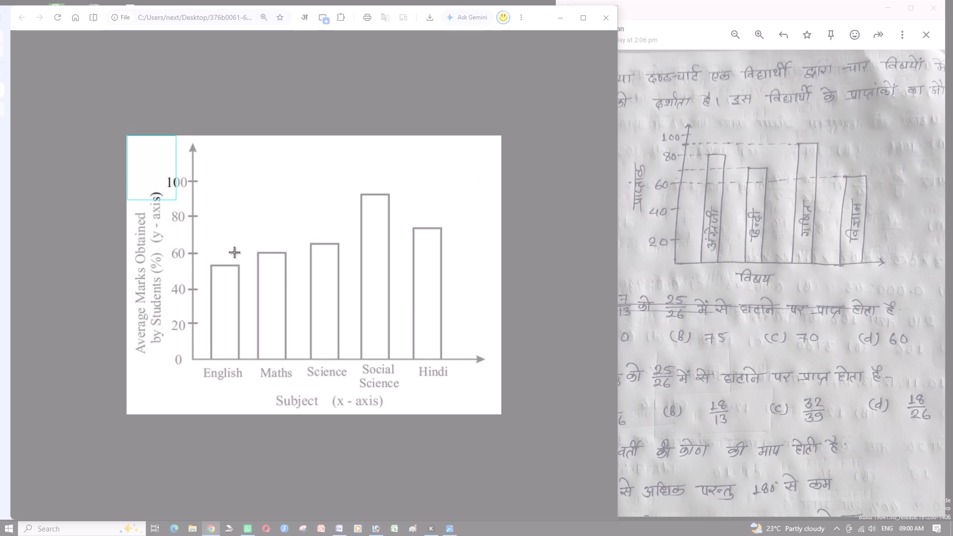
drag(234, 252, 499, 411)
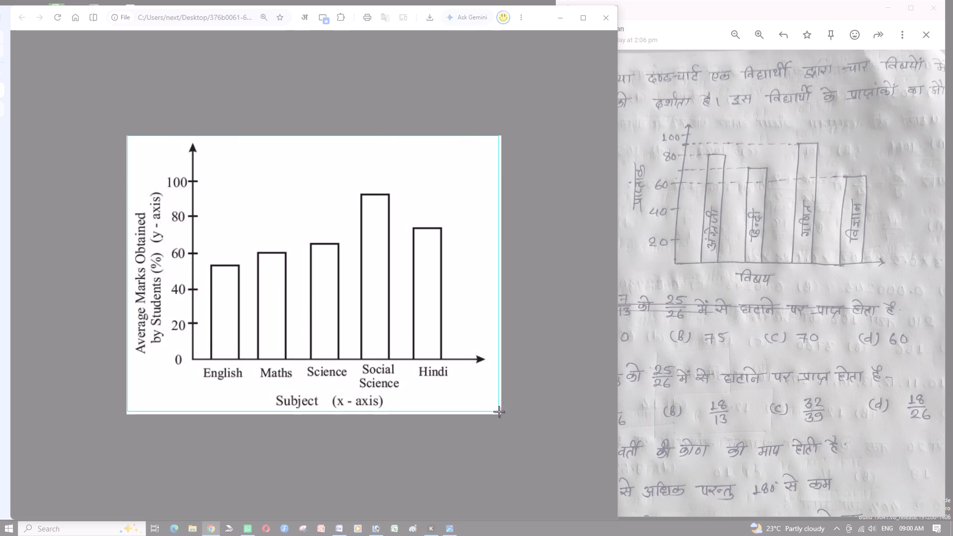
Finish the rectangular snip around the whole bar chart and save it to the Desktop as the JPEG file Capture.JPG.
drag(499, 411, 500, 413)
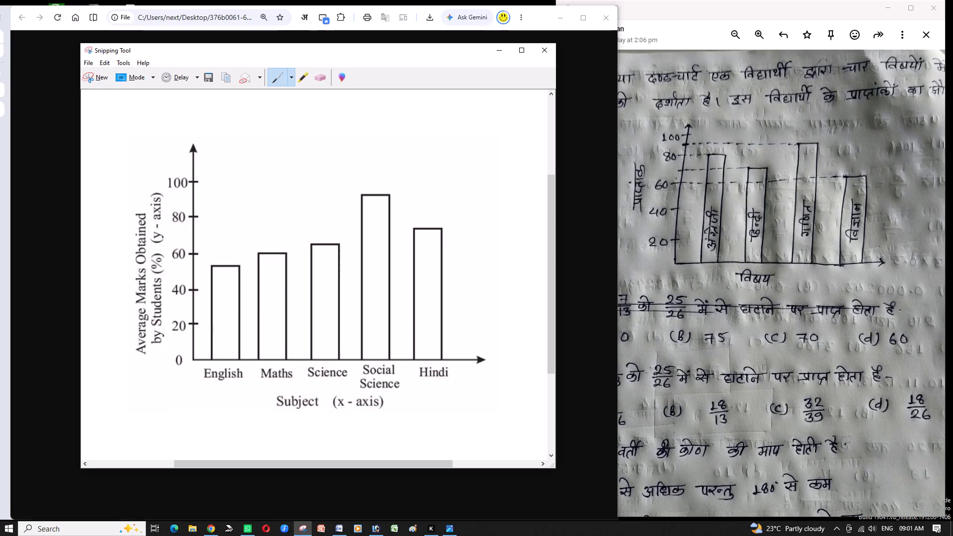
click(207, 79)
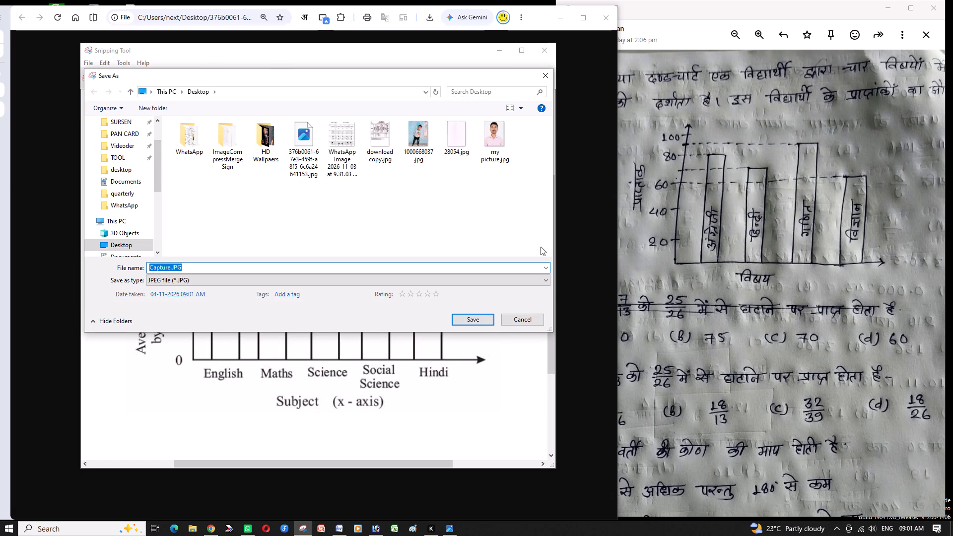
click(485, 321)
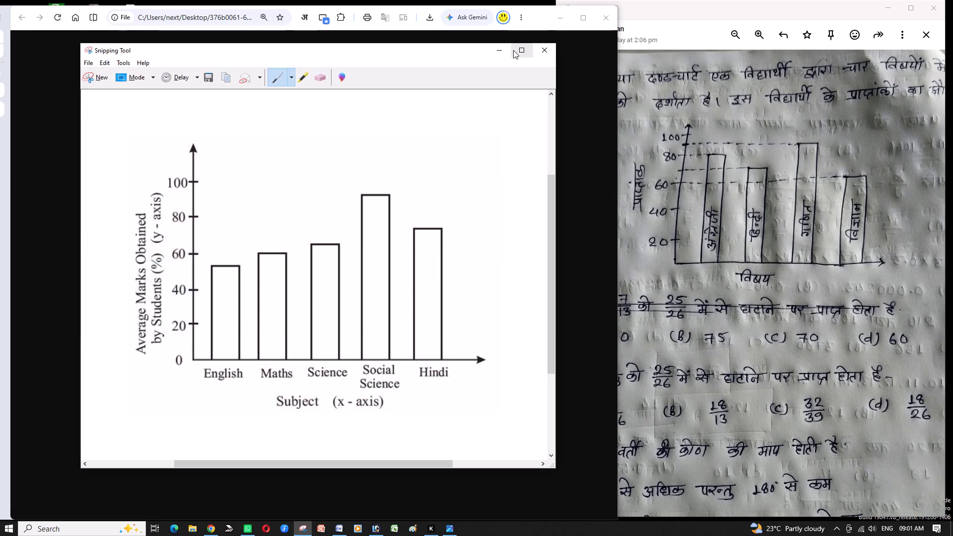
click(497, 50)
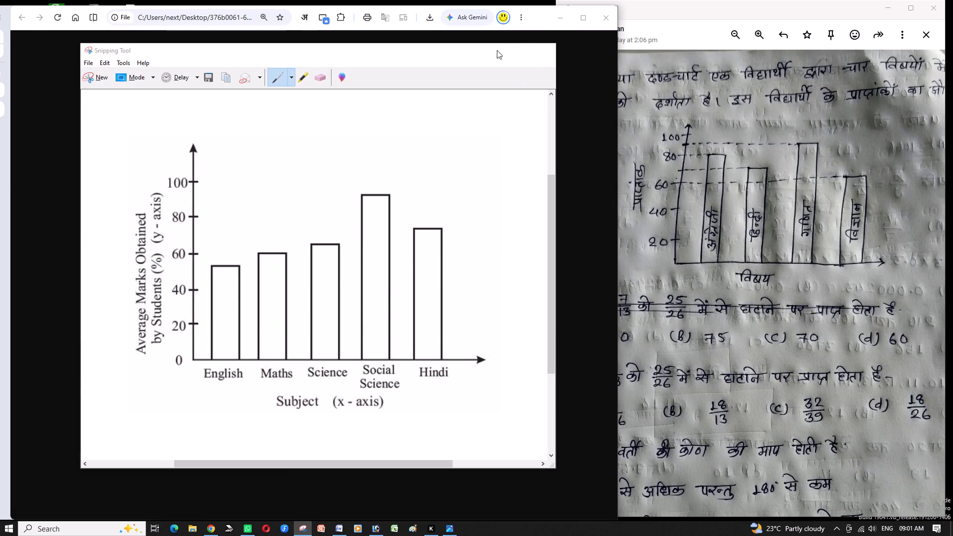
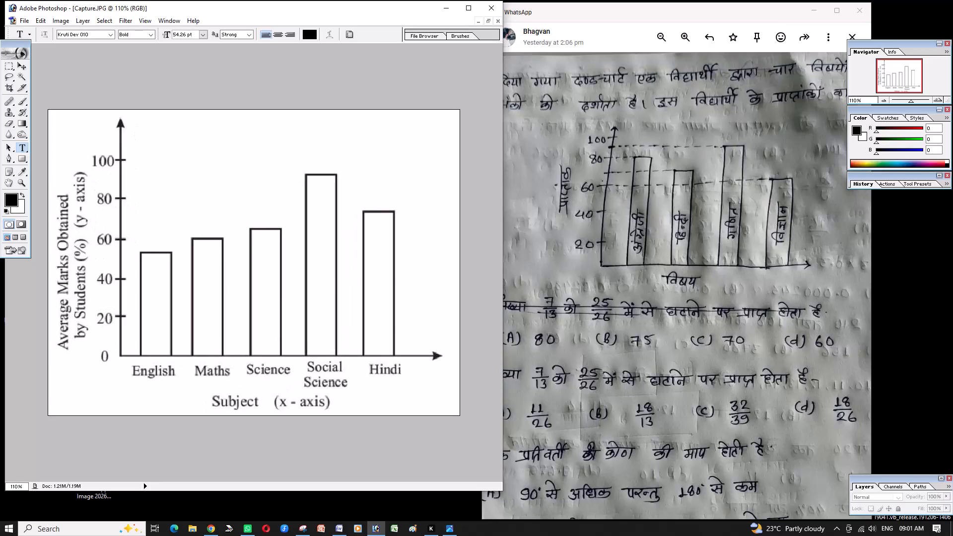
Erase the vertical "Average Marks Obtained by Students (%) (y - axis)" label from the captured bar chart with the Eraser tool, starting at its upper end.
click(14, 124)
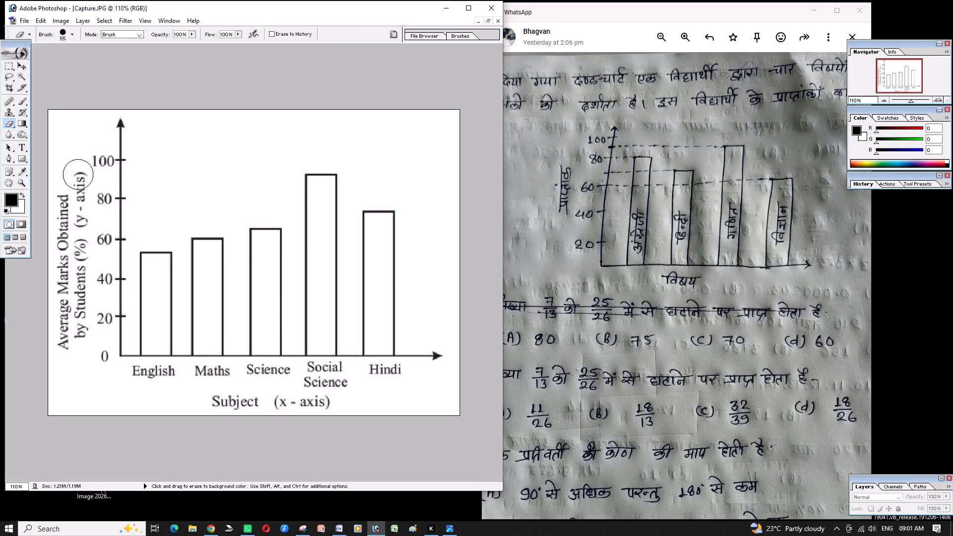
right_click(78, 178)
click(57, 171)
drag(63, 170, 76, 180)
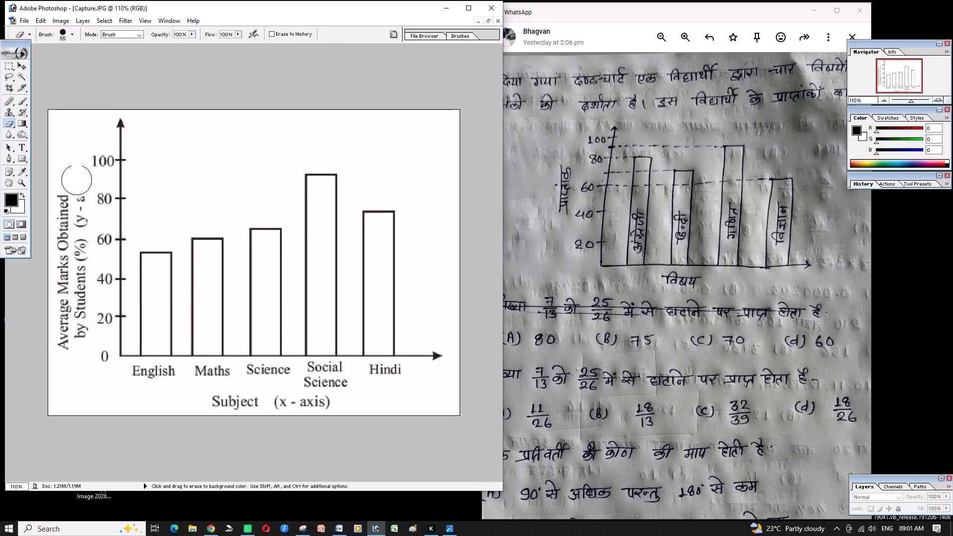
Erase the "Average Marks Obtained by Students (%) (y - axis)" label beside the chart's vertical axis.
drag(76, 180, 76, 267)
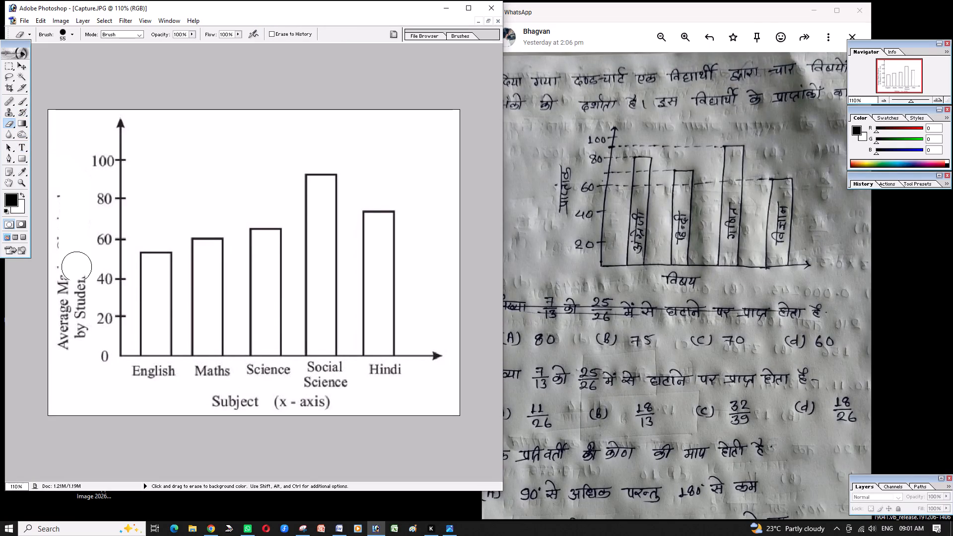
drag(76, 267, 73, 337)
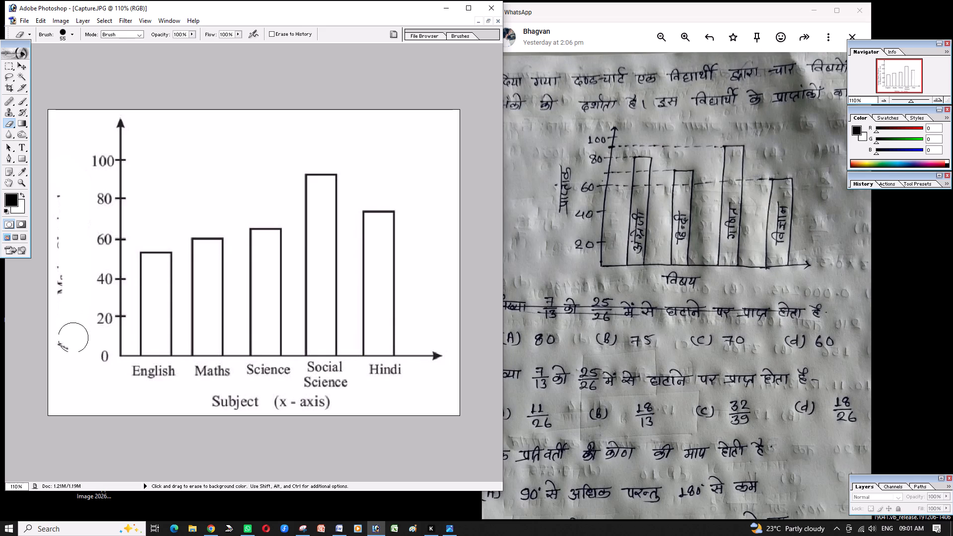
drag(73, 337, 59, 195)
Duplicate the tick mark at 100 to add intermediate ticks at 90, 70 and 30 on the vertical axis.
click(10, 66)
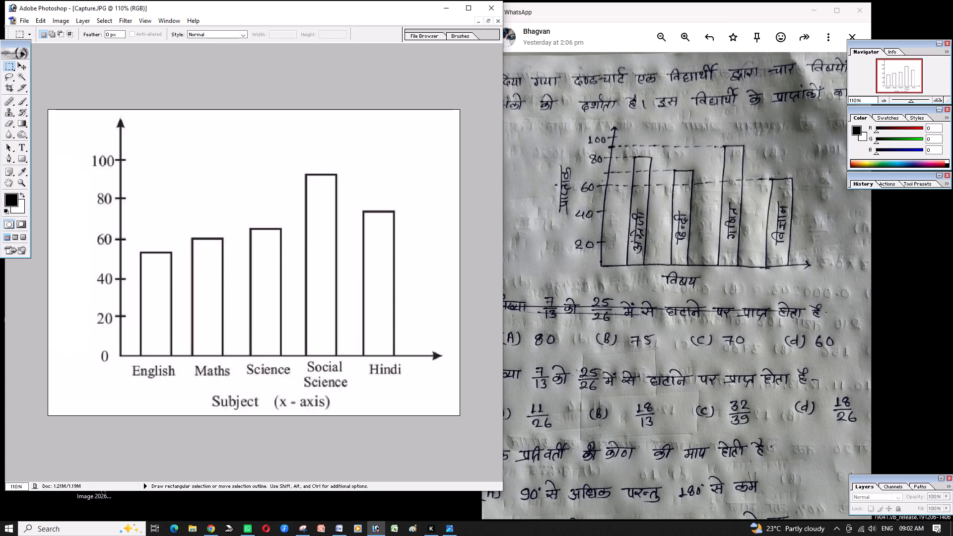
drag(114, 157, 125, 161)
key(Right)
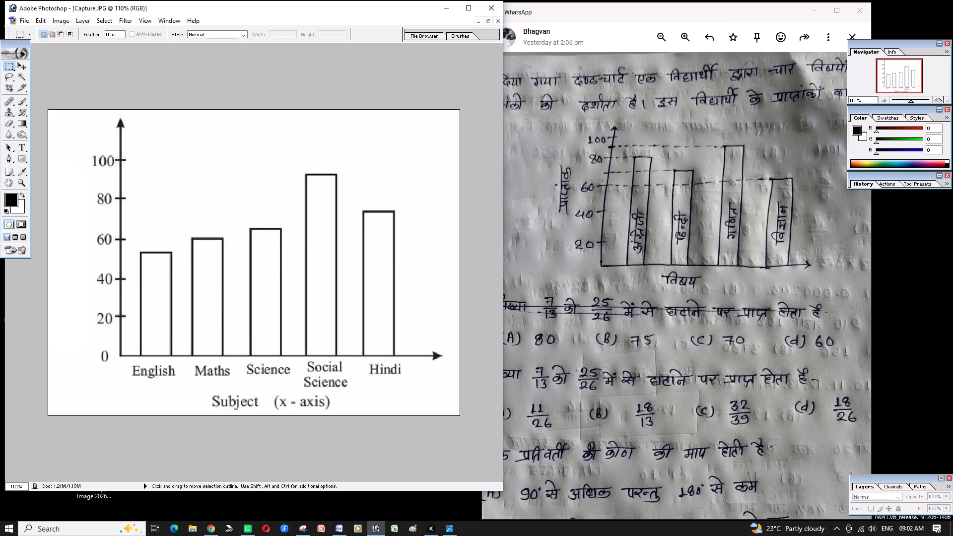
key(Right)
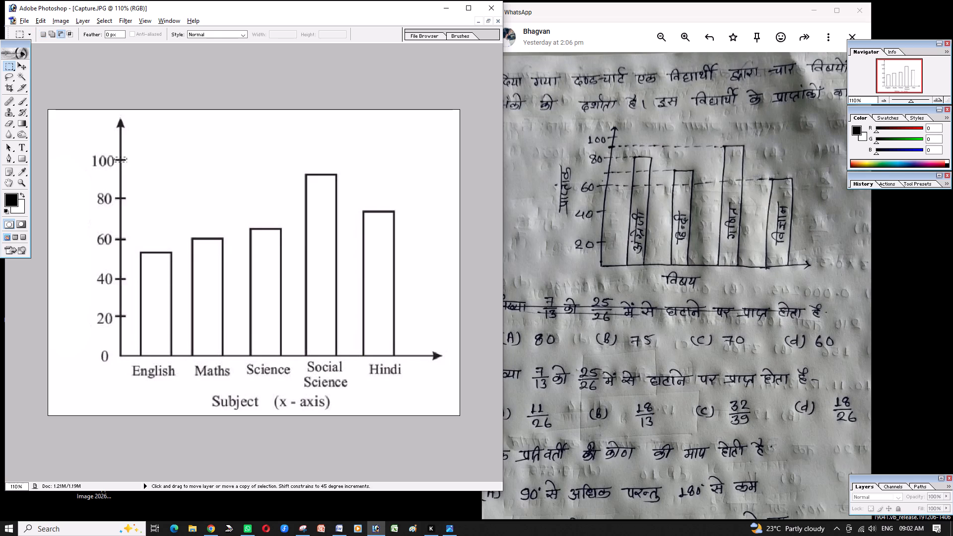
Copy the tick mark at 100 down to the midpoint between 100 and 80 on the vertical axis.
ctrl+alt+drag(123, 160, 124, 175)
ctrl+alt+drag(124, 175, 123, 179)
key(Left)
key(Right)
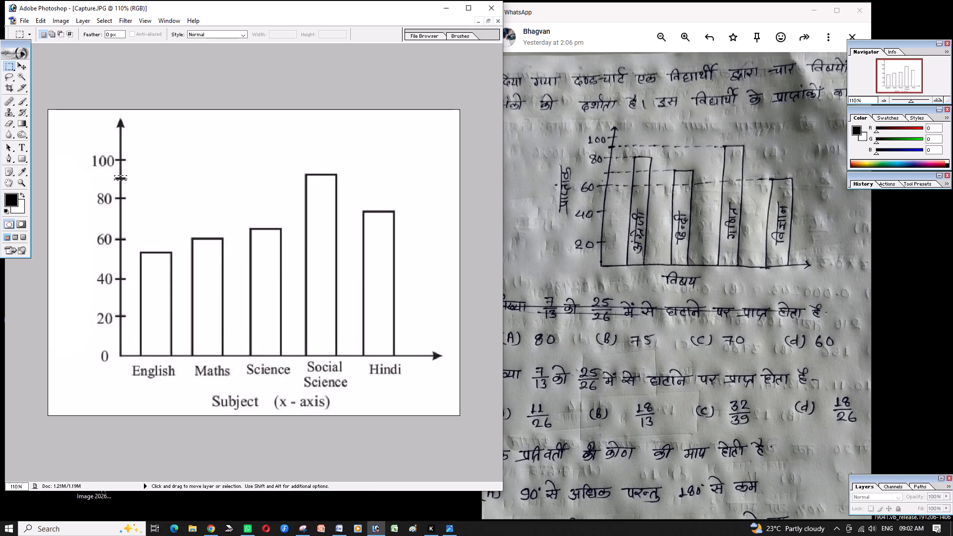
click(148, 199)
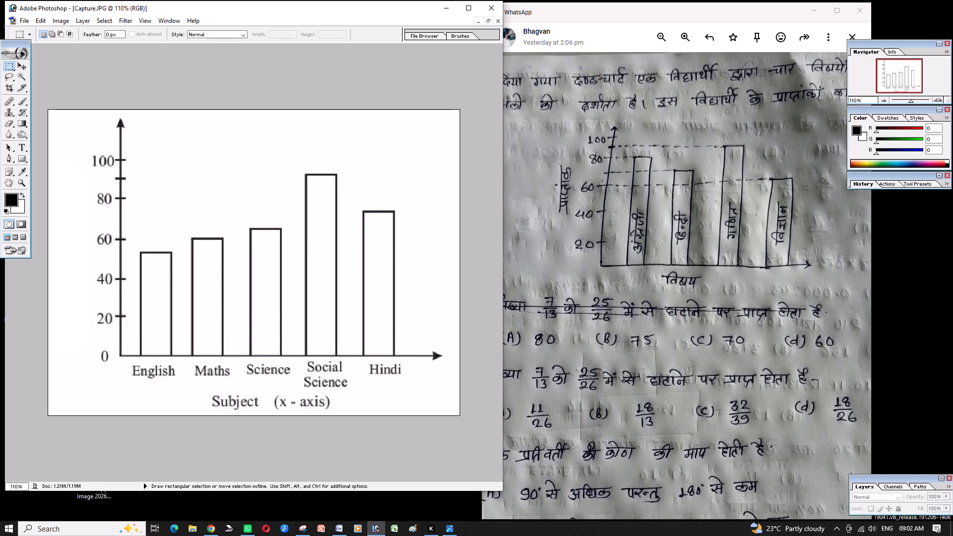
Copy the tick marks at 80 and 40 together to the midpoints between 80 and 60 and between 40 and 20.
drag(114, 196, 127, 200)
shift+drag(115, 277, 115, 277)
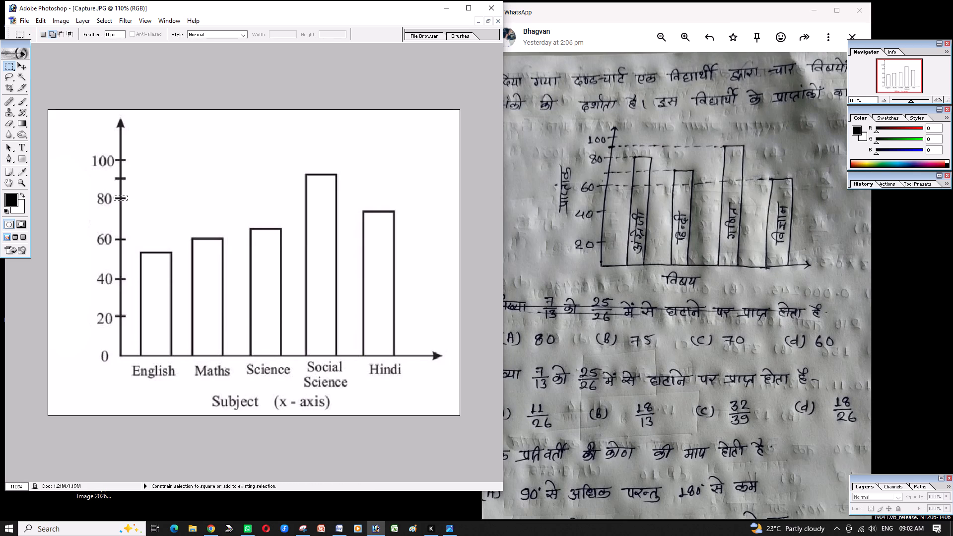
shift+drag(115, 277, 126, 280)
shift+drag(126, 280, 127, 281)
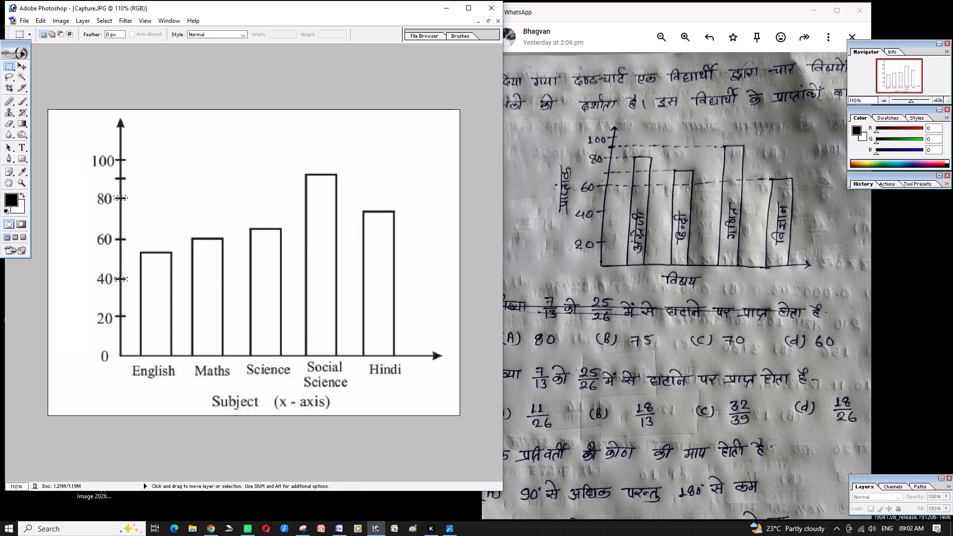
ctrl+alt+drag(121, 280, 121, 296)
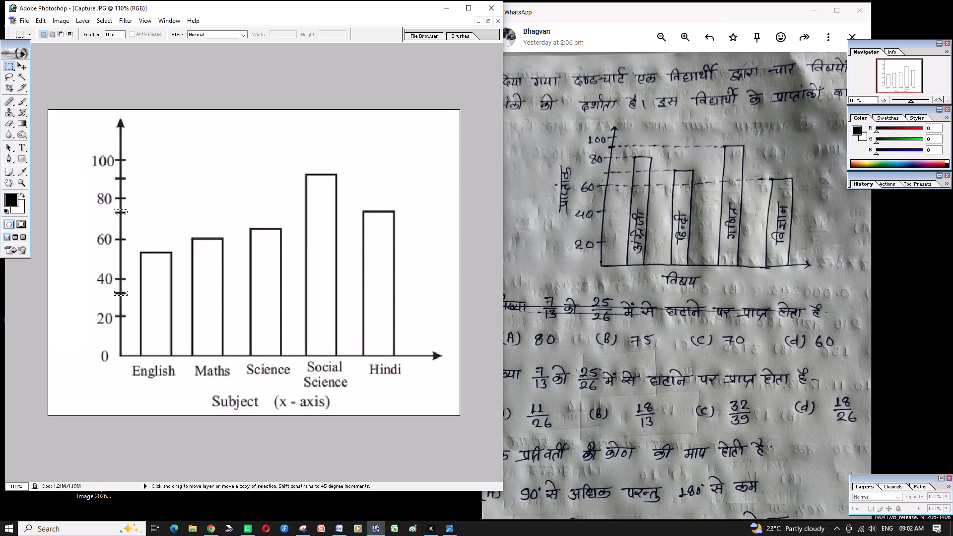
ctrl+alt+drag(121, 296, 121, 299)
click(164, 221)
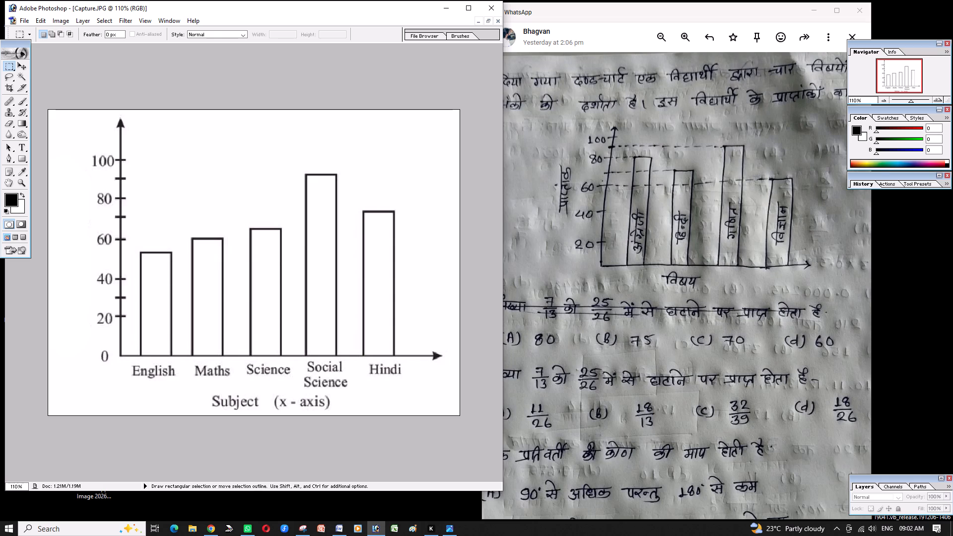
Select the upper part of the English bar, stretch it up to the 80 mark, and deselect it.
drag(138, 250, 175, 295)
drag(175, 295, 174, 299)
click(23, 68)
drag(156, 250, 156, 196)
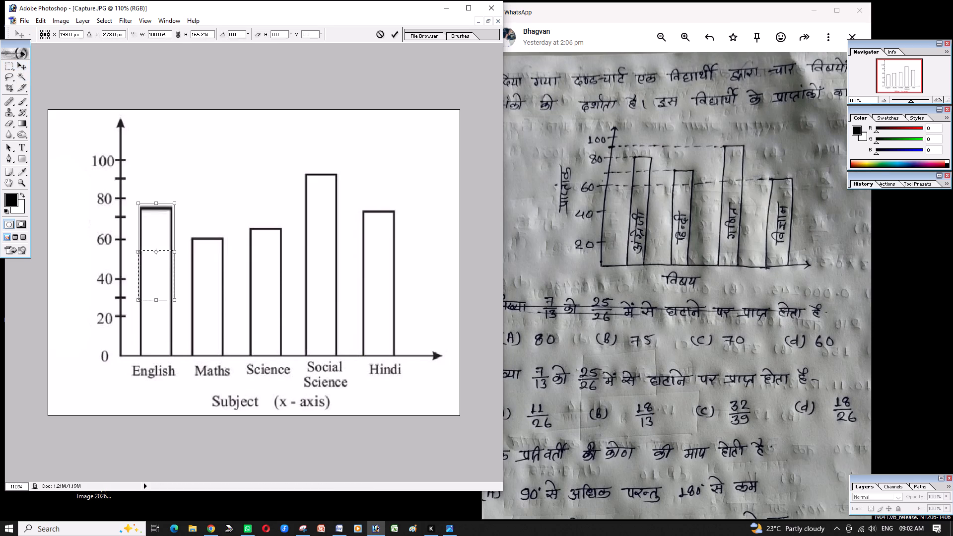
drag(156, 196, 158, 193)
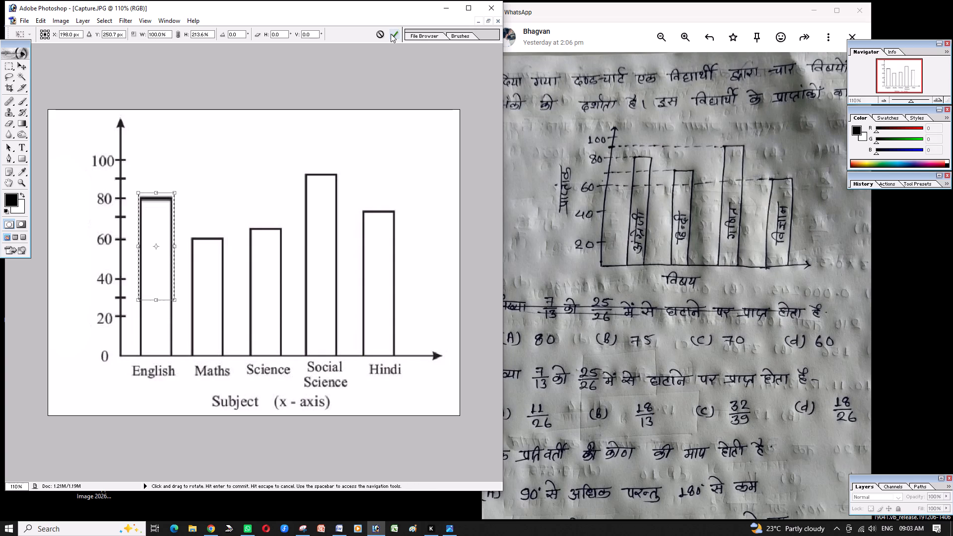
click(392, 34)
click(219, 194)
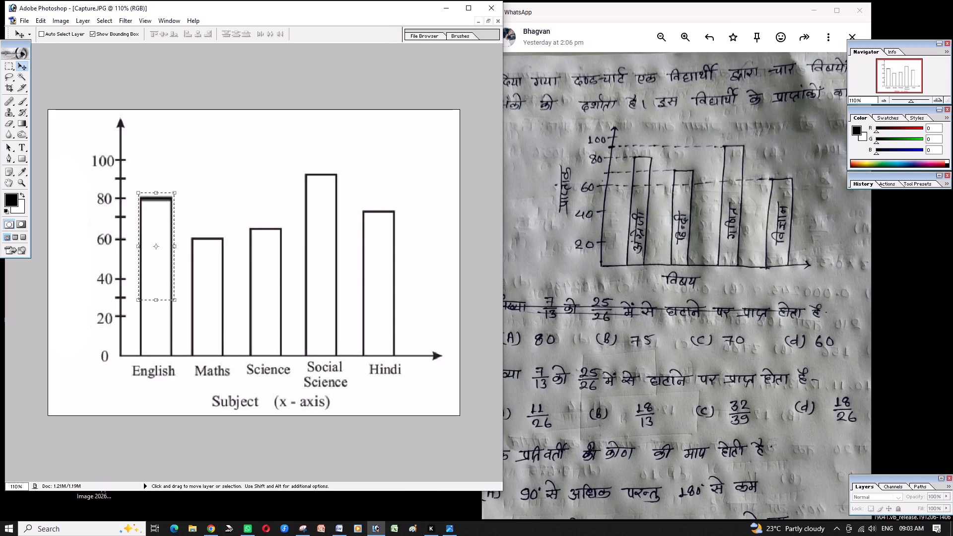
click(6, 67)
click(231, 190)
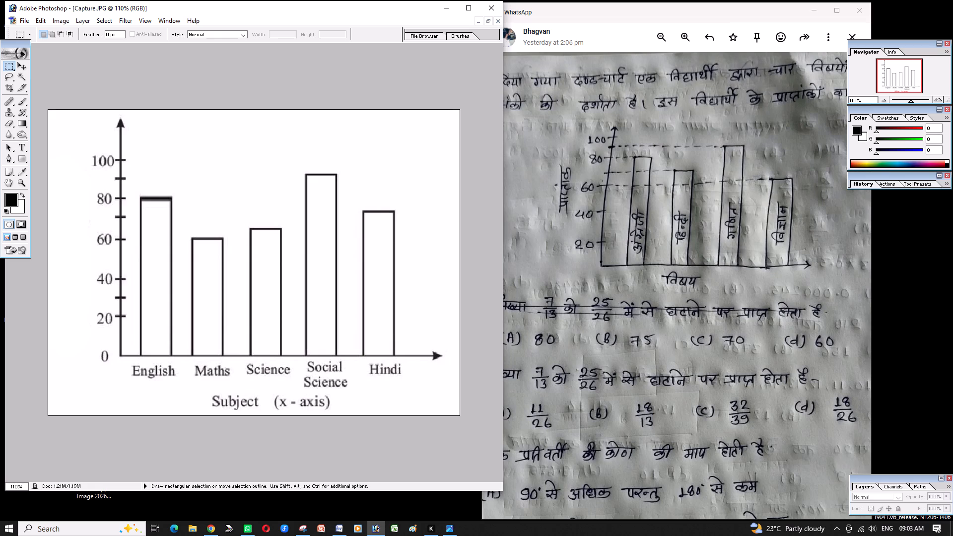
Select the upper part of the Maths bar, stretch it up to the 70 tick, and deselect it.
drag(187, 235, 232, 323)
drag(232, 323, 232, 312)
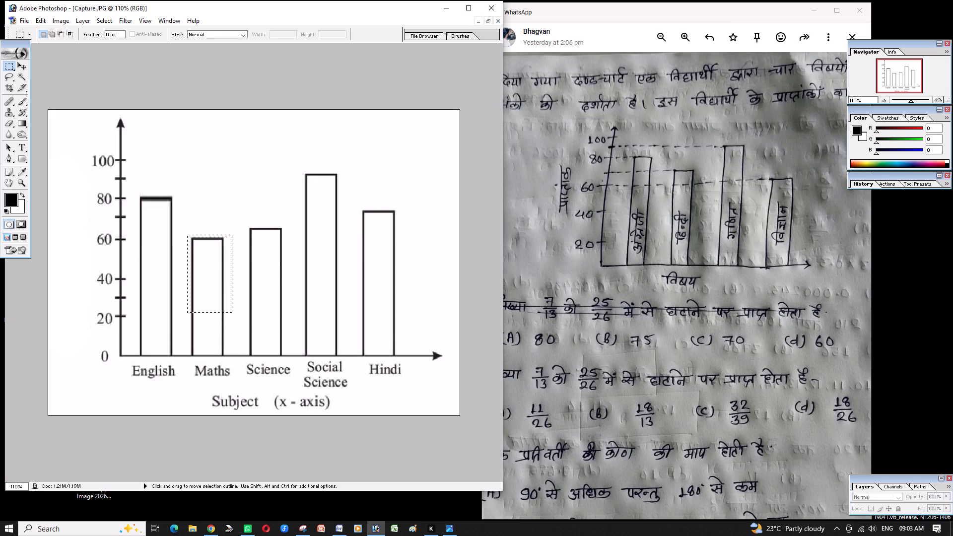
key(Down)
key(Down)
key(Down)
key(Down)
key(Down)
key(Down)
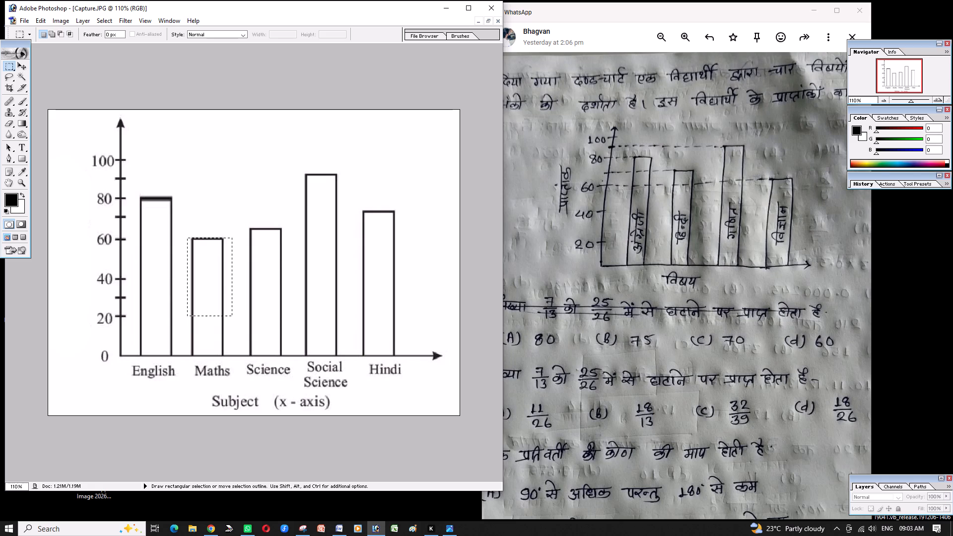
click(22, 64)
drag(211, 237, 211, 227)
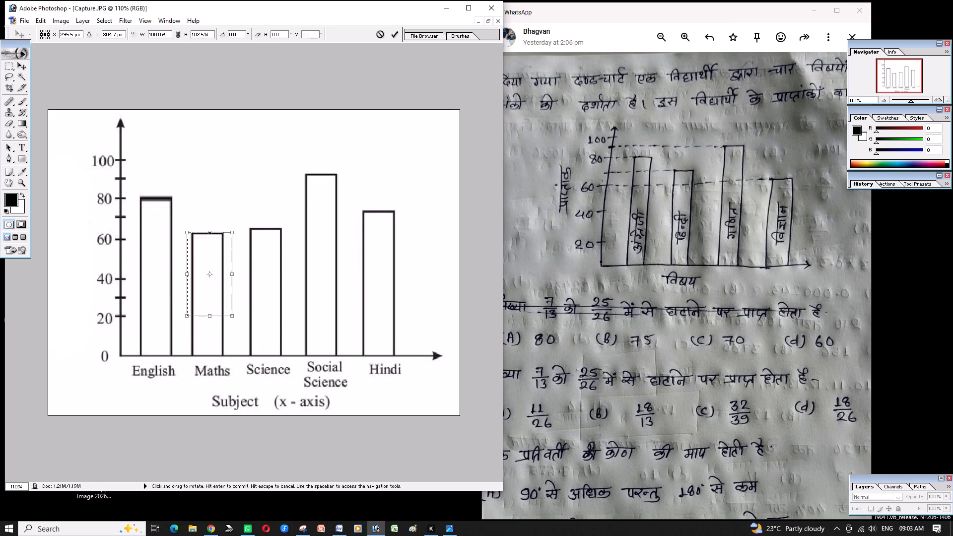
drag(211, 227, 211, 216)
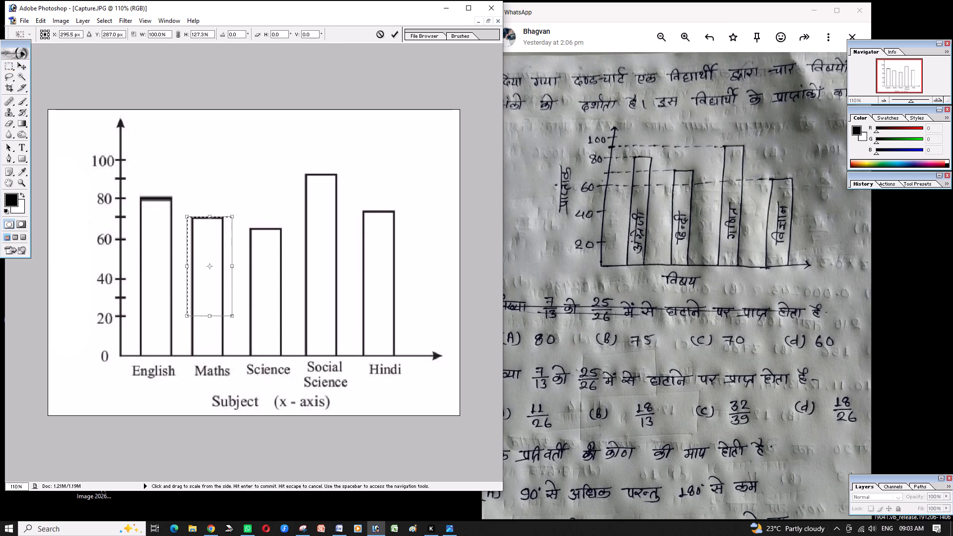
click(398, 33)
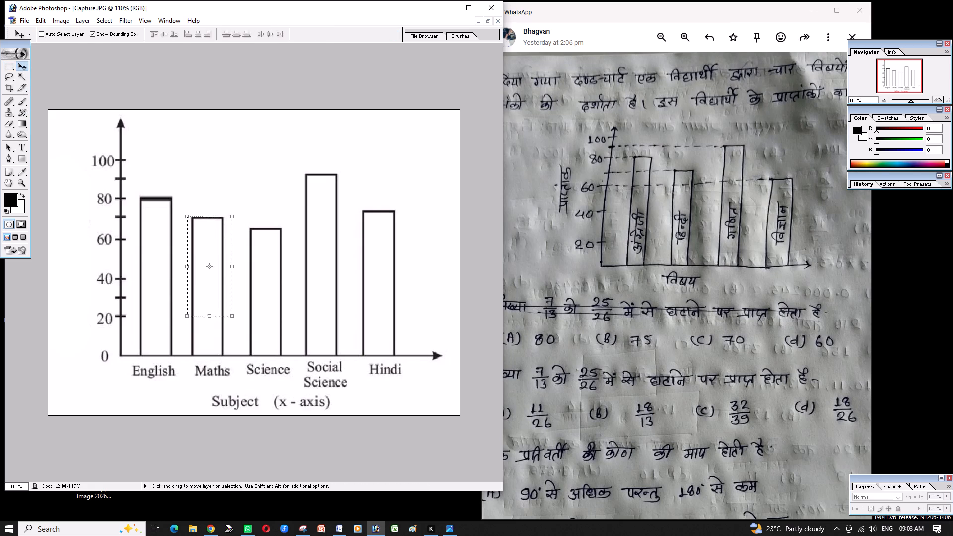
click(266, 200)
click(10, 67)
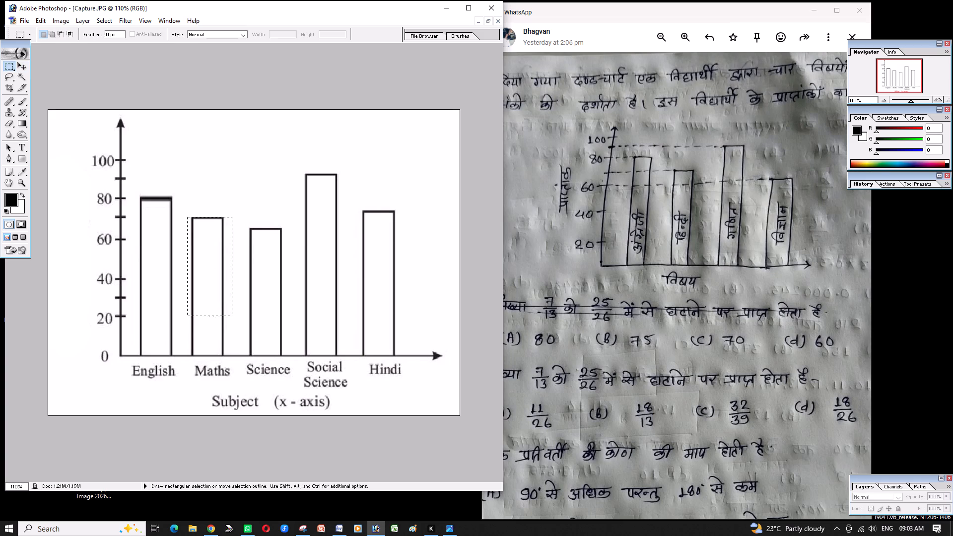
click(238, 179)
Select the upper part of the Science bar, stretch it up to the 90 tick, and deselect it.
drag(245, 228, 286, 317)
drag(286, 317, 285, 320)
key(Down)
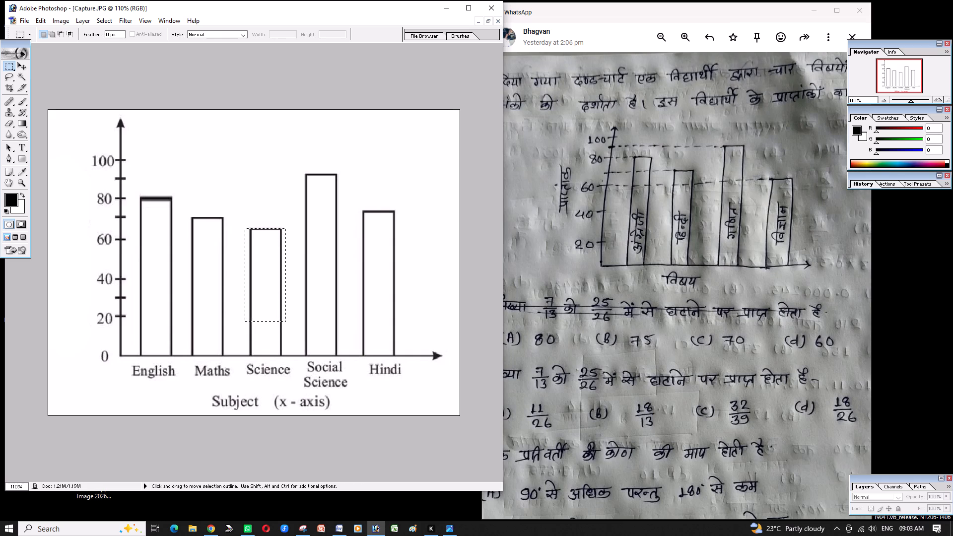
click(25, 66)
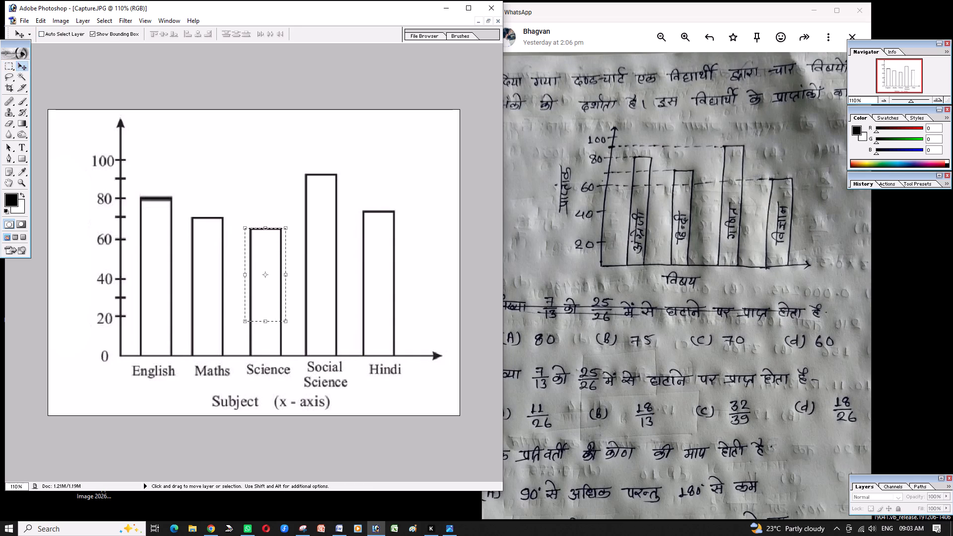
drag(264, 226, 265, 217)
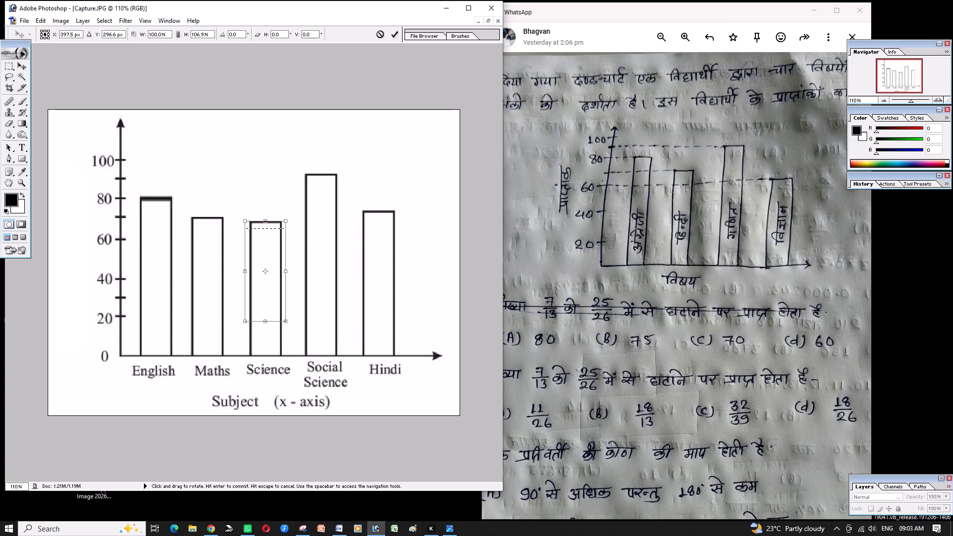
drag(265, 217, 267, 180)
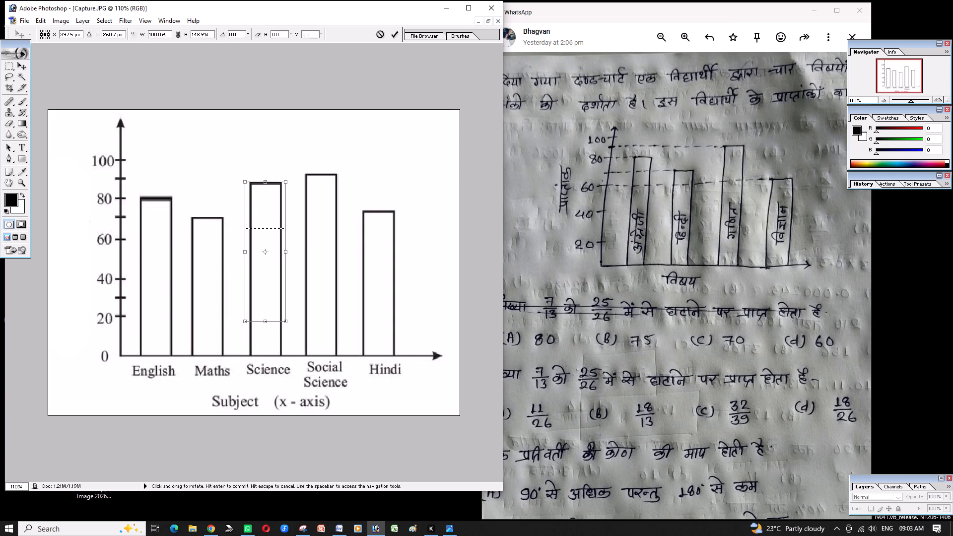
drag(267, 180, 267, 174)
click(392, 35)
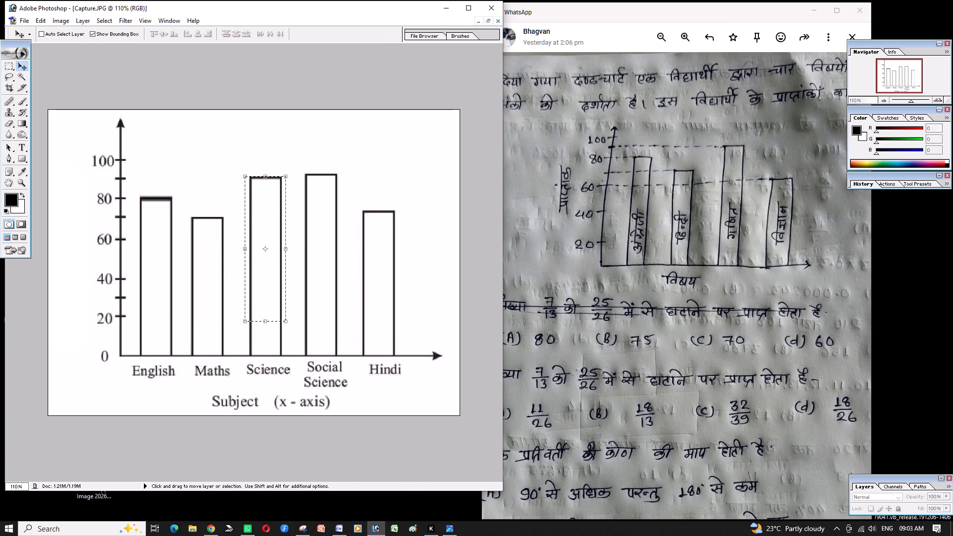
click(299, 175)
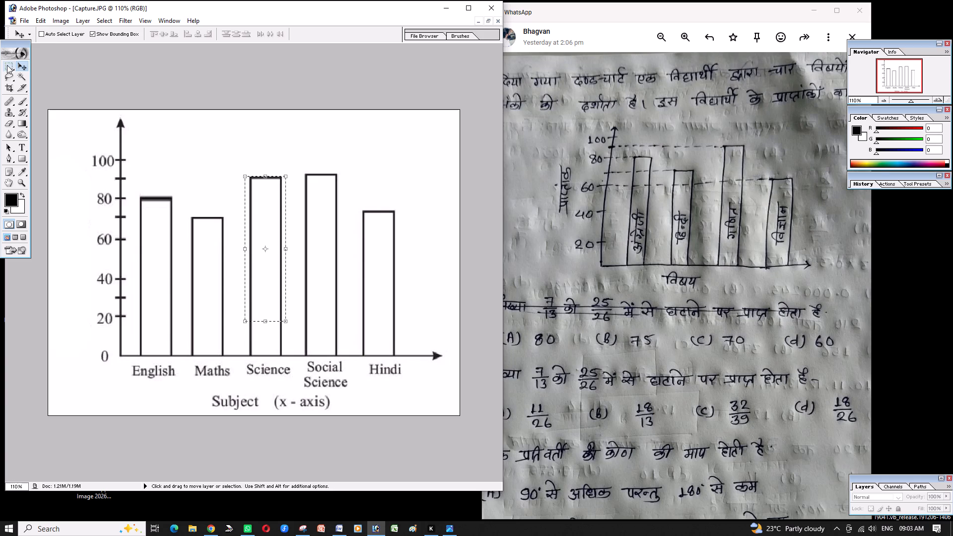
click(7, 64)
click(241, 158)
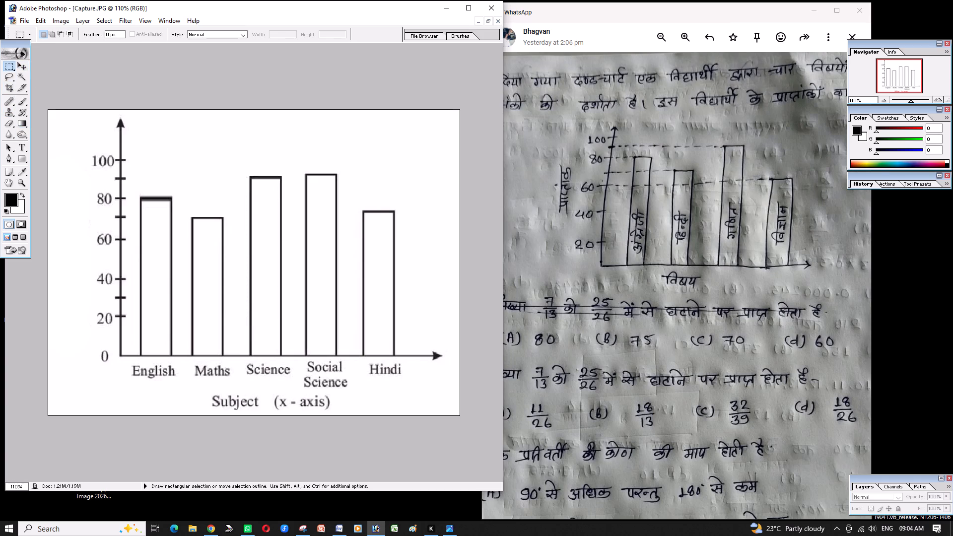
Select the upper part of the Social Science bar, shrink it down to about the 60 mark, and deselect it.
drag(300, 171, 348, 293)
click(25, 65)
drag(323, 170, 323, 172)
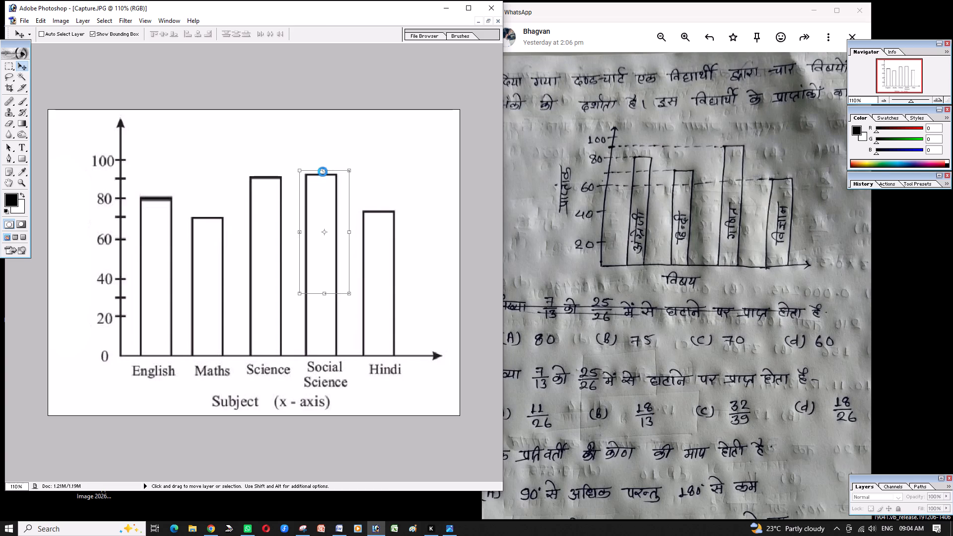
drag(323, 172, 318, 234)
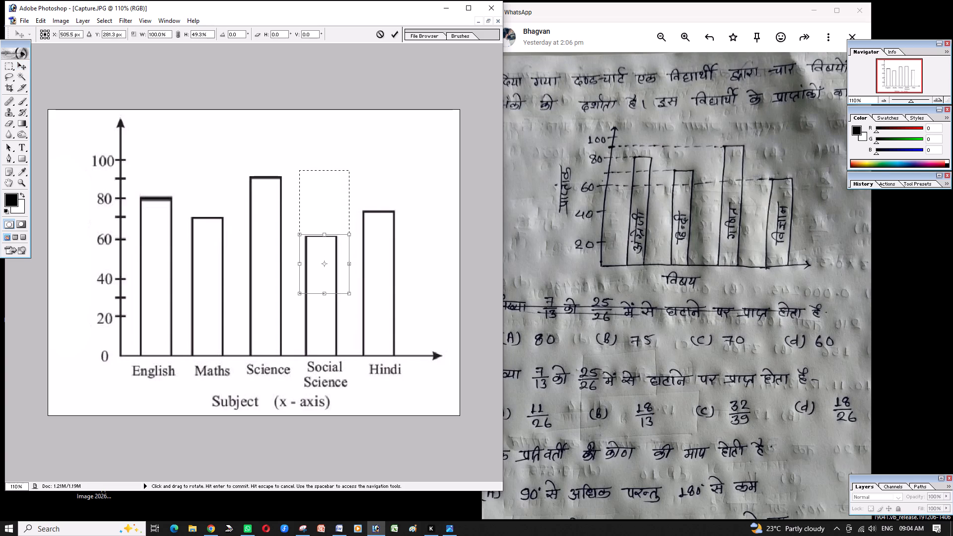
drag(318, 234, 318, 233)
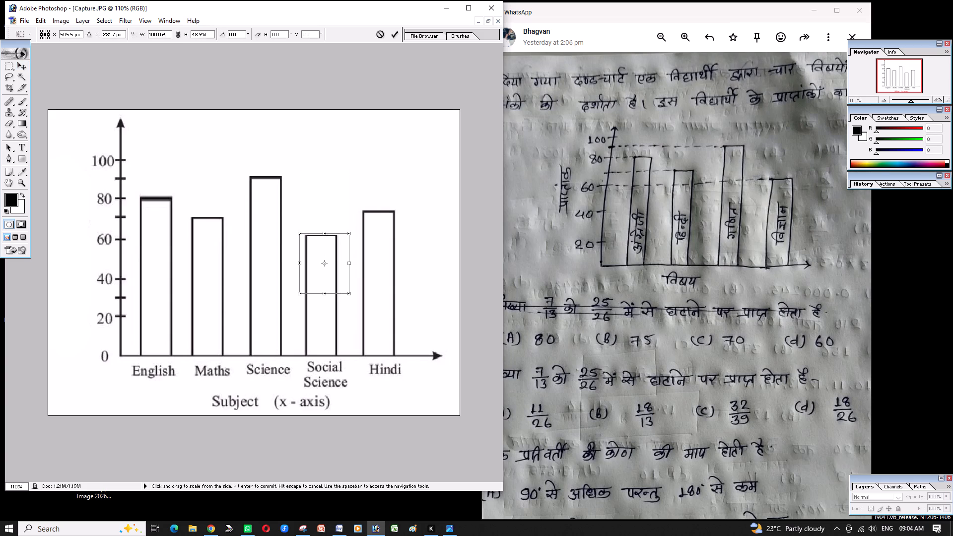
click(399, 36)
click(360, 183)
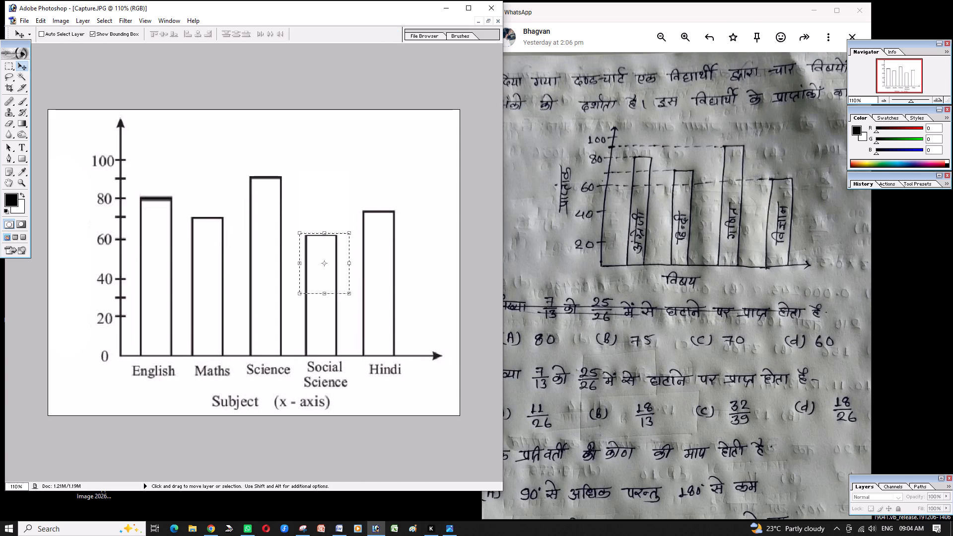
click(7, 66)
click(305, 167)
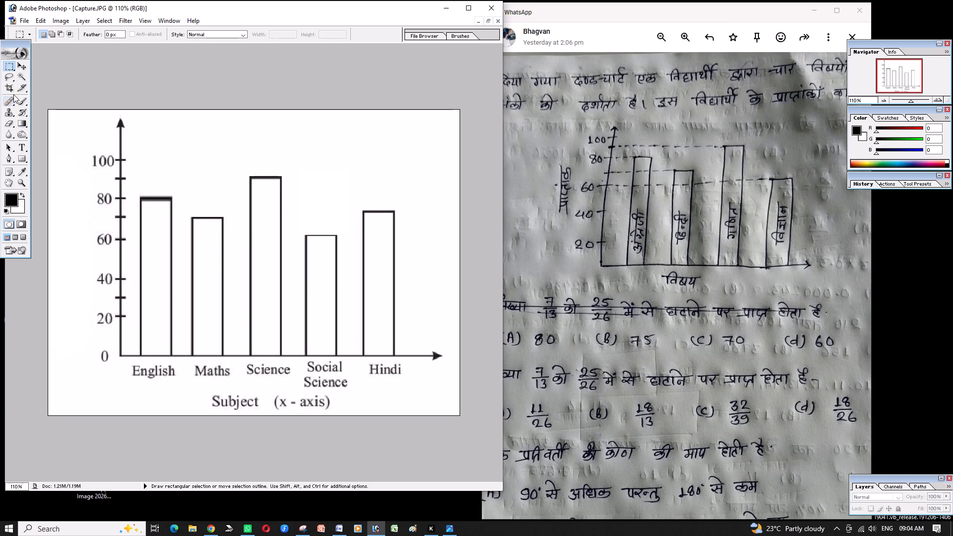
Erase the Hindi bar above the horizontal axis, leaving the other four bars.
click(10, 126)
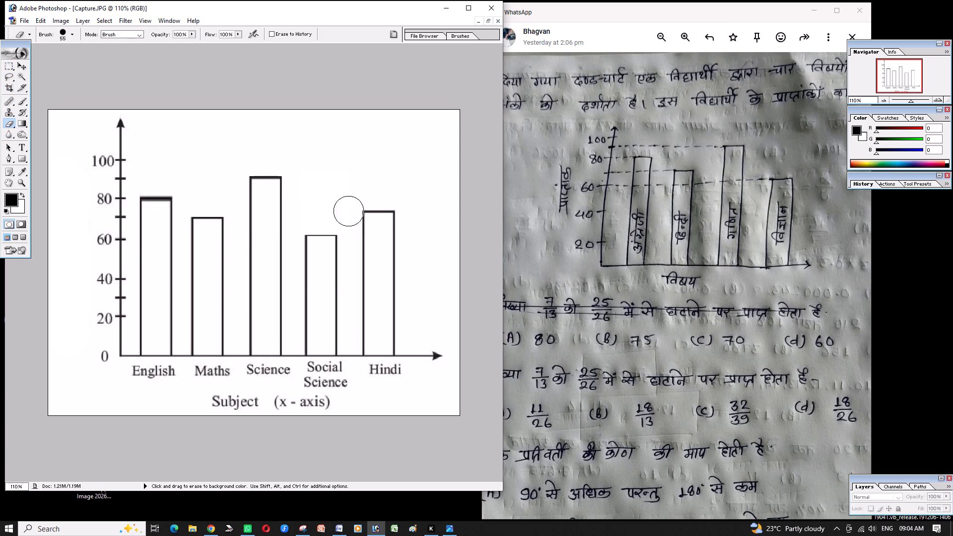
drag(369, 212, 394, 331)
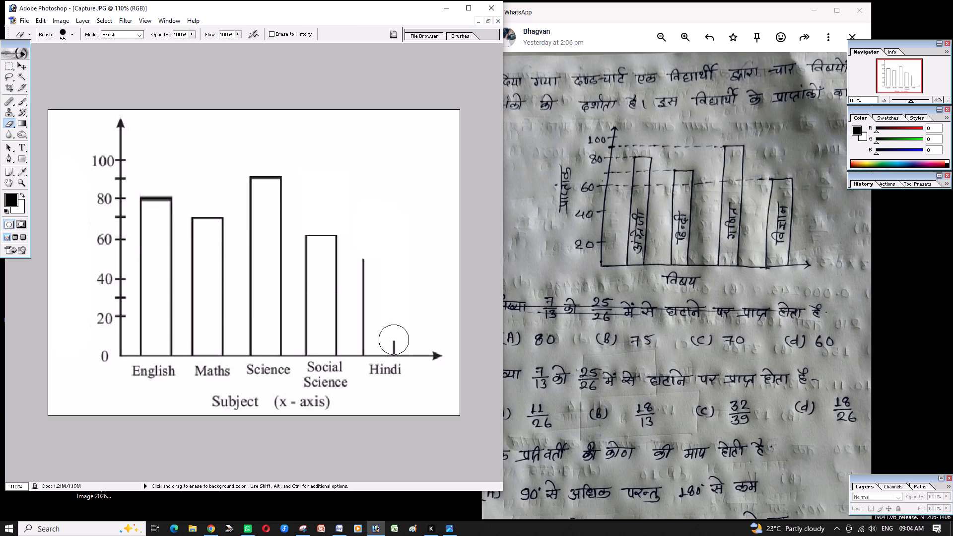
click(394, 339)
drag(367, 256, 362, 335)
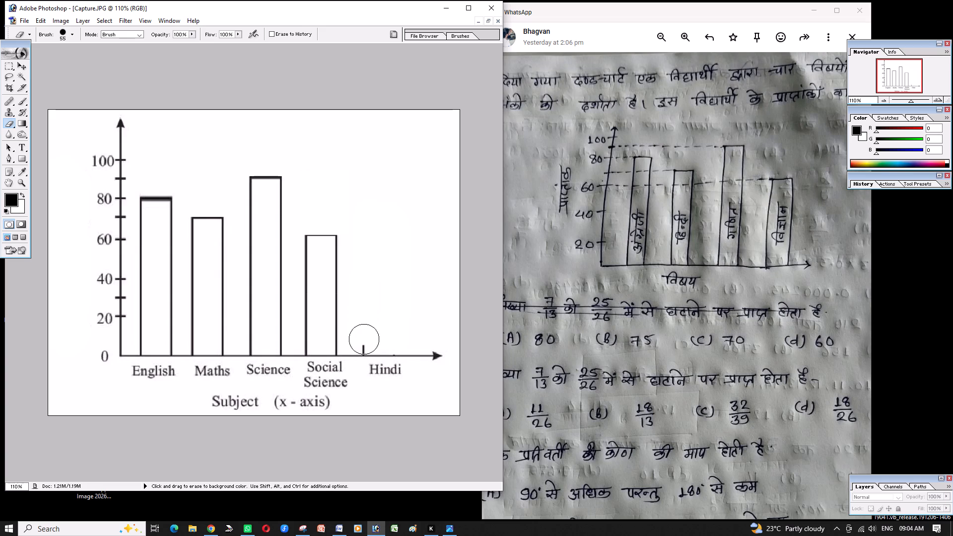
click(363, 340)
Erase all the English subject labels and the "Subject (x - axis)" title below the horizontal axis.
drag(374, 376, 383, 379)
drag(381, 379, 326, 375)
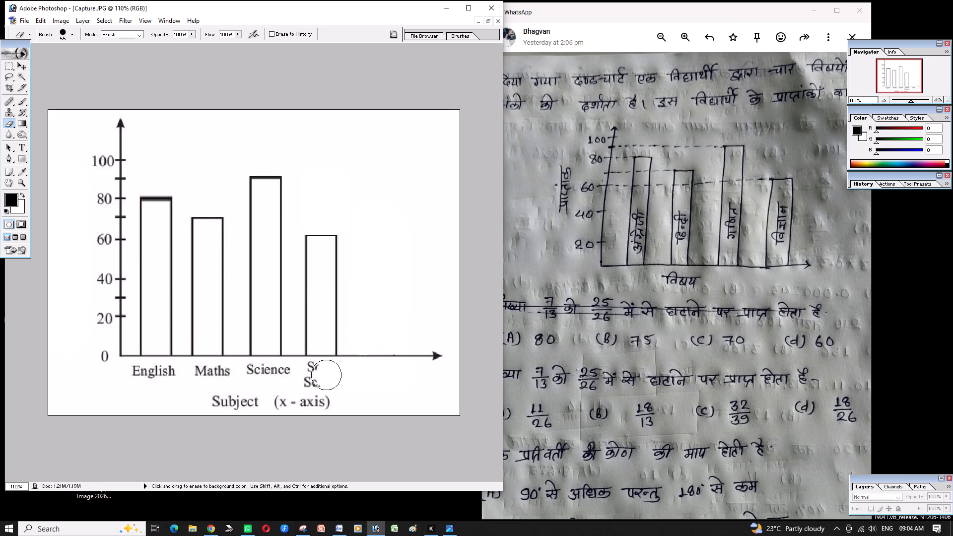
drag(326, 375, 207, 374)
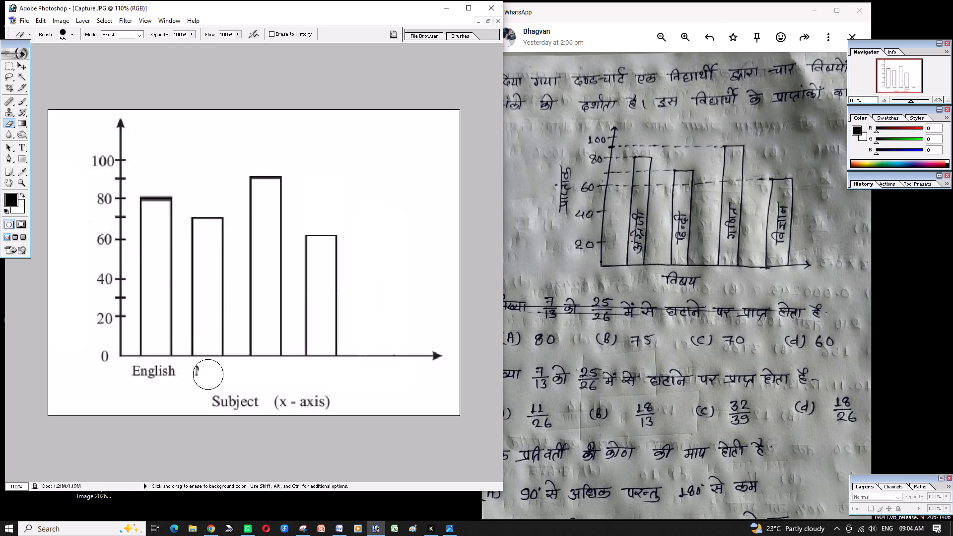
drag(207, 374, 343, 402)
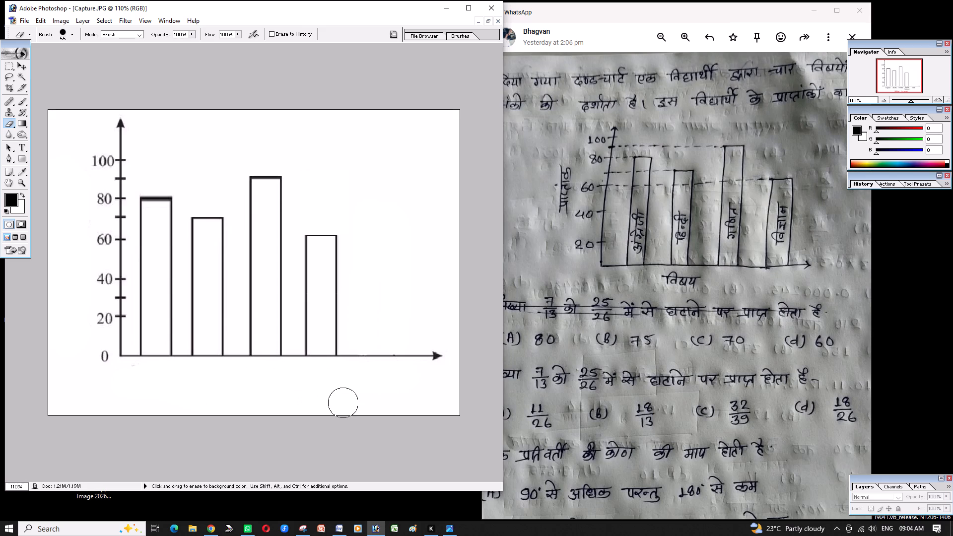
drag(343, 402, 343, 402)
Select the horizontal axis arrowhead, move it back along the axis to just past the fourth bar, and deselect it.
click(8, 68)
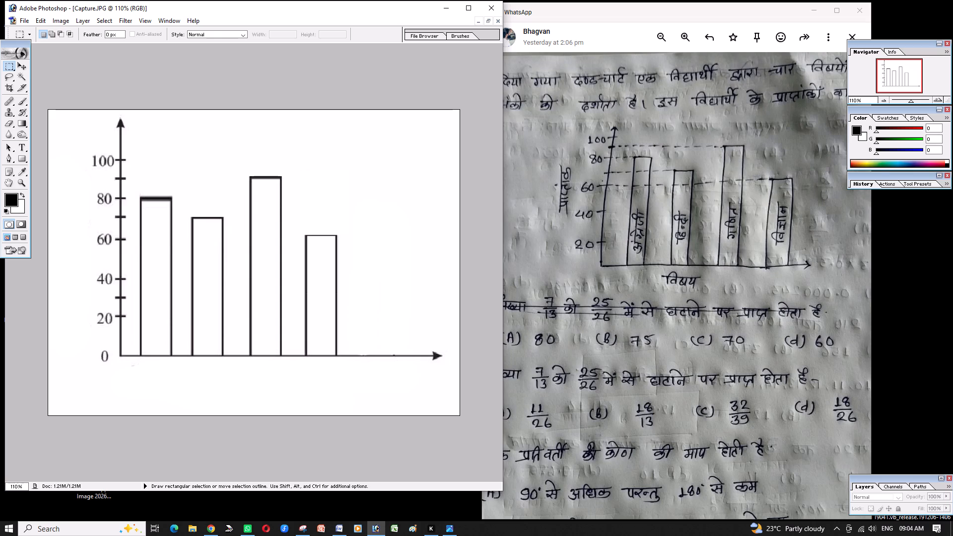
drag(413, 345, 448, 366)
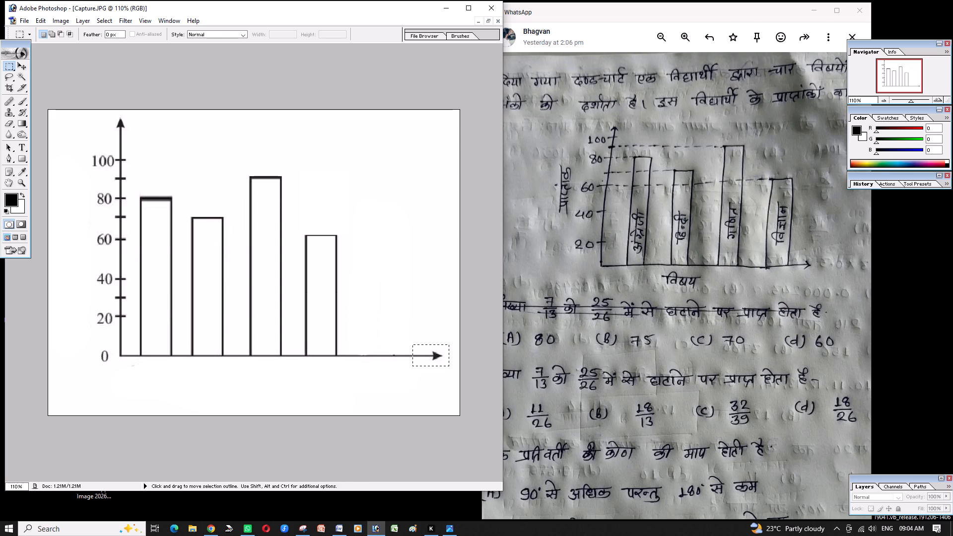
key(ctrl+Left)
key(ctrl+Left)
key(ctrl+Left)
key(ctrl+Left)
key(ctrl+Left)
key(ctrl+Left)
key(ctrl+Left)
key(ctrl+Left)
key(ctrl+Left)
key(ctrl+Left)
key(ctrl+Left)
key(ctrl+Left)
key(ctrl+Left)
key(ctrl+Left)
key(ctrl+Left)
key(ctrl+Left)
key(ctrl+Left)
key(ctrl+Left)
key(ctrl+Left)
key(ctrl+Left)
key(ctrl+Left)
key(ctrl+Left)
key(ctrl+Left)
key(ctrl+Left)
key(ctrl+Left)
key(ctrl+Left)
key(ctrl+Left)
key(ctrl+Left)
key(ctrl+Left)
key(ctrl+Left)
key(ctrl+Left)
key(ctrl+Left)
key(ctrl+Left)
key(ctrl+Left)
key(ctrl+Left)
key(ctrl+Left)
key(ctrl+Left)
key(ctrl+Left)
key(ctrl+Left)
key(ctrl+Left)
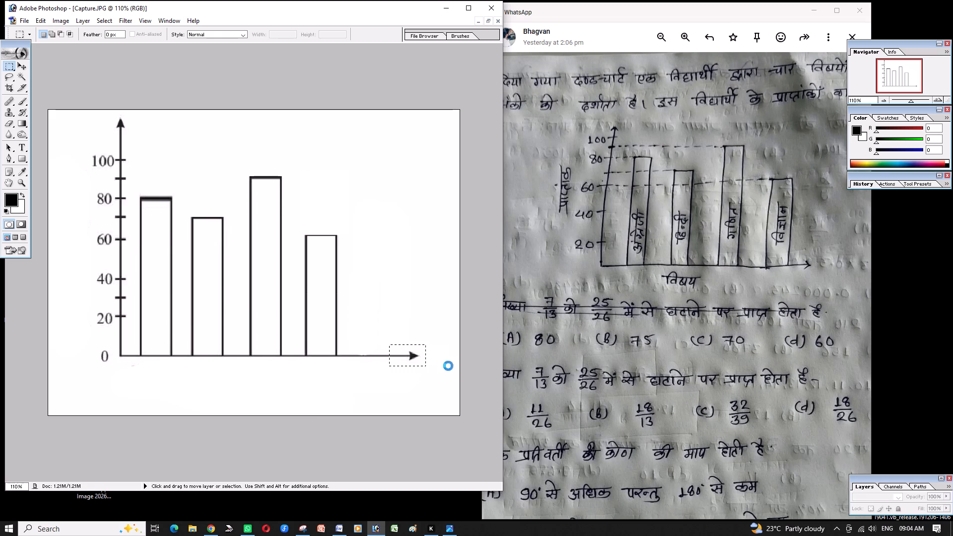
key(ctrl+Left)
key(ctrl+Left)
key(ctrl+Left)
key(ctrl+Left)
key(ctrl+Left)
key(ctrl+Left)
key(ctrl+Left)
key(ctrl+Left)
key(ctrl+Left)
key(ctrl+Left)
key(ctrl+Left)
key(ctrl+Left)
key(ctrl+Left)
key(ctrl+Left)
key(ctrl+Left)
key(ctrl+Left)
key(ctrl+Left)
key(ctrl+Left)
key(ctrl+Left)
key(ctrl+Left)
key(ctrl+Left)
key(ctrl+Left)
key(ctrl+Left)
key(ctrl+Left)
key(ctrl+Left)
key(ctrl+Left)
key(ctrl+Left)
key(ctrl+Left)
key(ctrl+Left)
key(ctrl+Left)
key(ctrl+Left)
key(ctrl+Left)
key(ctrl+Left)
key(ctrl+Left)
key(ctrl+Left)
key(ctrl+Left)
key(ctrl+Left)
key(ctrl+Left)
key(ctrl+Left)
key(ctrl+Left)
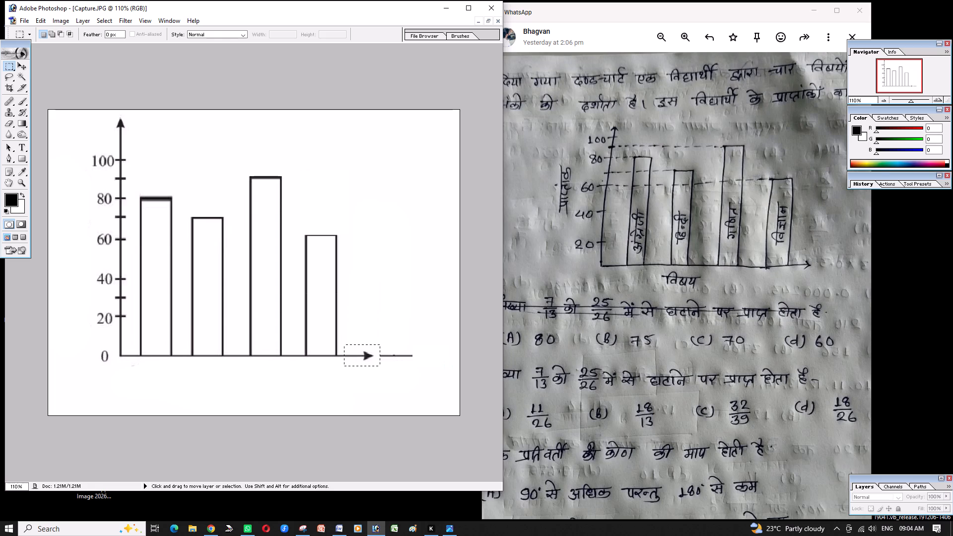
key(ctrl+Right)
key(ctrl+Right)
key(ctrl+Right)
key(ctrl+Right)
key(ctrl+Right)
key(ctrl+Right)
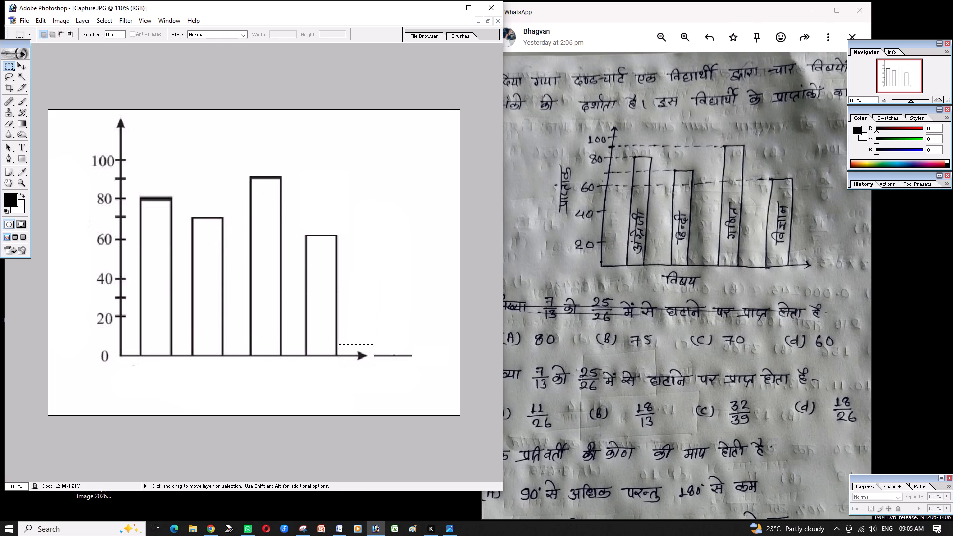
click(425, 331)
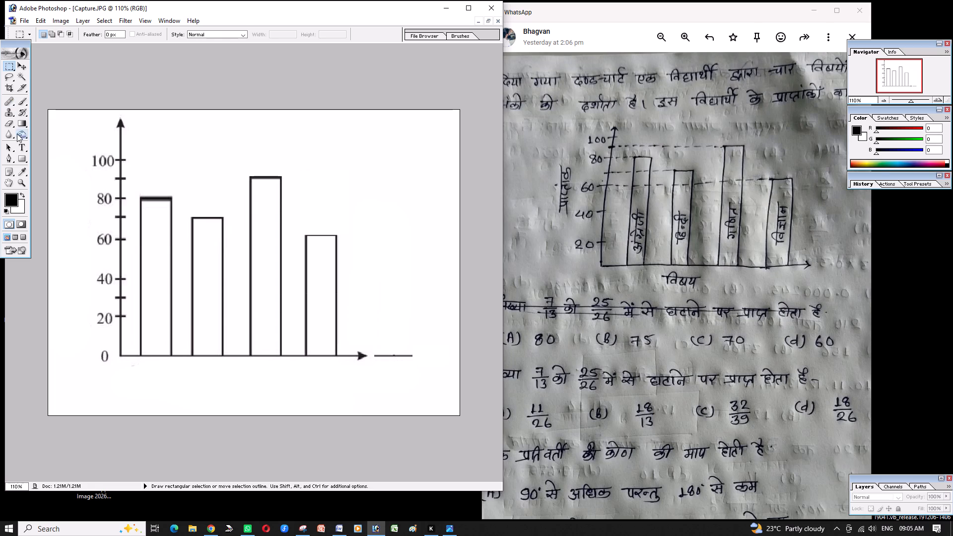
Erase the leftover piece of axis line beyond the moved arrowhead.
click(10, 123)
drag(388, 355, 397, 357)
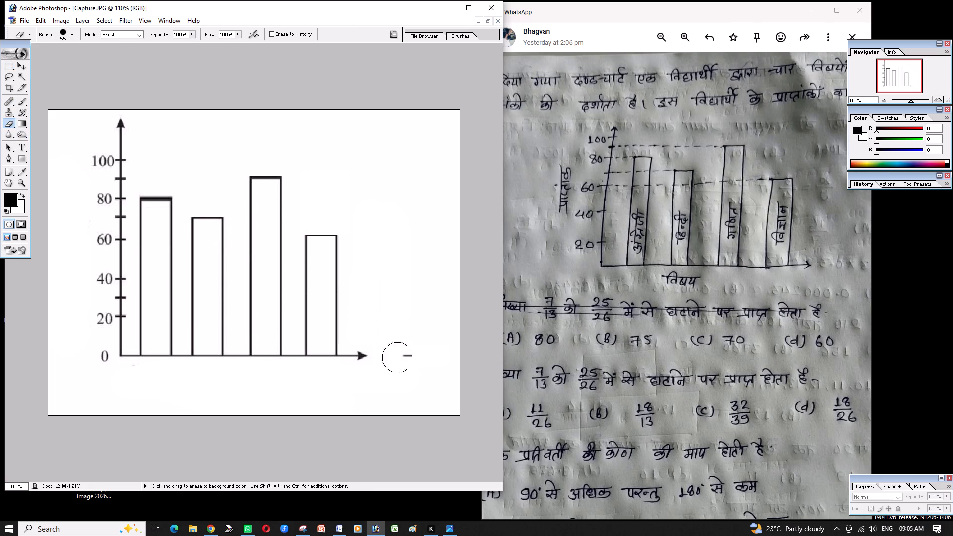
Erase the last remnant of axis line beyond the horizontal axis arrowhead.
drag(397, 357, 416, 357)
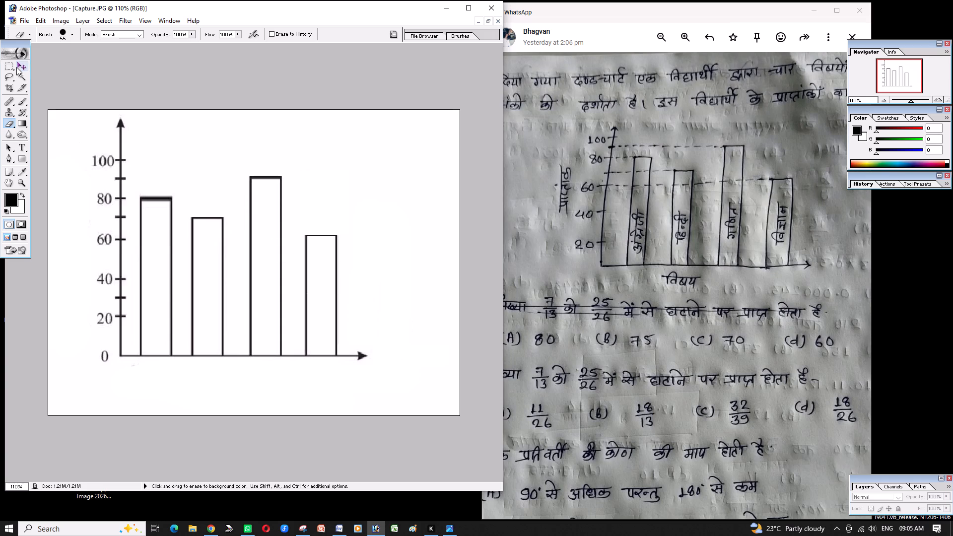
Select the vertical axis arrowhead, move it straight down along the axis to just above the 100 mark, and deselect it.
click(7, 67)
drag(114, 115, 129, 134)
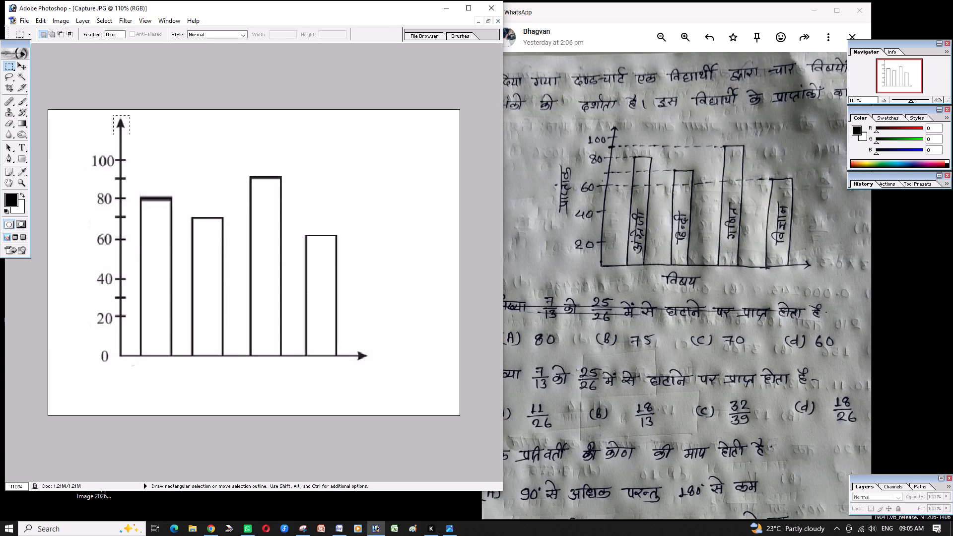
drag(129, 134, 129, 132)
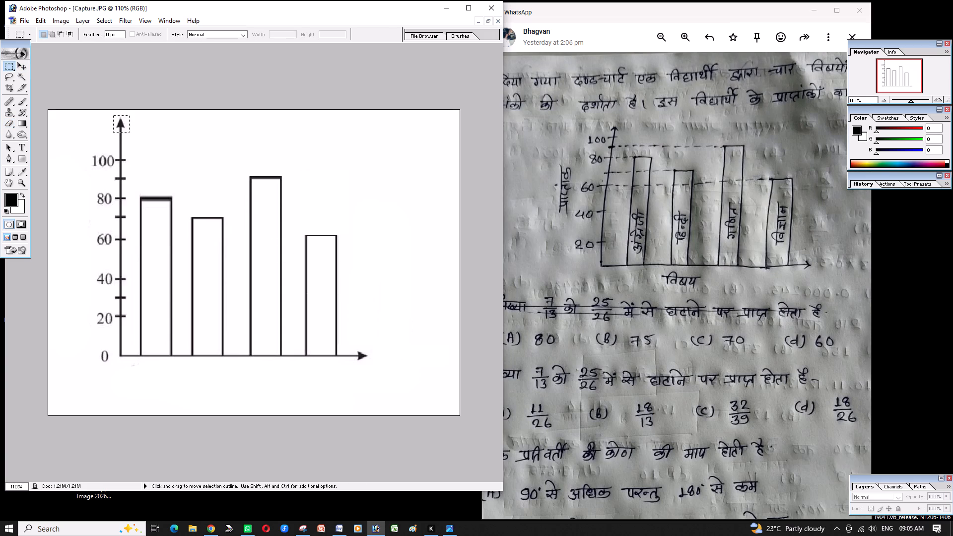
key(ctrl+Down)
key(ctrl+Down)
key(ctrl+Down)
key(ctrl+Down)
key(ctrl+Down)
key(ctrl+Down)
key(ctrl+Down)
key(ctrl+Down)
key(ctrl+Down)
key(ctrl+Down)
key(ctrl+Down)
key(ctrl+Down)
key(ctrl+Down)
key(ctrl+Down)
key(ctrl+Down)
key(ctrl+Down)
key(ctrl+Down)
key(ctrl+Down)
key(ctrl+Down)
key(ctrl+Down)
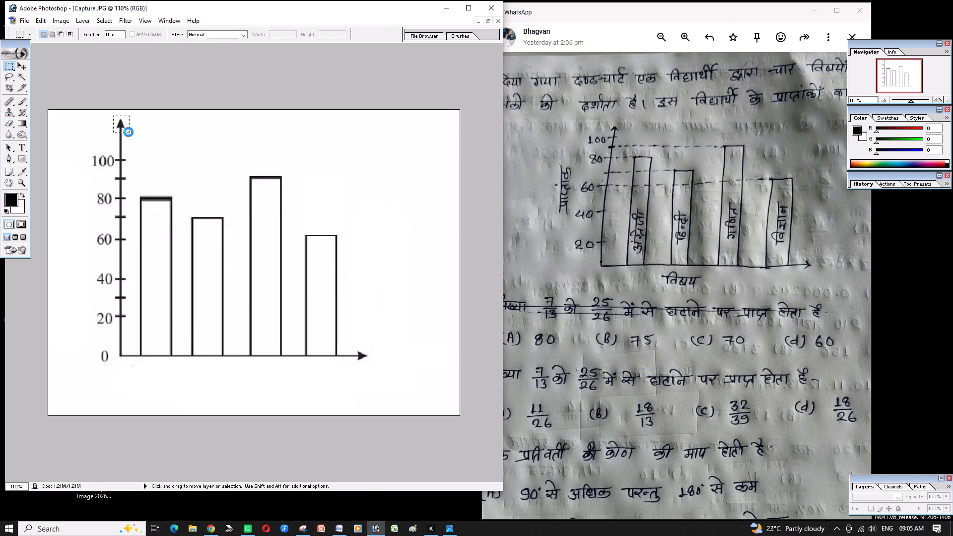
key(ctrl+Down)
key(ctrl+Down)
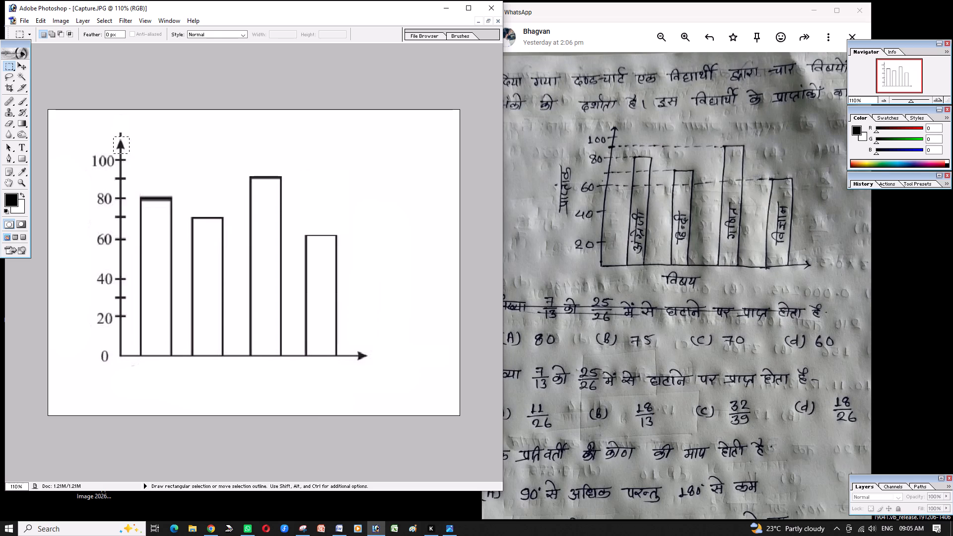
click(157, 128)
Erase the leftover piece of axis line above the moved vertical arrowhead.
click(10, 124)
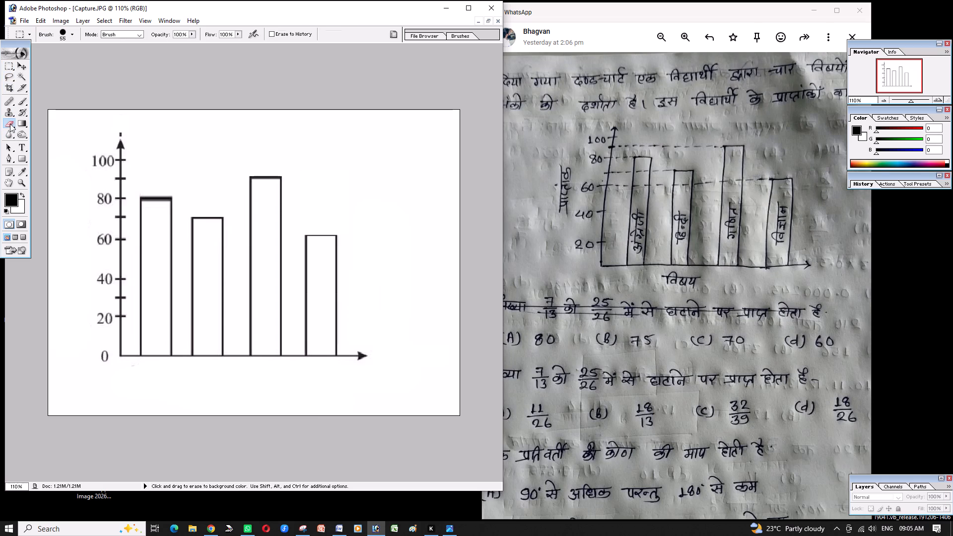
click(122, 122)
Activate the Type tool for adding text to the bar graph.
click(21, 146)
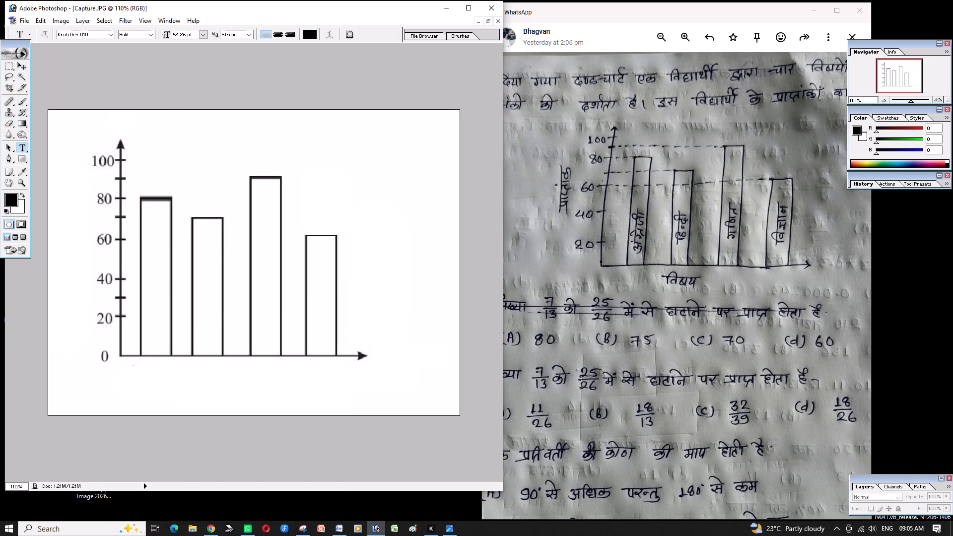
Add the text "विषय" in Kruti Dev 010 Bold near the horizontal axis.
click(159, 373)
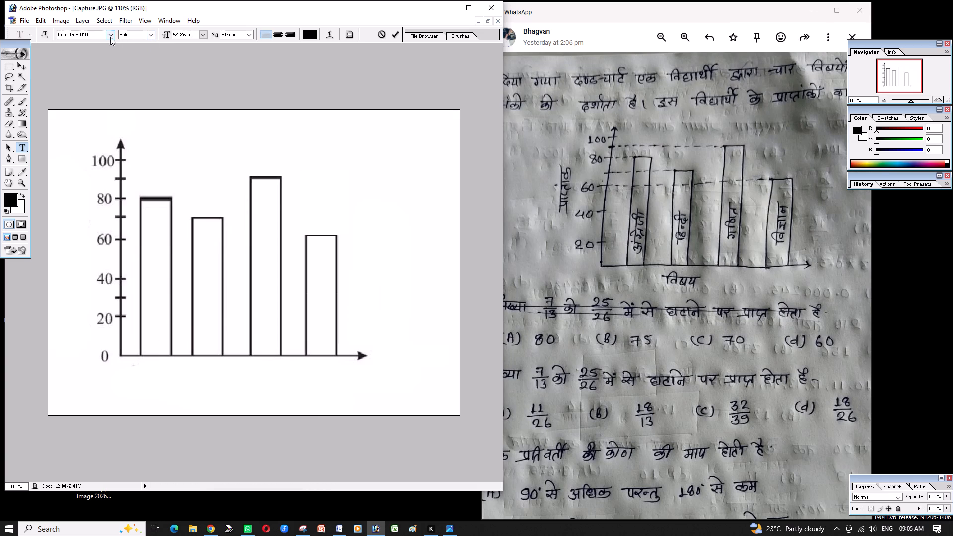
text(df)
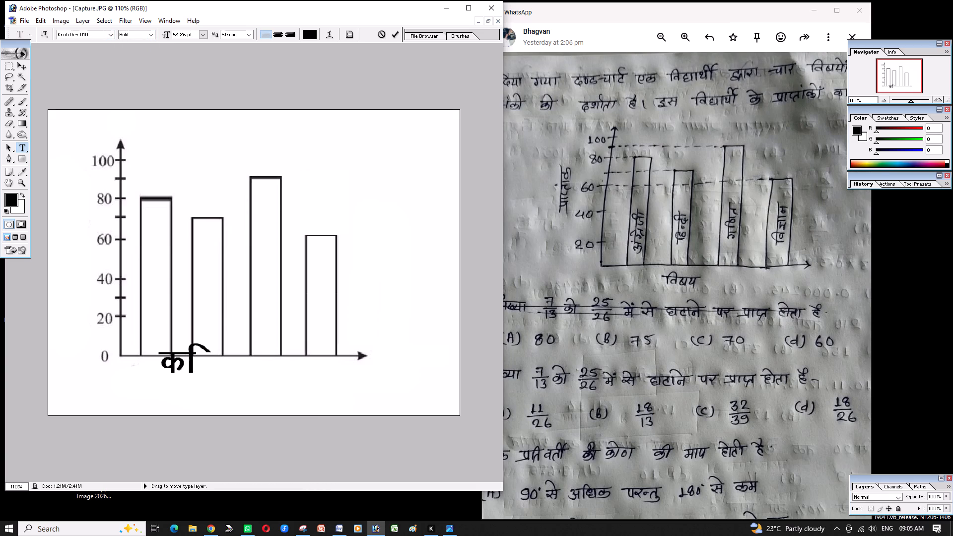
key(BackSpace)
key(BackSpace)
key(f)
key(o)
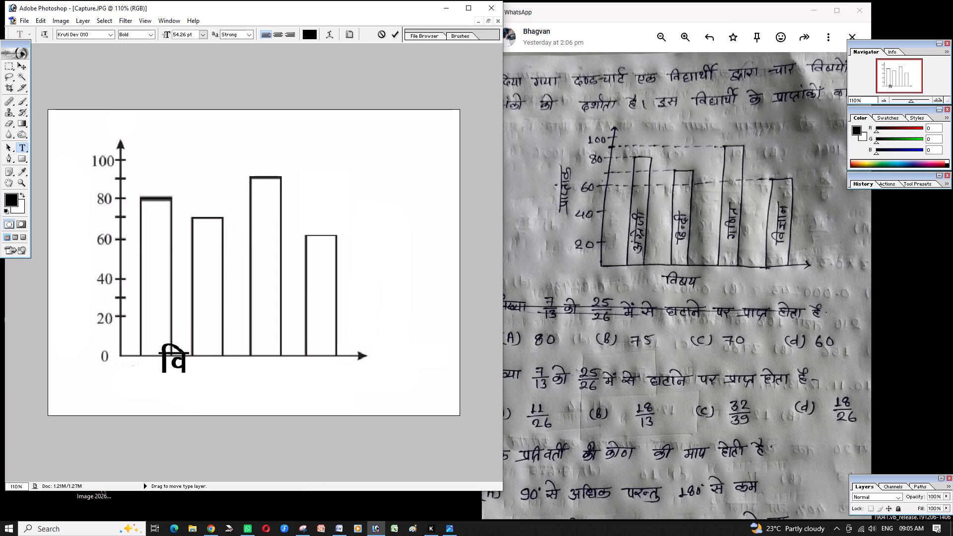
key(apostrophe)
key(BackSpace)
key(shift+quotedbl)
key(k)
key(semicolon)
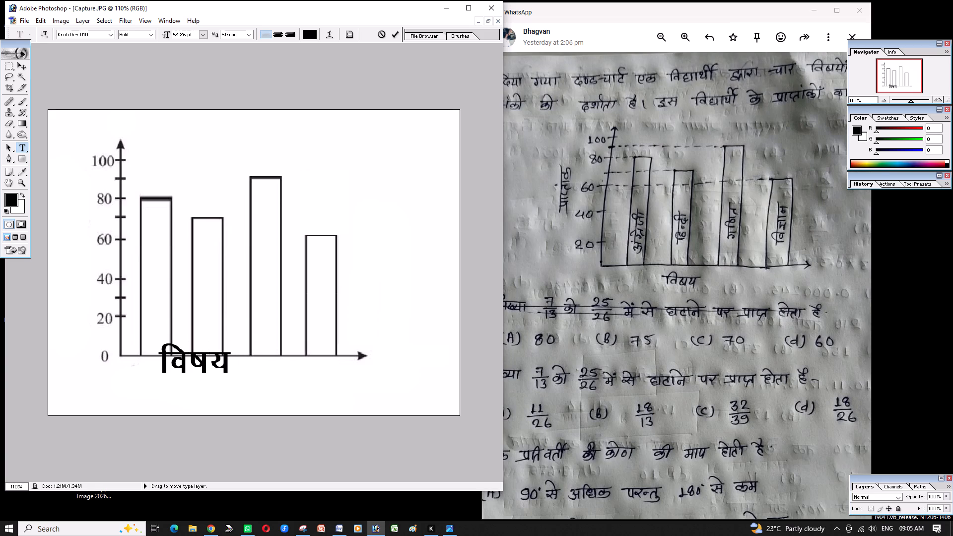
Set the "विषय" text to 30 pt, place it centrally below the horizontal axis, and commit it.
key(shift+Left)
key(shift+Left)
key(shift+Left)
key(shift+Left)
key(shift+Left)
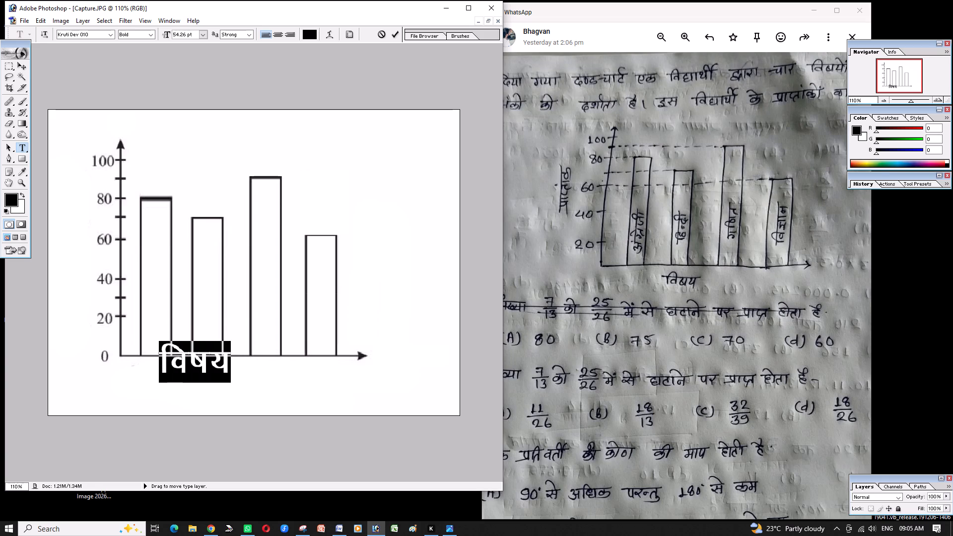
click(205, 36)
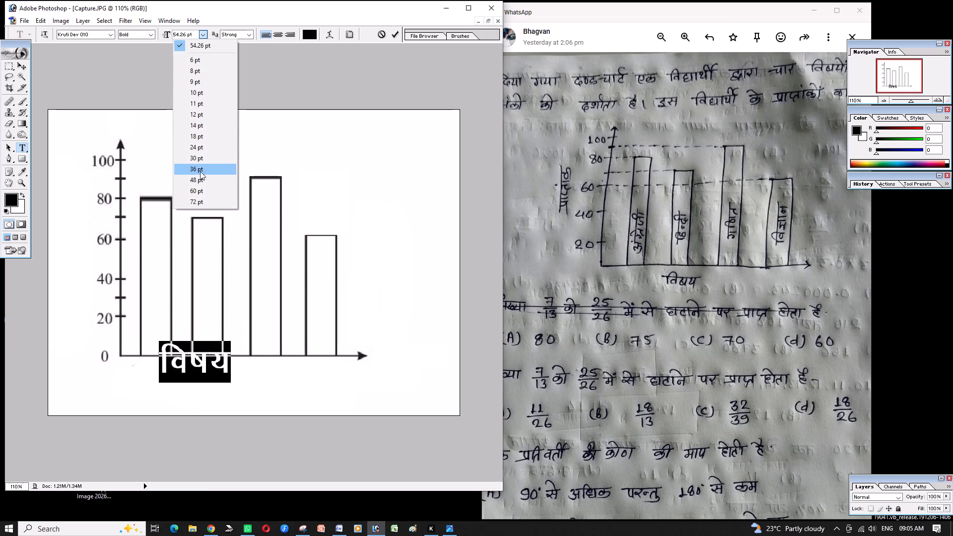
click(200, 167)
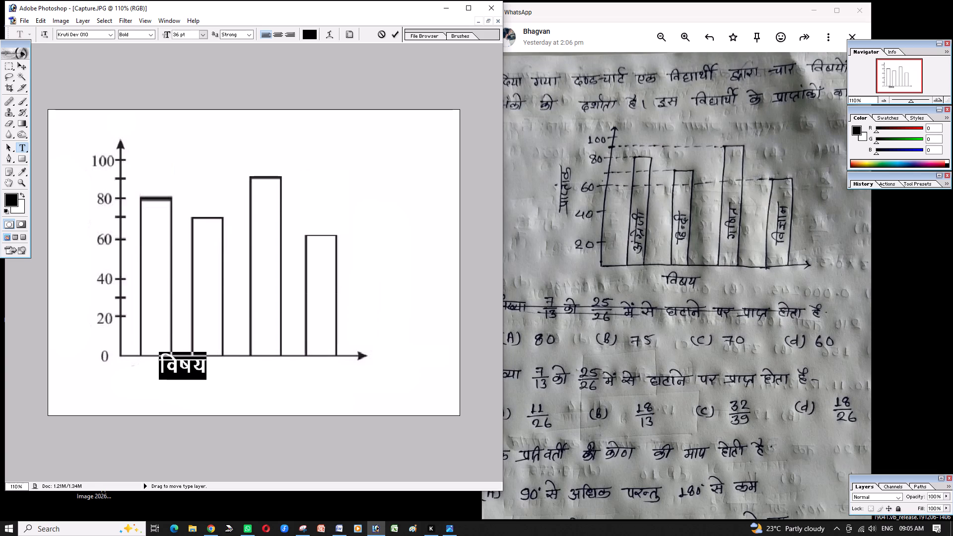
drag(230, 389, 269, 397)
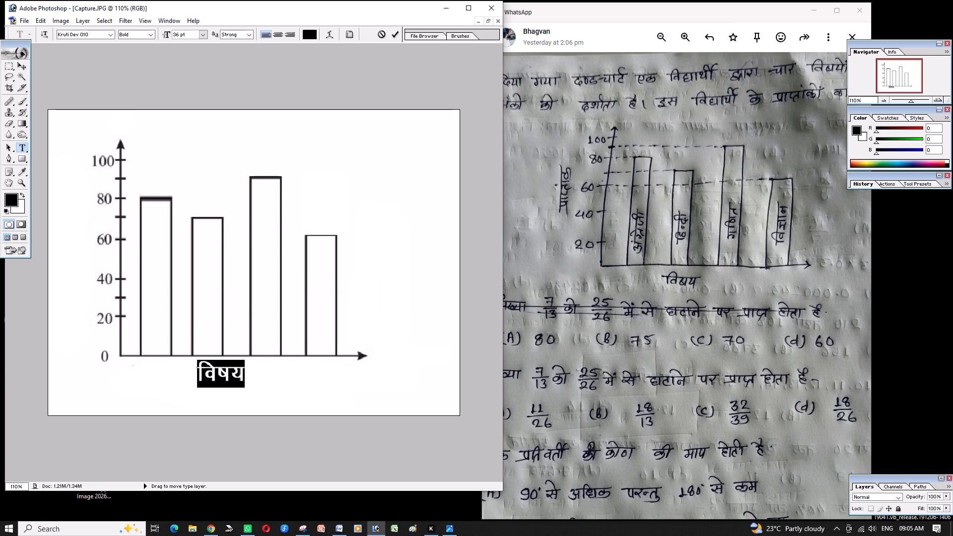
drag(269, 397, 272, 397)
click(204, 38)
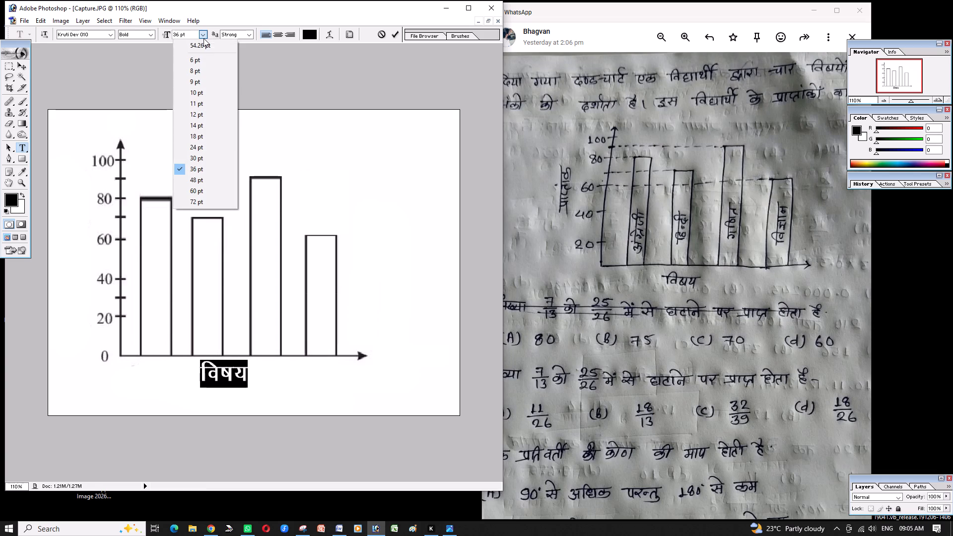
click(201, 155)
drag(264, 387, 269, 384)
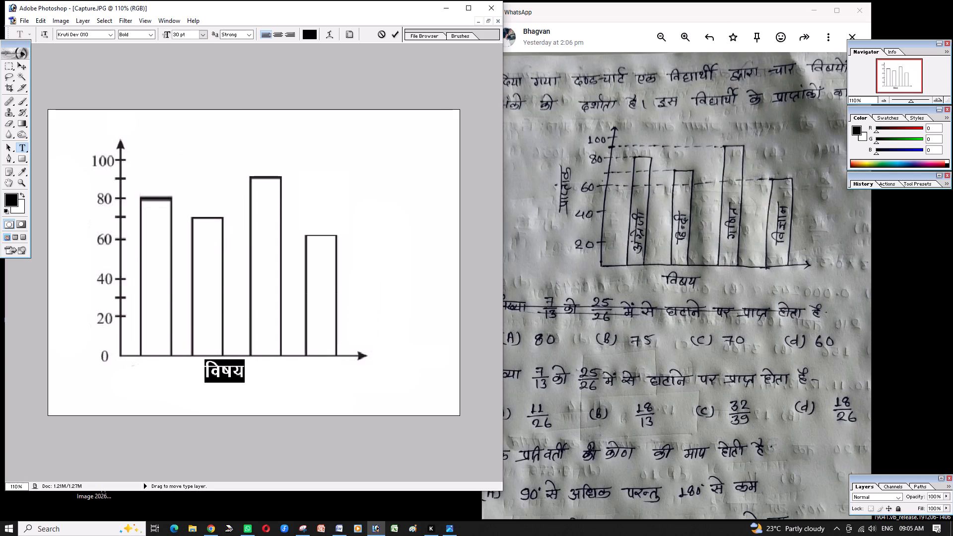
drag(269, 384, 270, 384)
click(395, 36)
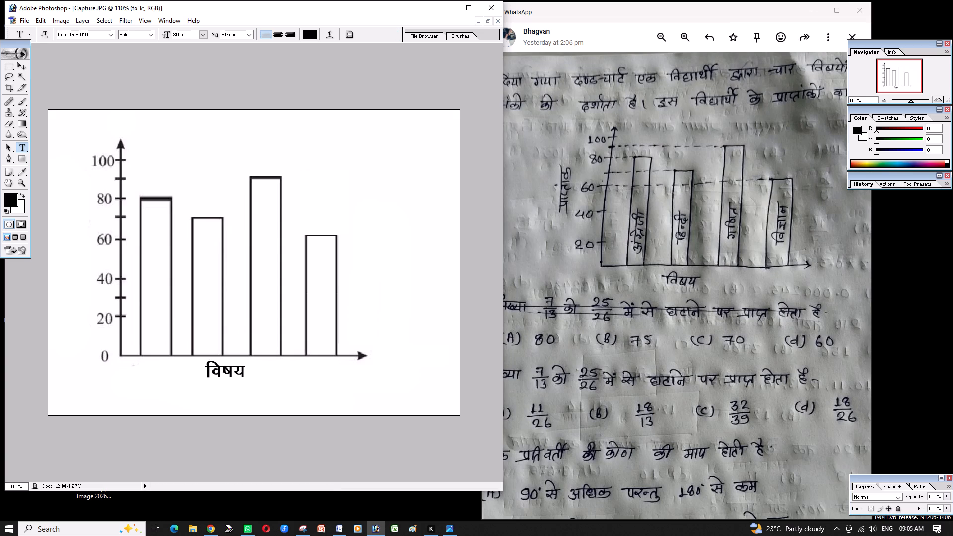
Make the Background layer active and rotate the canvas 90° clockwise.
click(20, 64)
right_click(92, 138)
click(101, 143)
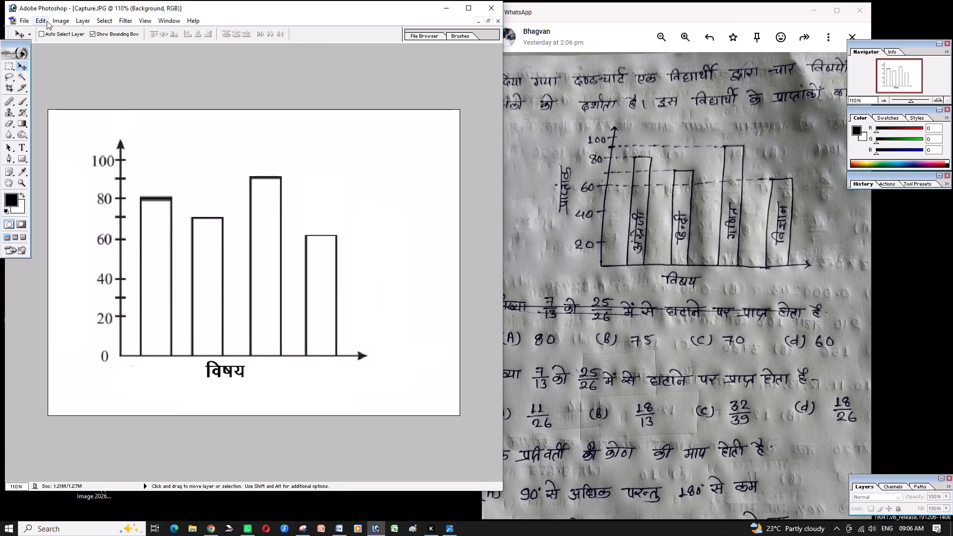
click(55, 24)
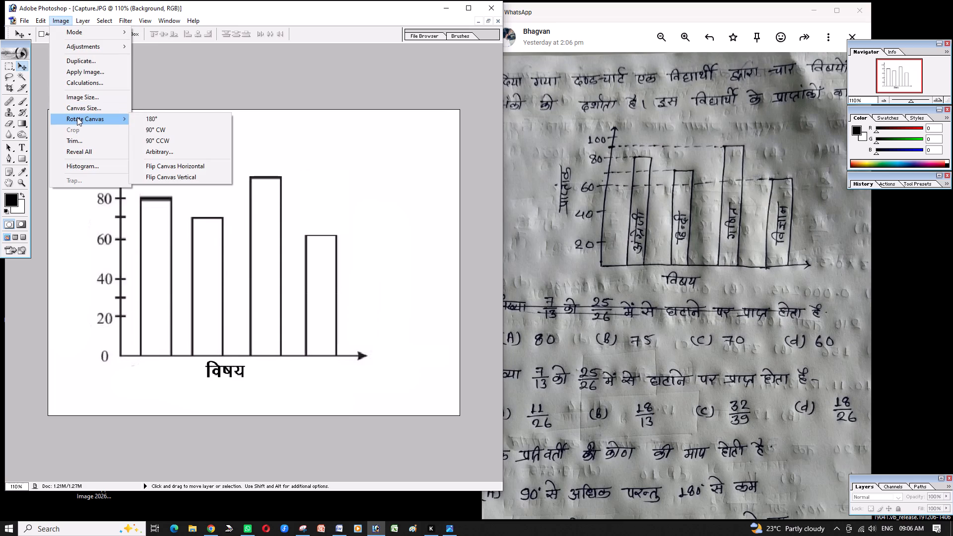
click(161, 129)
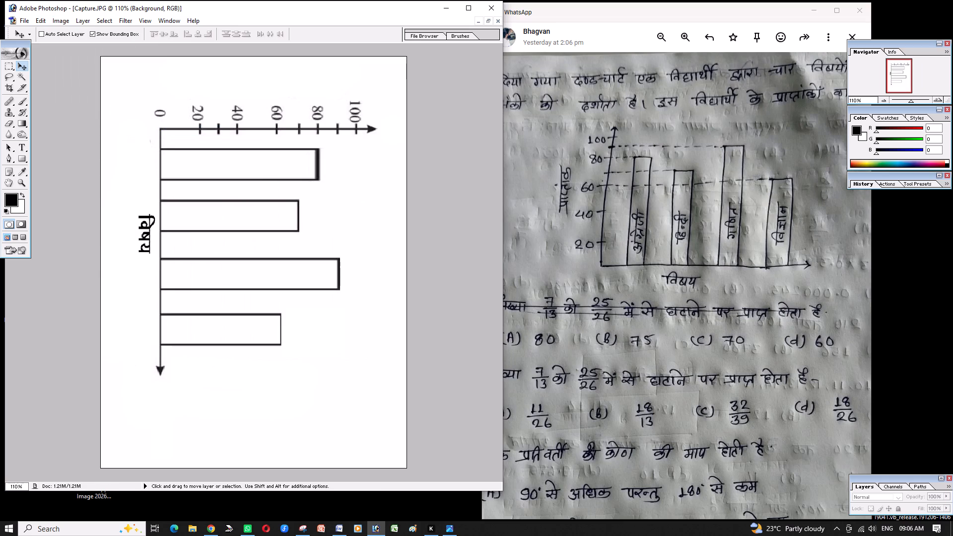
Add the 30 pt Kruti Dev 010 Bold text "प्राप्तांक" outside the numbered axis, place it near the axis's middle, and commit it.
click(22, 149)
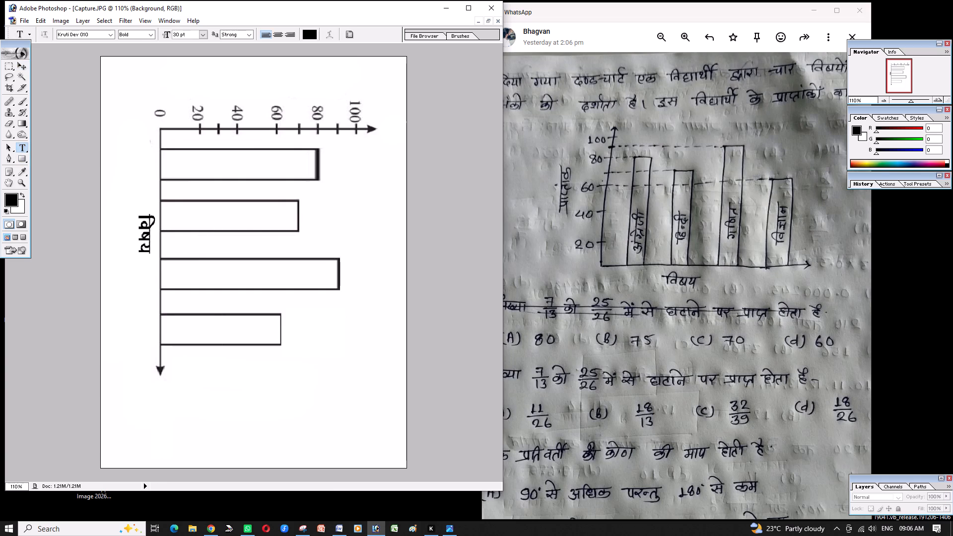
click(198, 83)
text(iz)
text(ki)
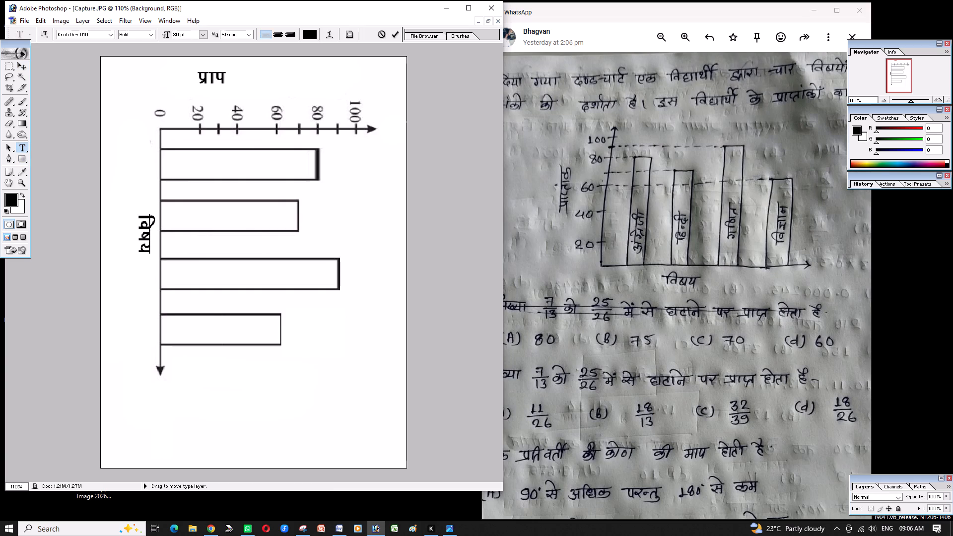
key(BackSpace)
key(shift+i)
text(rkad)
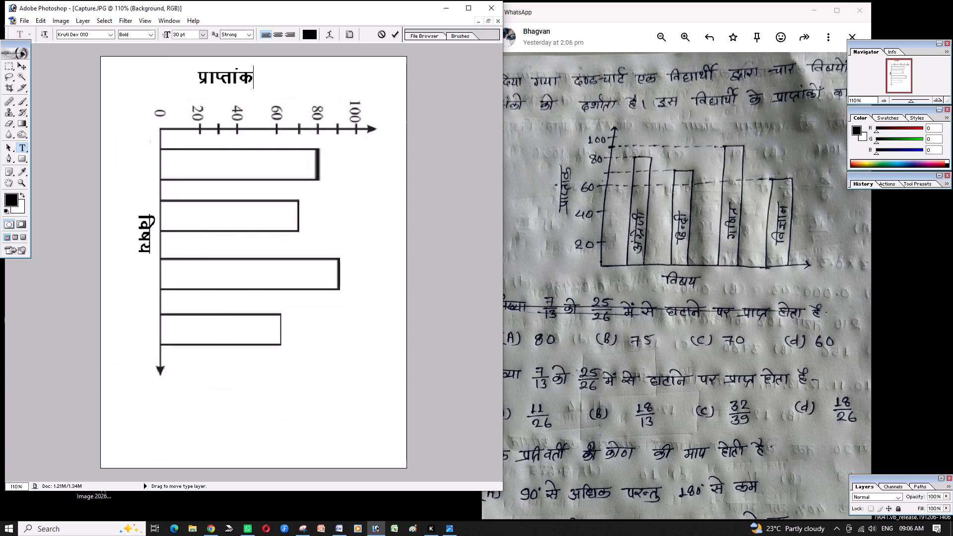
drag(250, 101, 287, 109)
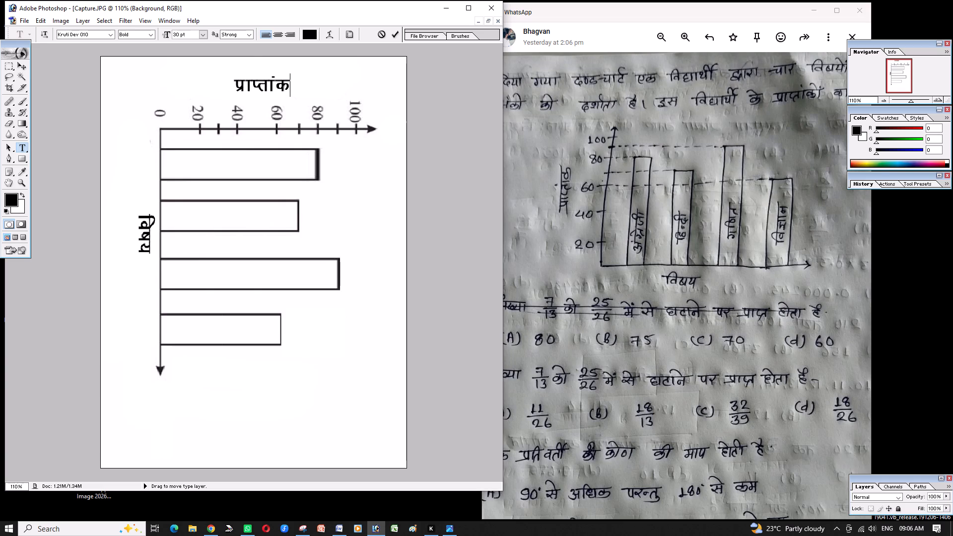
drag(287, 109, 285, 108)
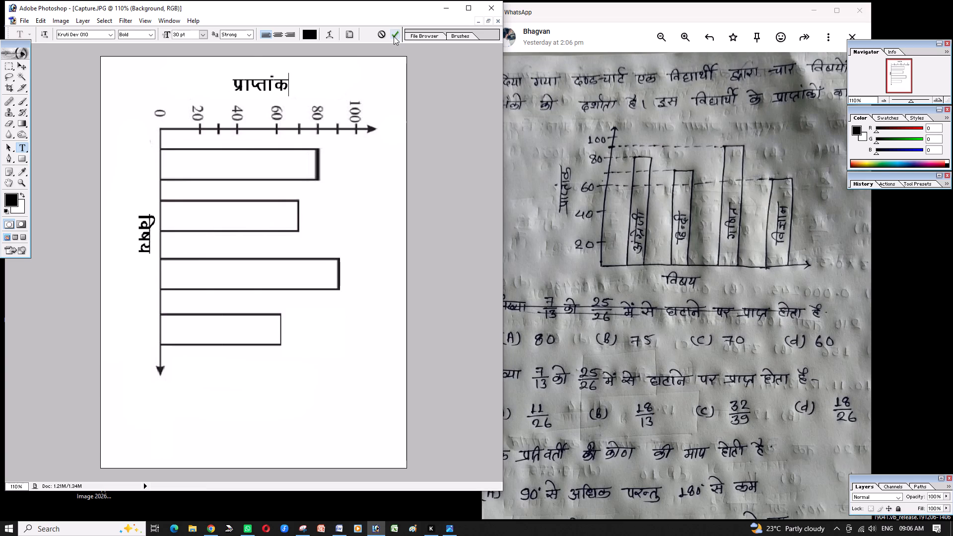
click(394, 36)
Add the label "अंग्रेजी" inside the first bar, centre it across the bar's width, and commit it.
click(184, 164)
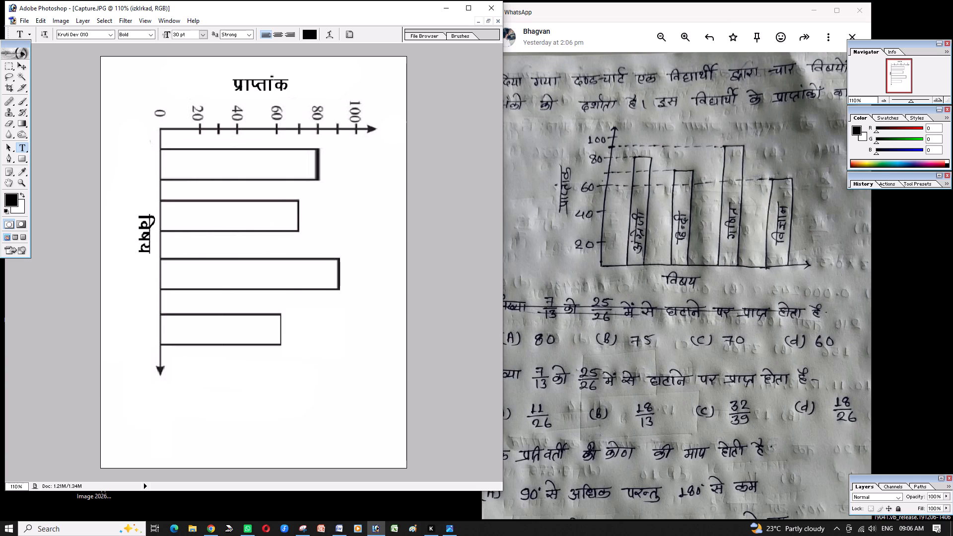
text(va)
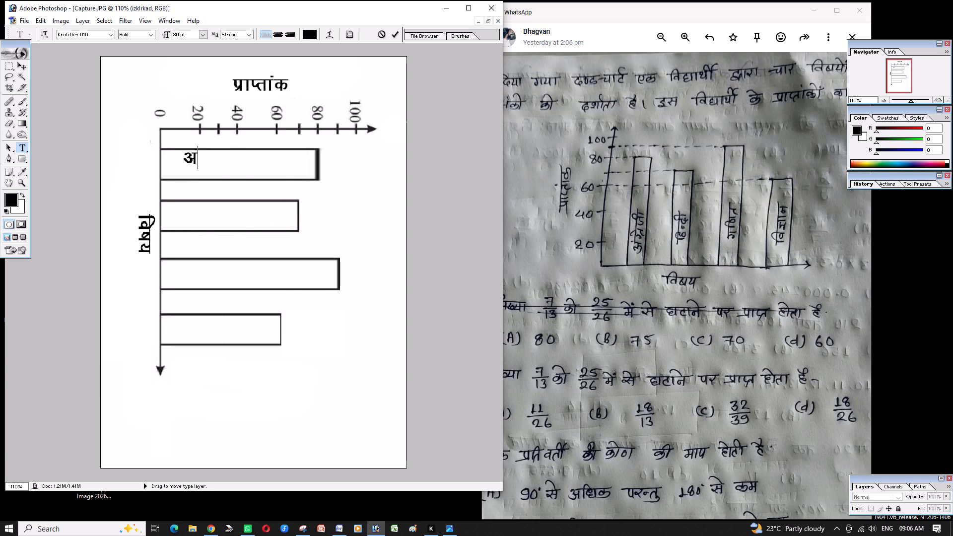
key(x)
key(BackSpace)
text(xz)
key(s)
key(y)
key(BackSpace)
text(th)
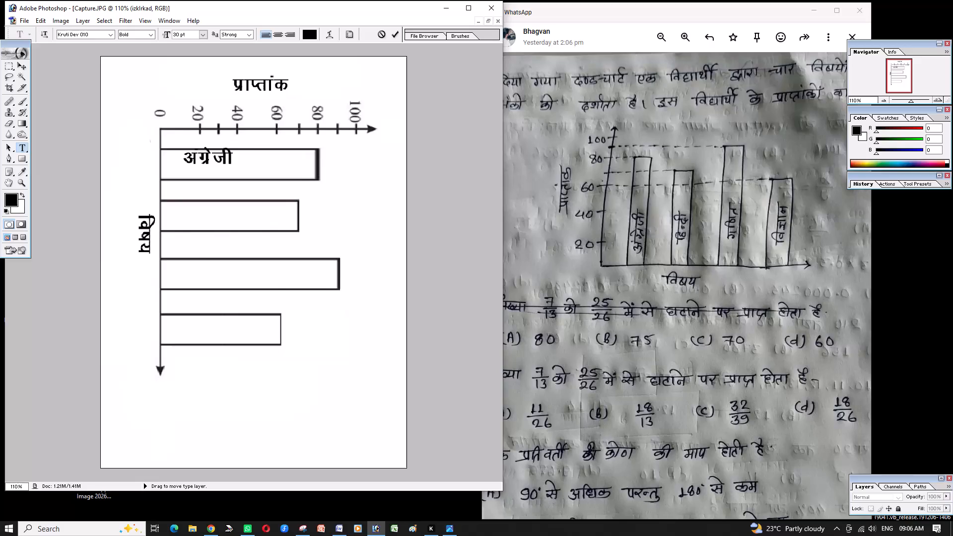
drag(232, 188, 242, 195)
drag(242, 195, 234, 194)
click(394, 35)
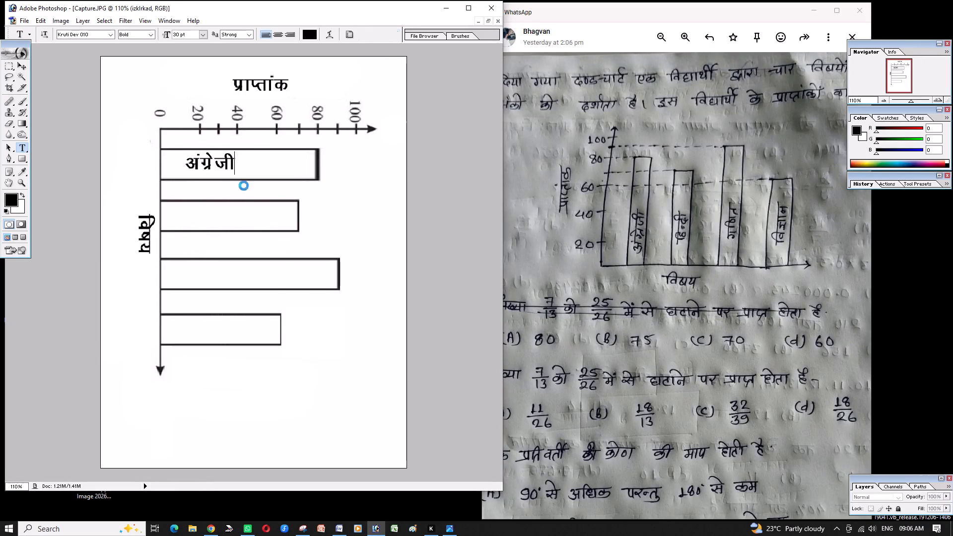
Add the label "हिन्दी" inside the second bar, align it with the first bar's label, and commit it.
click(179, 215)
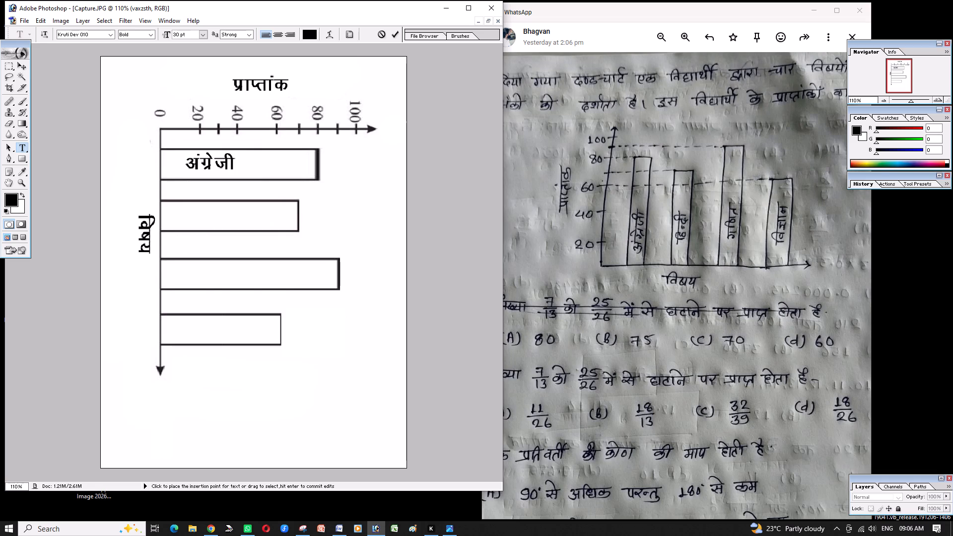
key(f)
key(h)
key(BackSpace)
key(g)
text(Unj)
key(BackSpace)
key(h)
drag(200, 242, 200, 247)
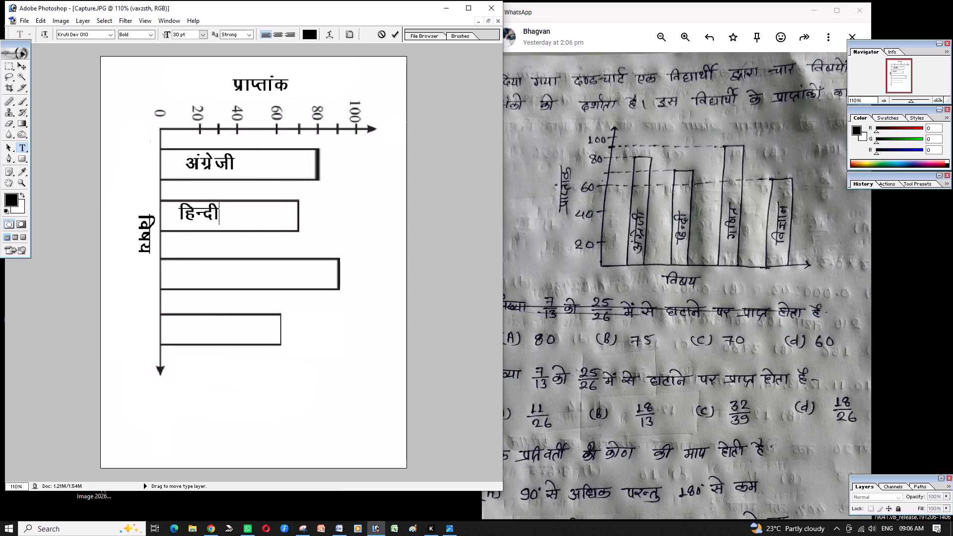
drag(200, 247, 208, 251)
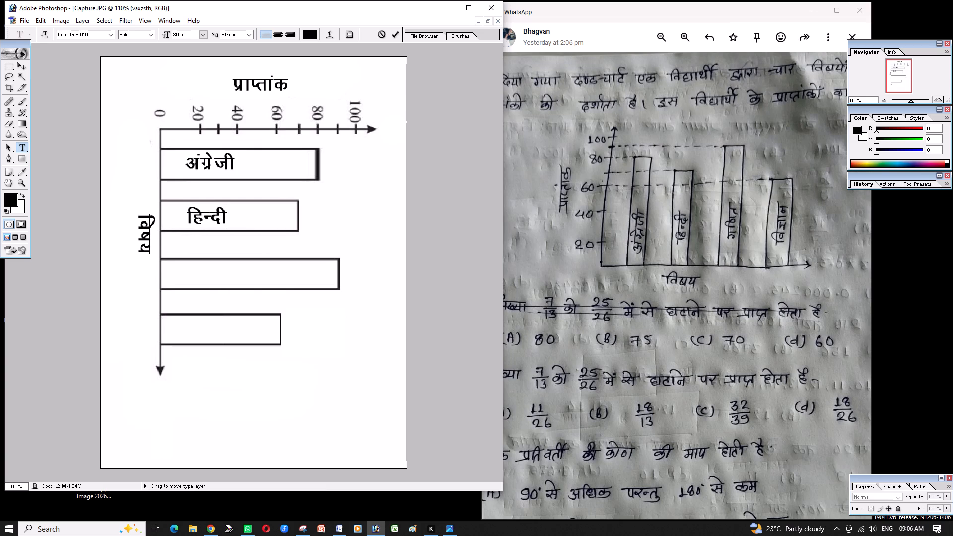
drag(208, 251, 209, 251)
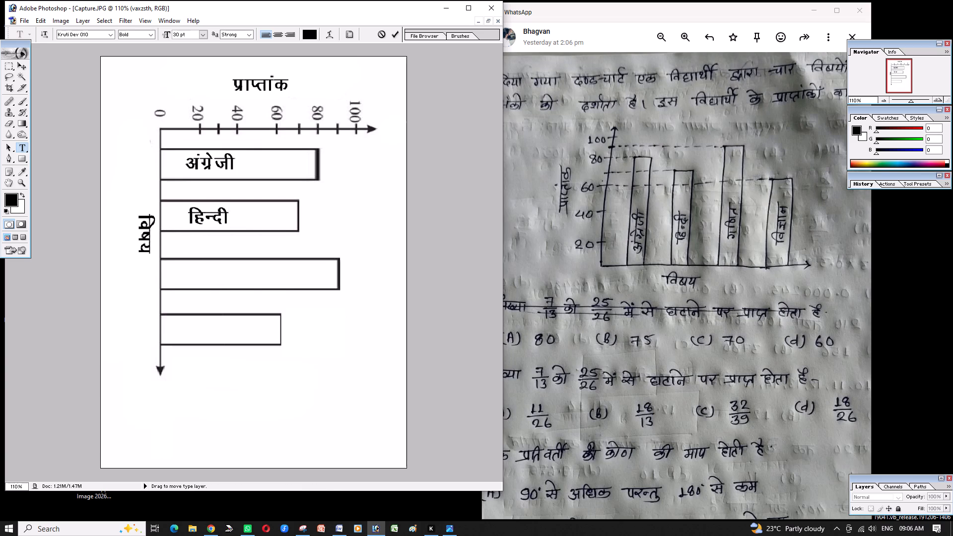
click(397, 36)
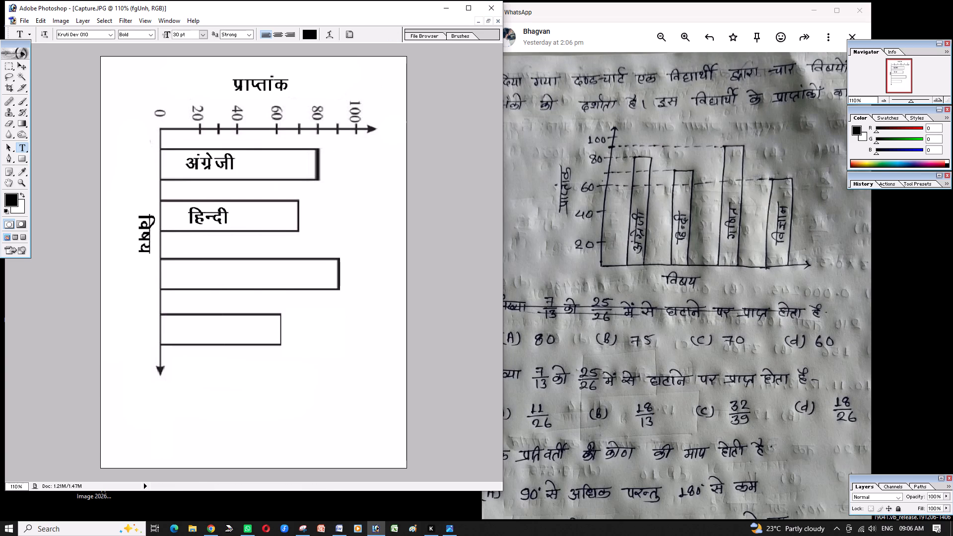
Add the label "गणित" inside the third bar, centre it across the bar's width, and commit it.
click(186, 275)
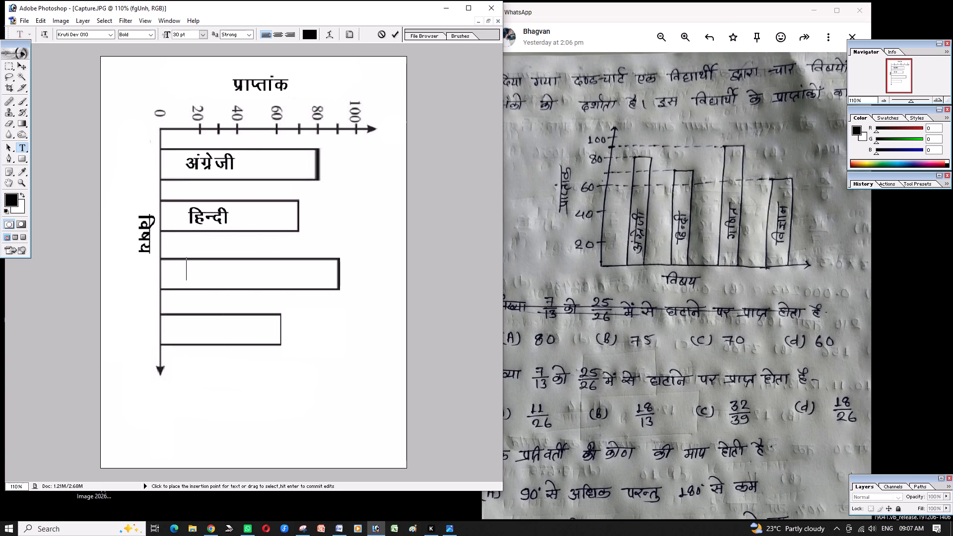
key(c)
key(BackSpace)
text(xf)
text(.k)
key(r)
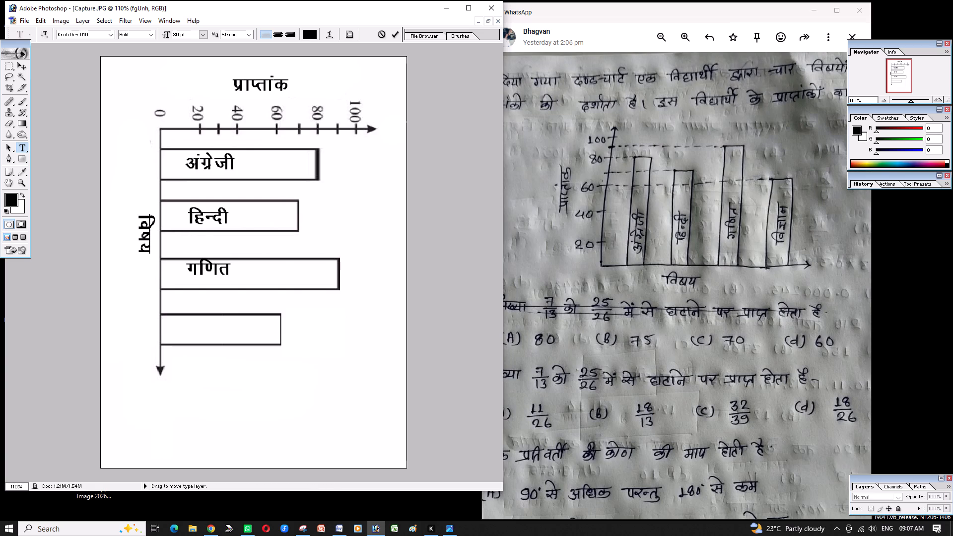
click(228, 305)
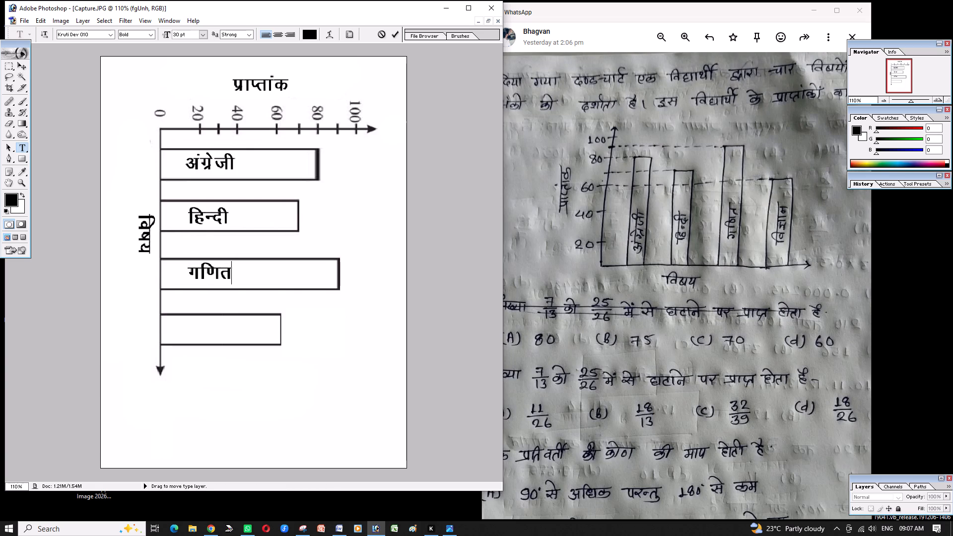
click(395, 36)
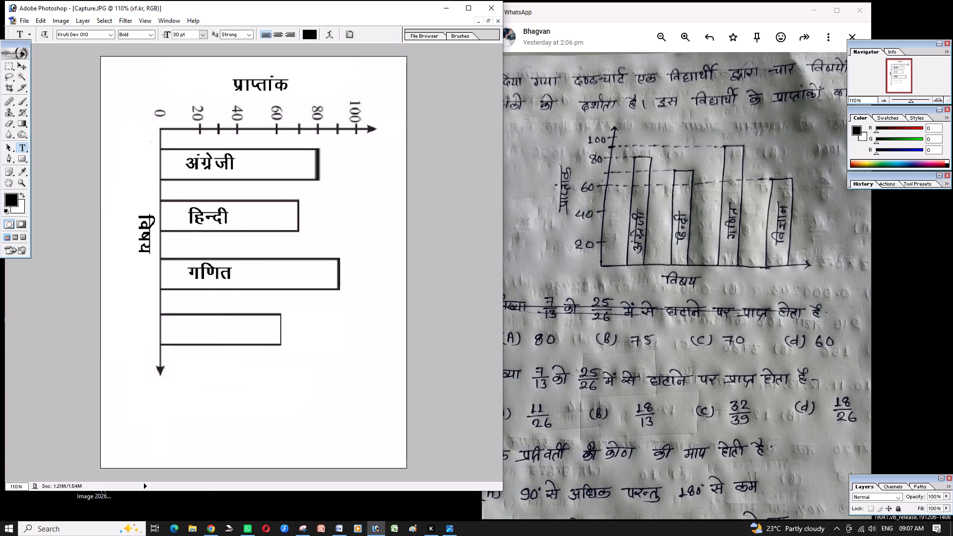
Add the label "विज्ञान" inside the fourth bar, centre it across the bar's width, and commit it.
click(192, 331)
key(d)
key(BackSpace)
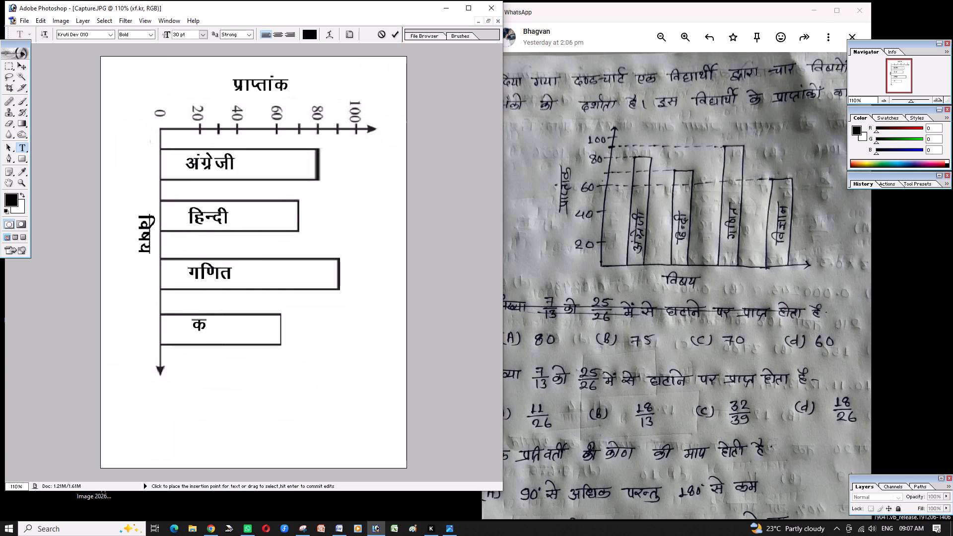
key(f)
key(o)
text(Kk)
key(u)
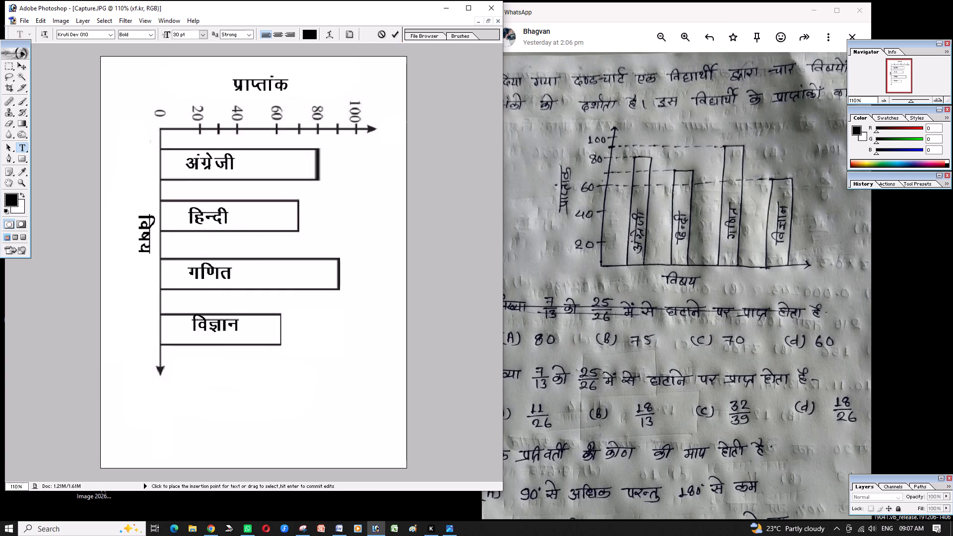
drag(216, 357, 214, 362)
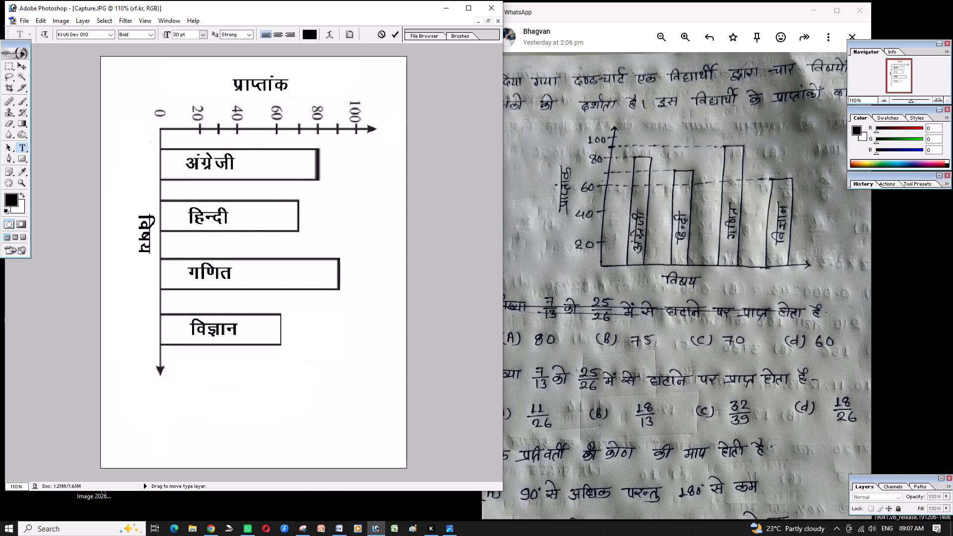
click(393, 36)
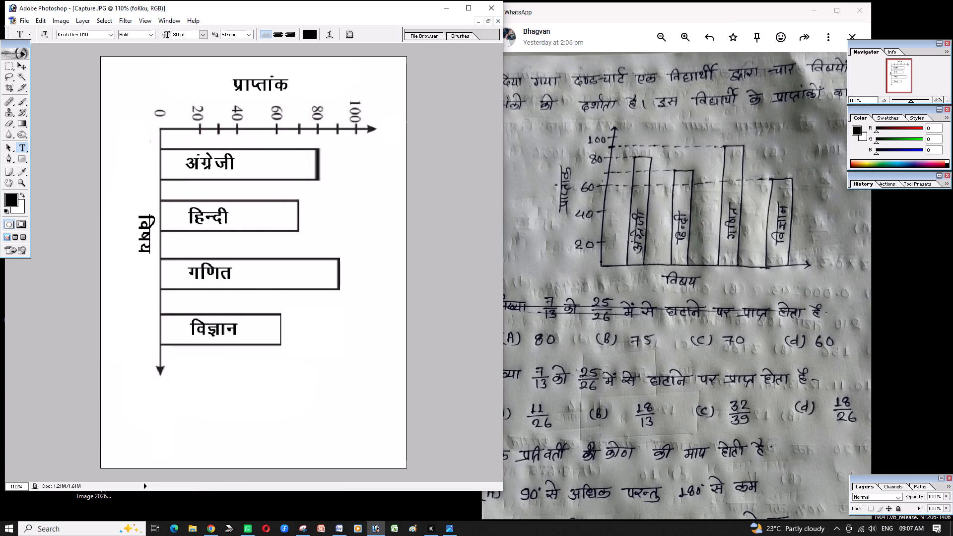
Rotate the canvas 90° counterclockwise so the chart's bars stand upright.
click(46, 19)
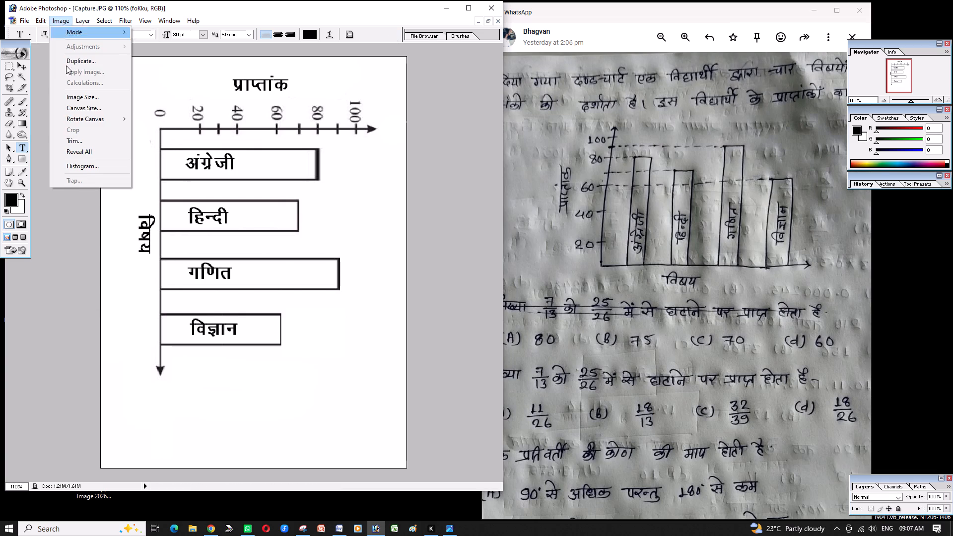
click(155, 138)
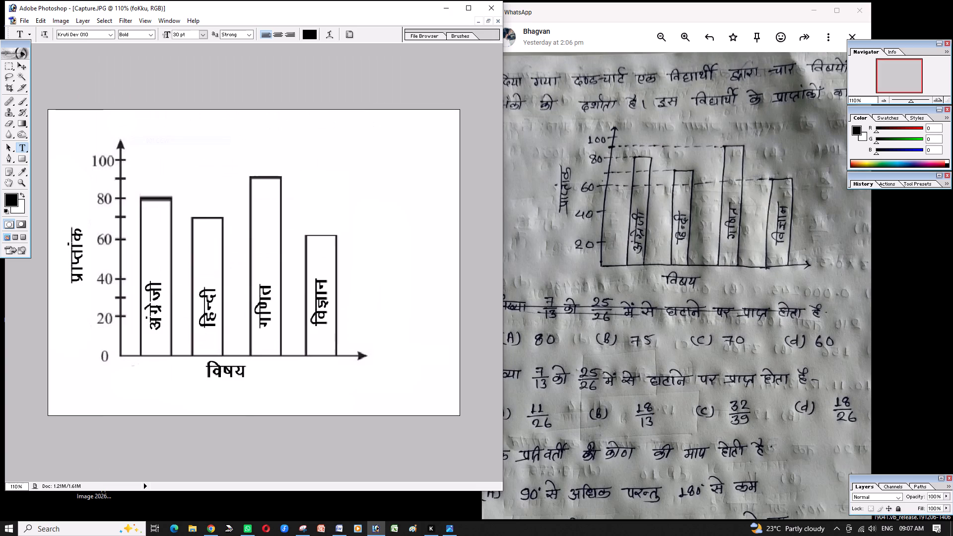
Crop the canvas closely around the bar chart, keeping both axis arrowheads and the "प्राप्तांक" and "विषय" axis labels inside the frame.
click(11, 87)
drag(60, 131, 338, 342)
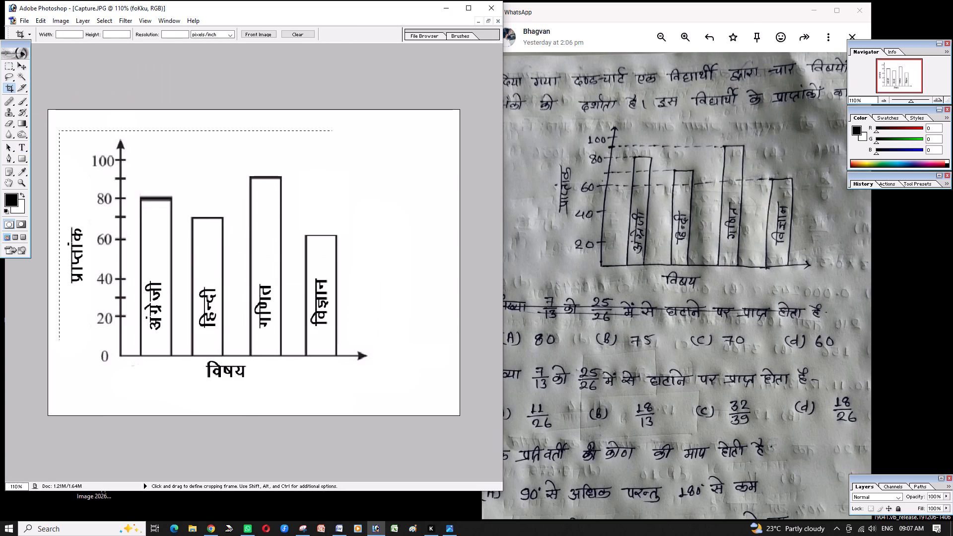
drag(338, 342, 373, 378)
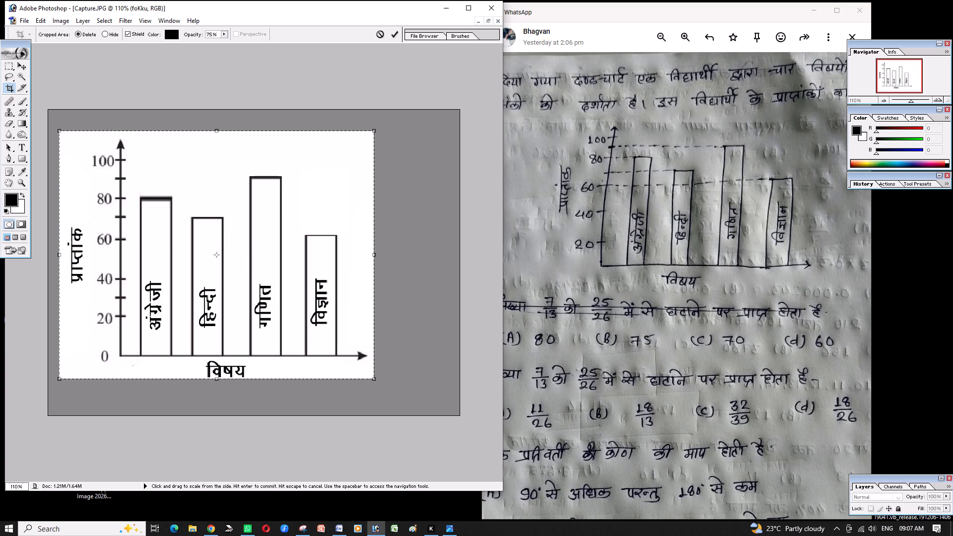
drag(59, 255, 64, 257)
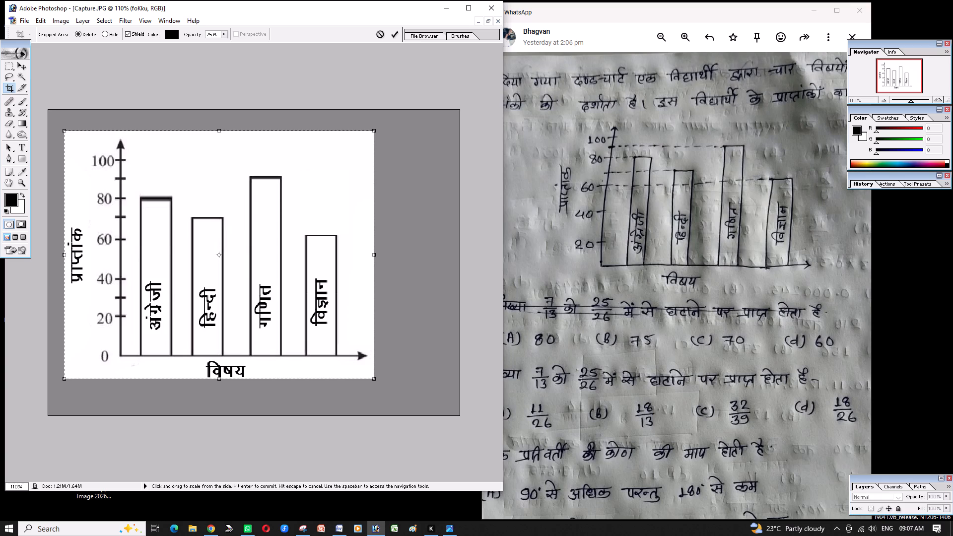
drag(222, 133, 219, 139)
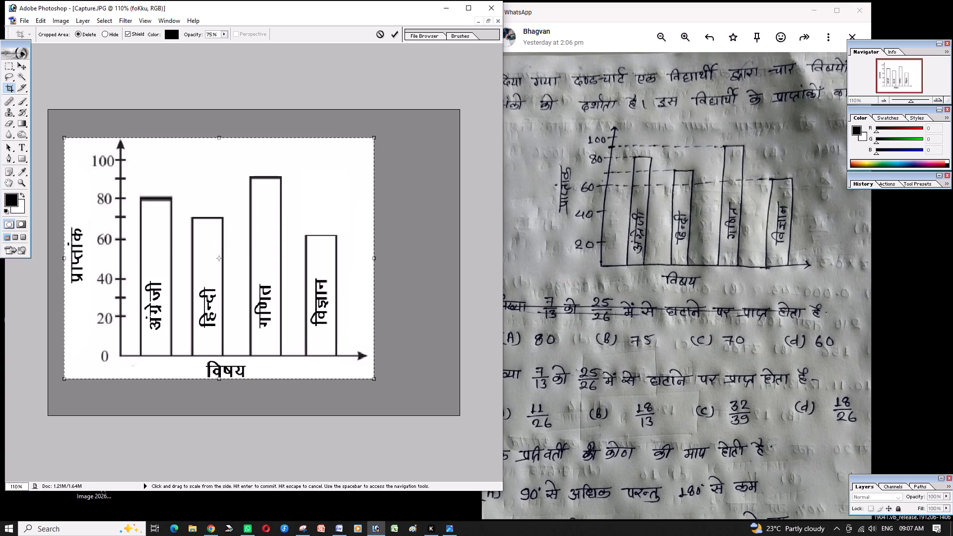
click(376, 260)
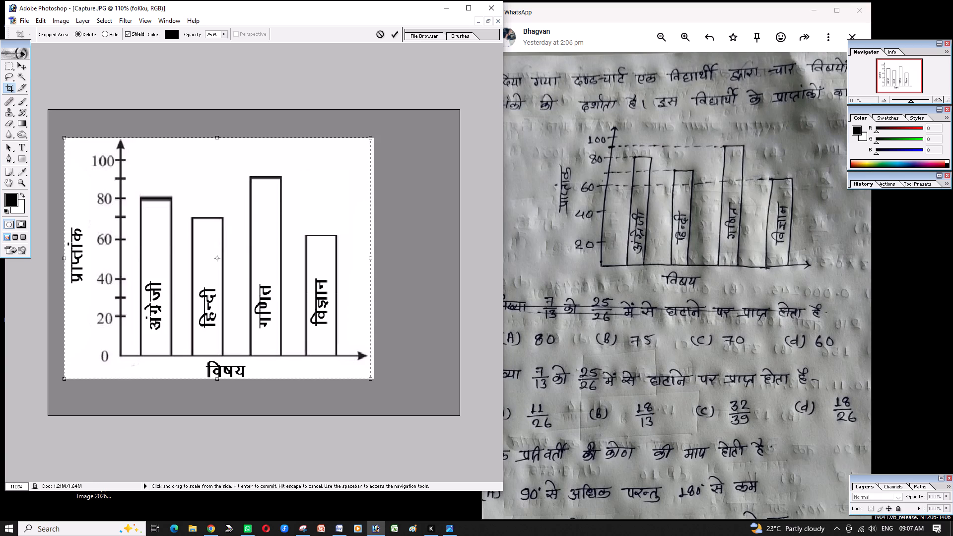
click(395, 37)
key(ctrl+s)
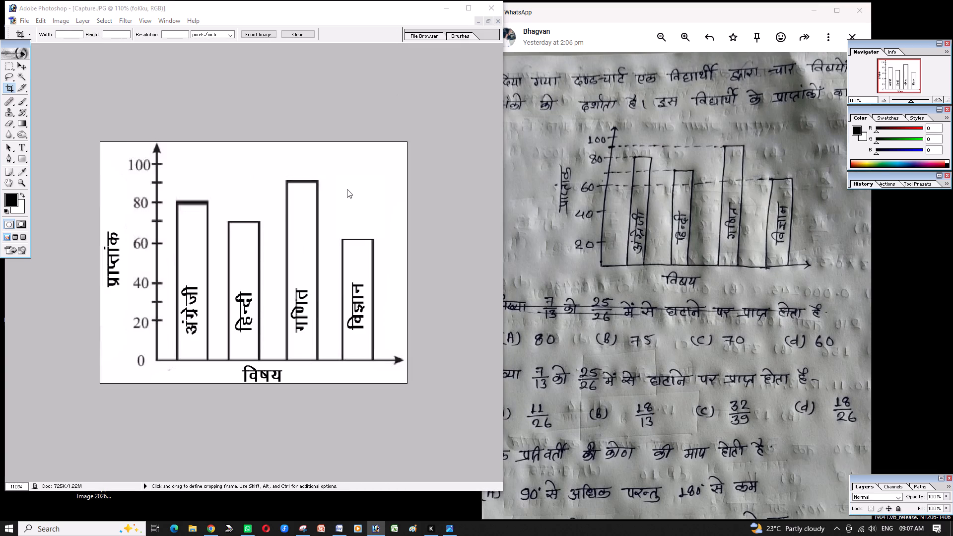
click(375, 256)
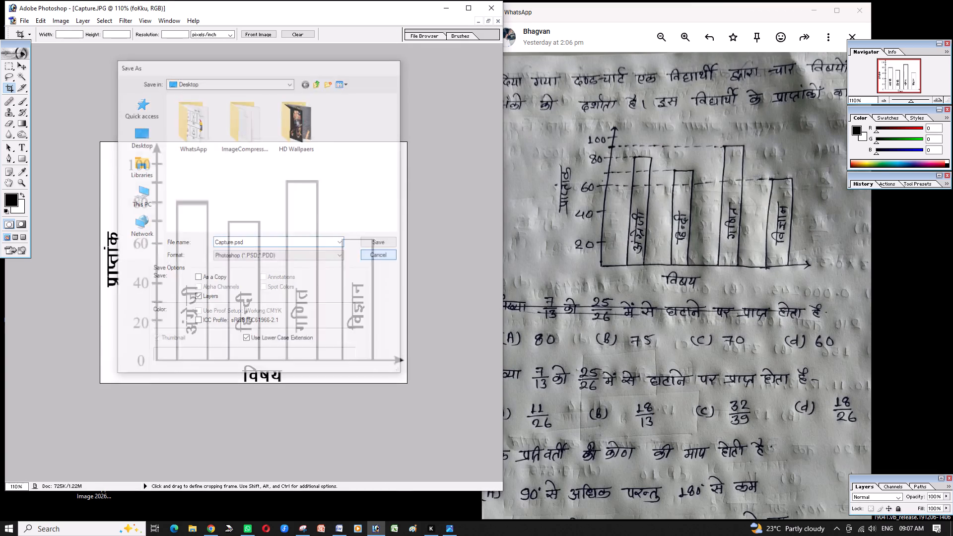
Darken the vertical axis numbers from 100 down to 0 and the start of the baseline on the Background layer with the Burn tool.
click(20, 68)
right_click(220, 179)
click(229, 187)
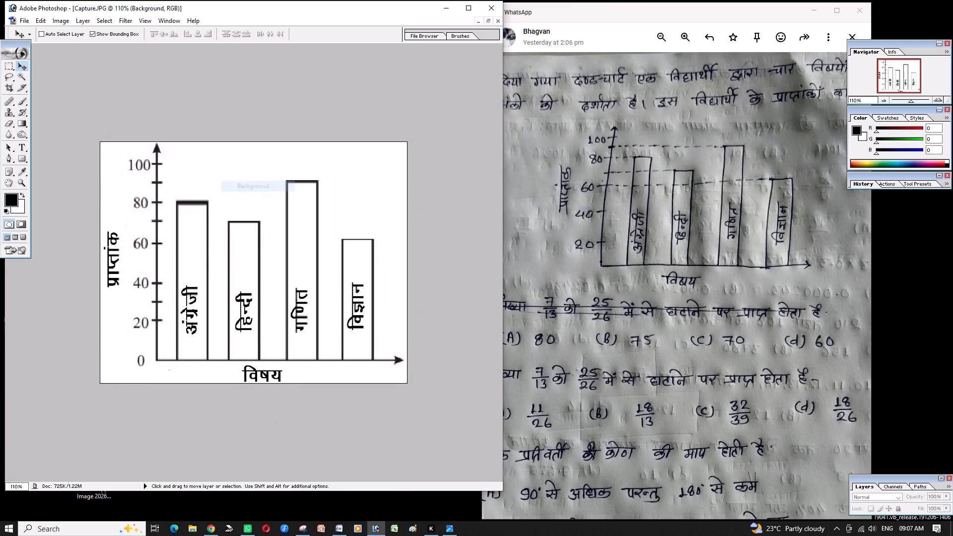
click(21, 135)
drag(134, 168, 146, 162)
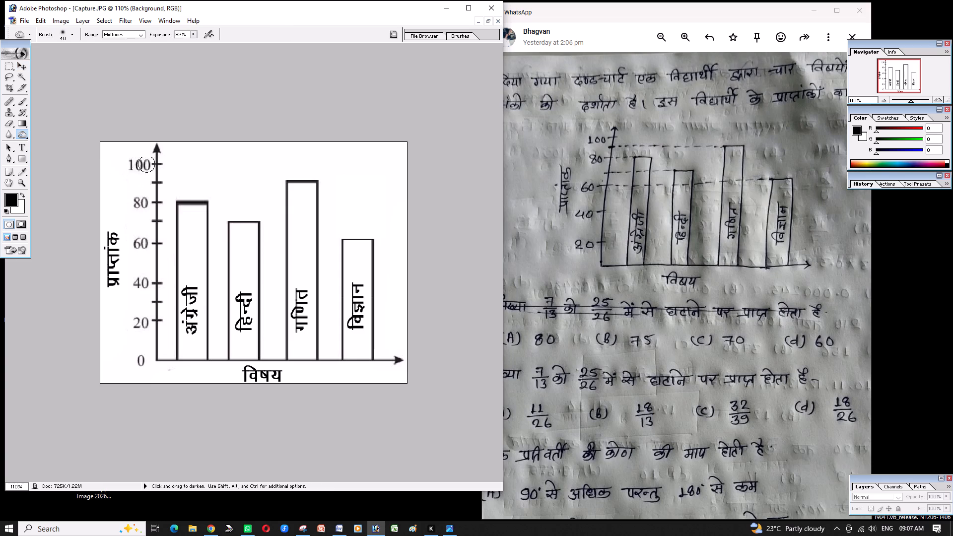
drag(146, 162, 151, 203)
drag(140, 195, 138, 223)
drag(138, 224, 141, 244)
drag(141, 244, 141, 262)
drag(142, 273, 142, 297)
drag(144, 314, 140, 328)
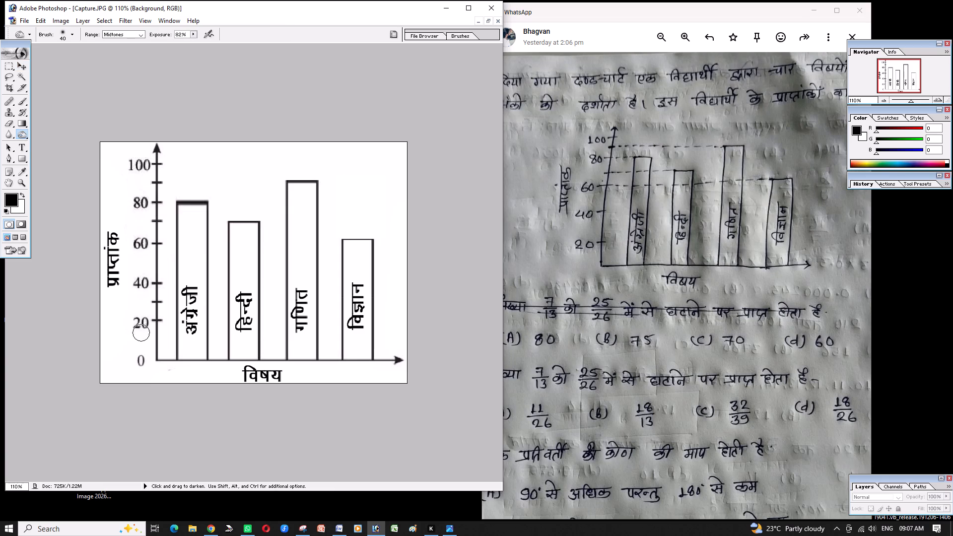
drag(141, 347, 146, 353)
drag(159, 360, 184, 357)
Save the chart to the Desktop as a JPEG copy named "Capture copy.jpg" with High quality and the Progressive format option.
click(22, 64)
key(ctrl+shift+s)
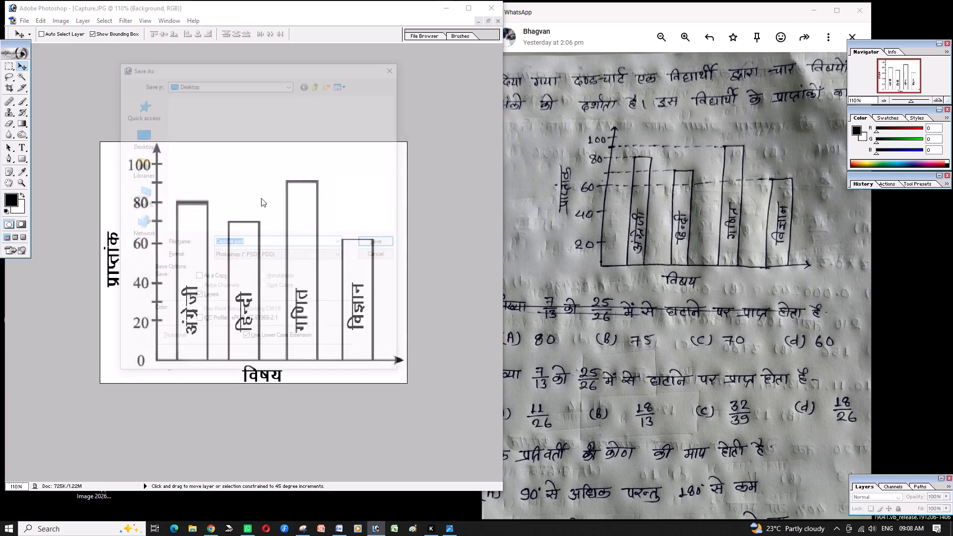
click(270, 257)
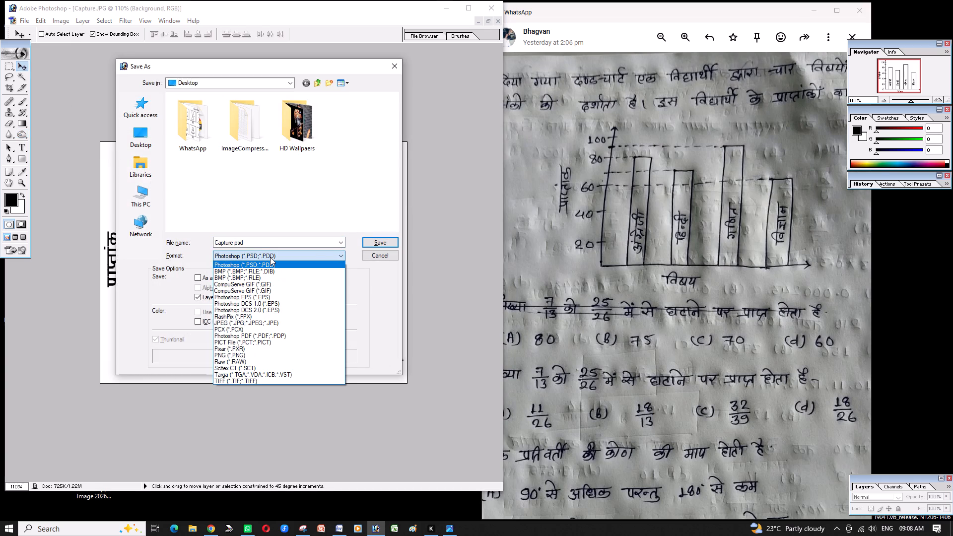
click(233, 323)
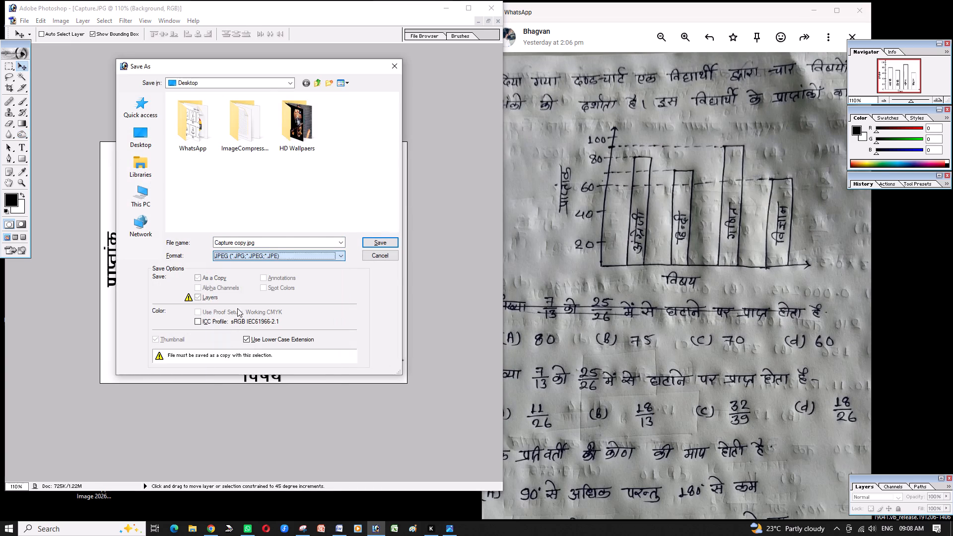
click(374, 240)
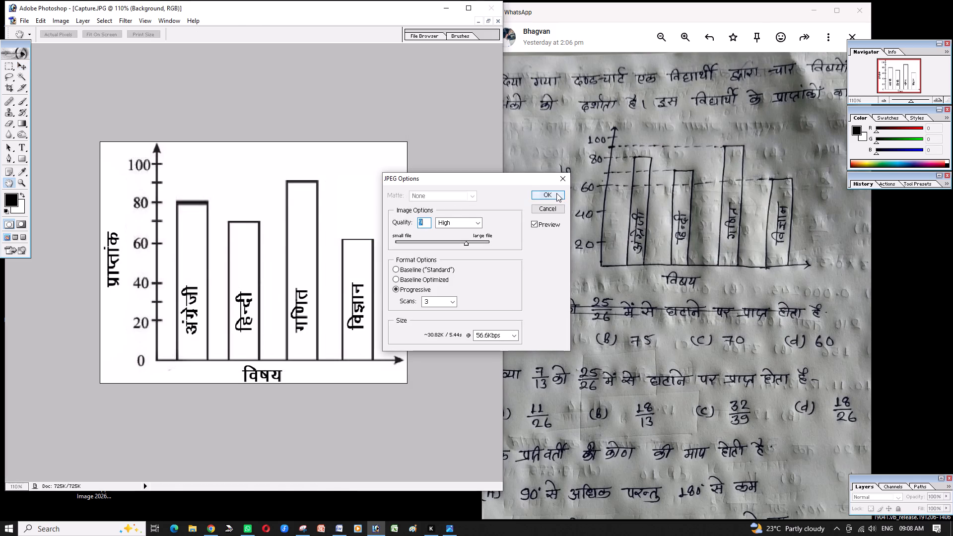
click(556, 193)
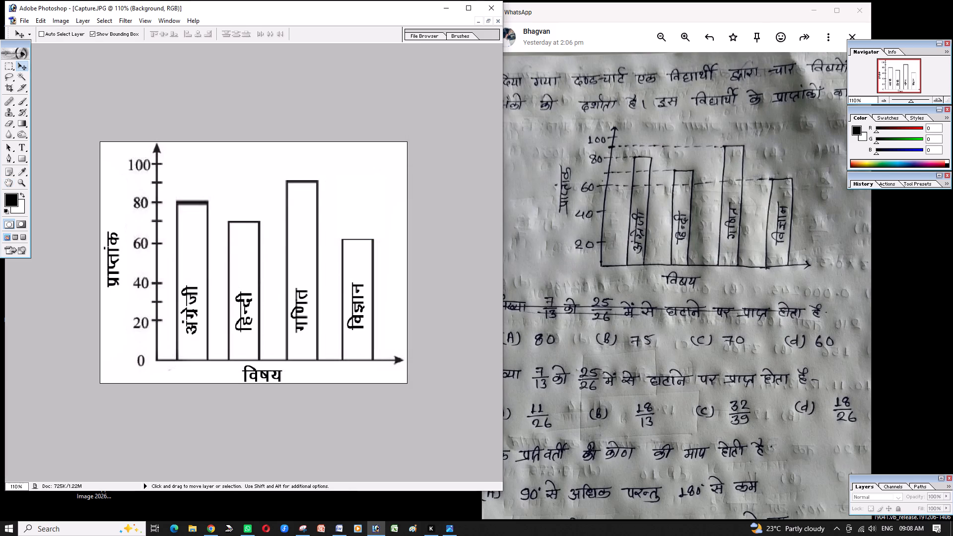
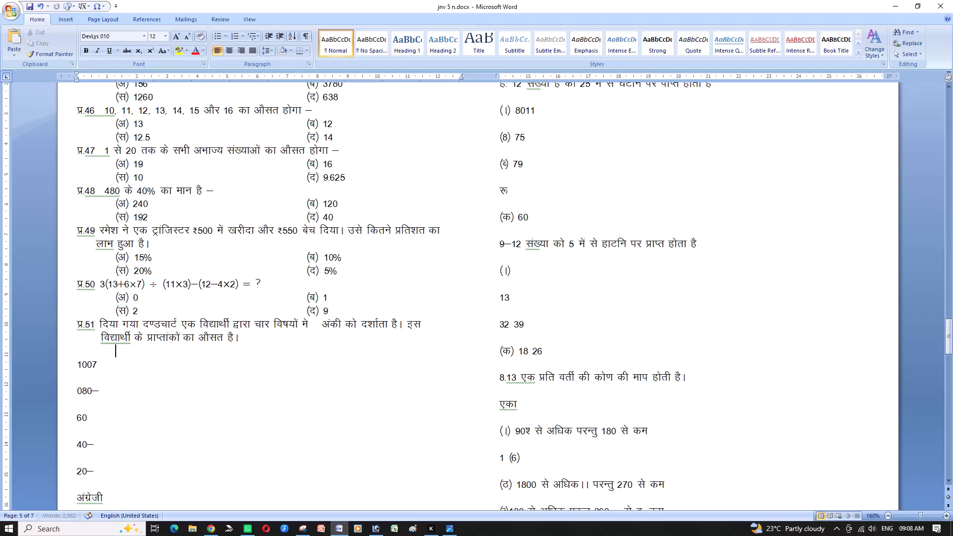
Insert the picture "Capture copy.jpg" from the Desktop on the empty line below question प्र.51.
click(66, 18)
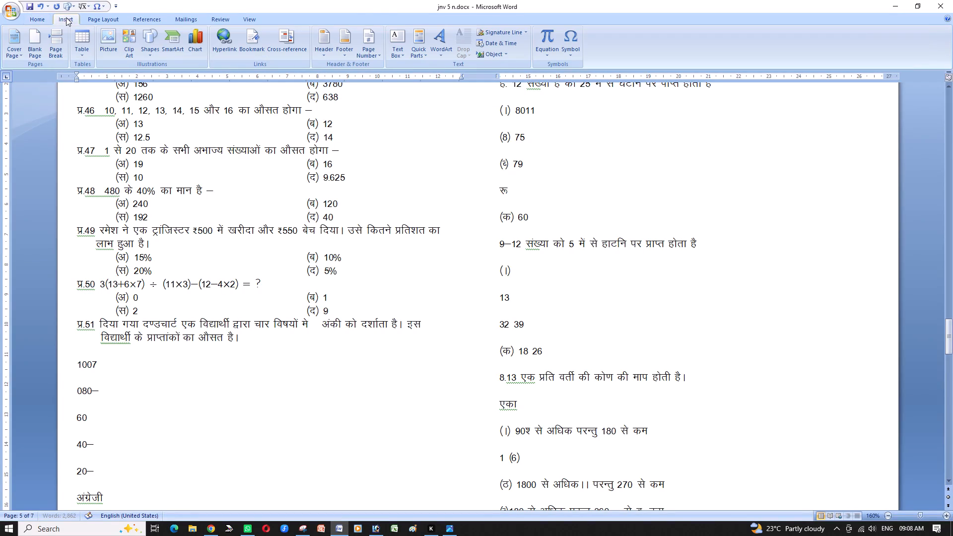
click(108, 37)
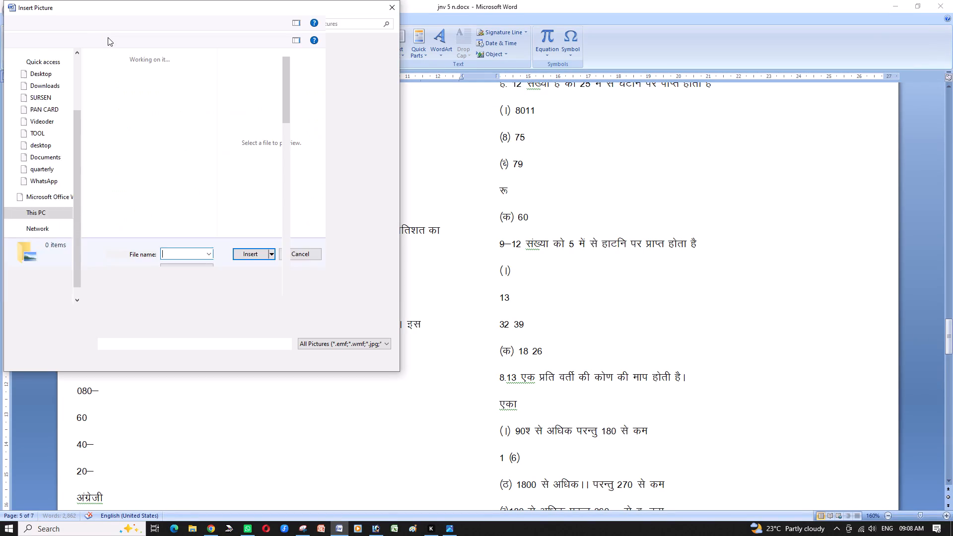
click(45, 159)
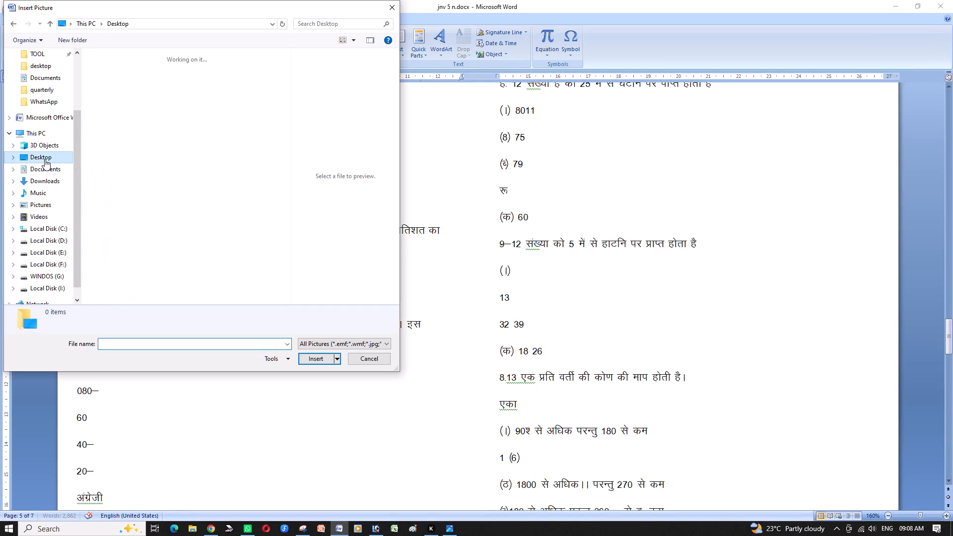
click(229, 71)
double_click(229, 71)
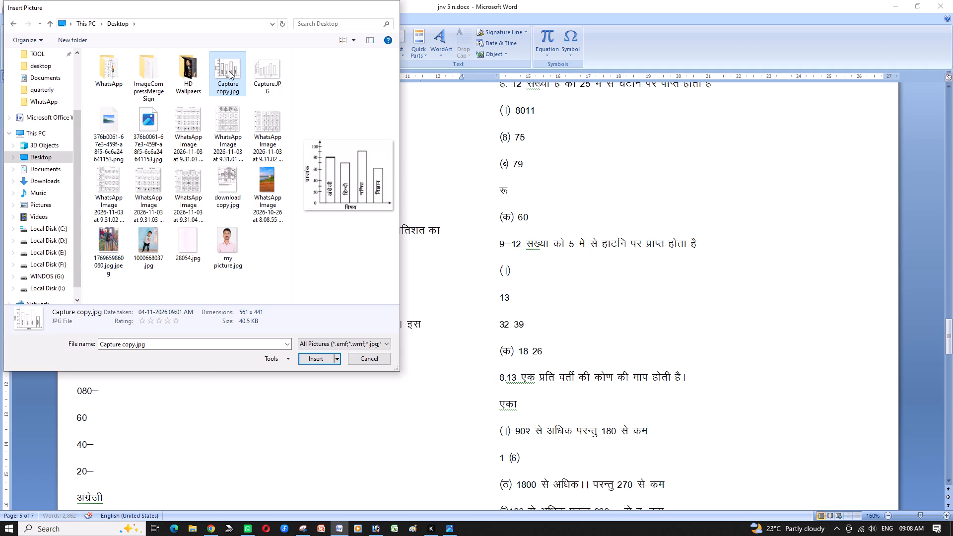
Shrink the inserted bar chart to about 3.69 cm high by 4.7 cm wide and indent it one more tab stop.
click(680, 246)
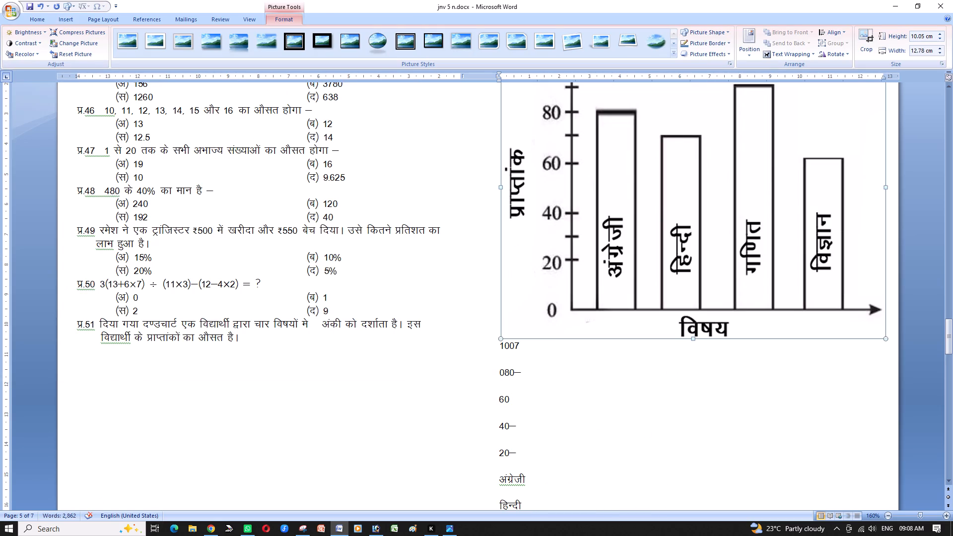
drag(887, 339, 719, 184)
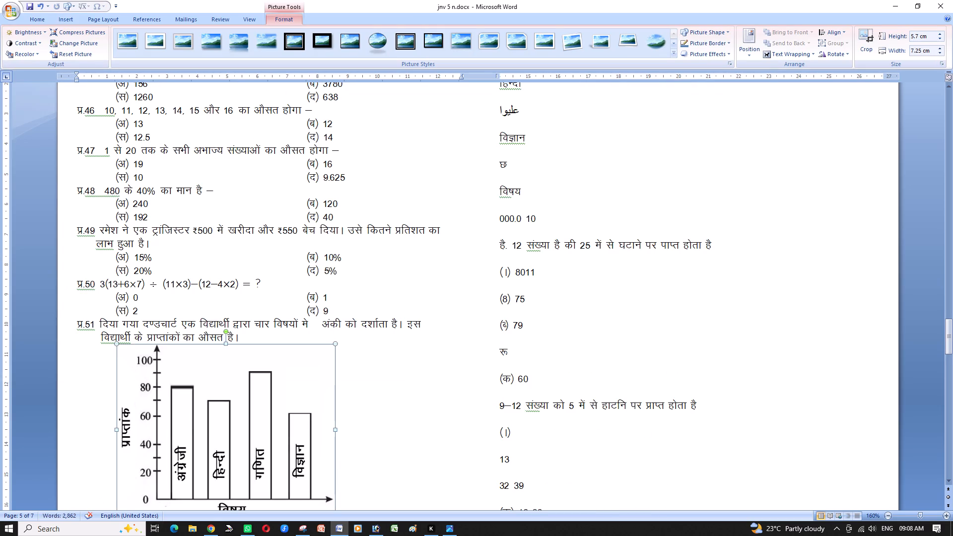
scroll(389, 343, down, 3)
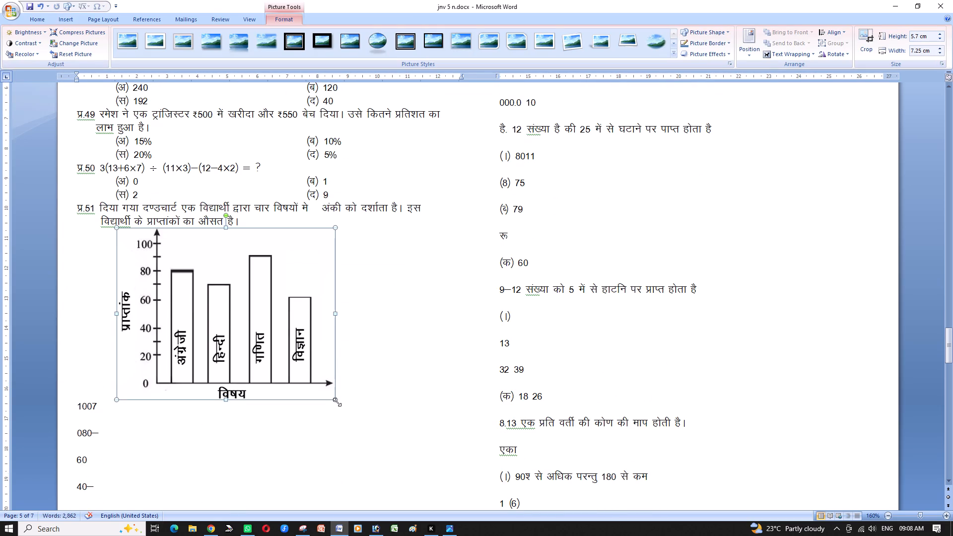
drag(336, 402, 268, 331)
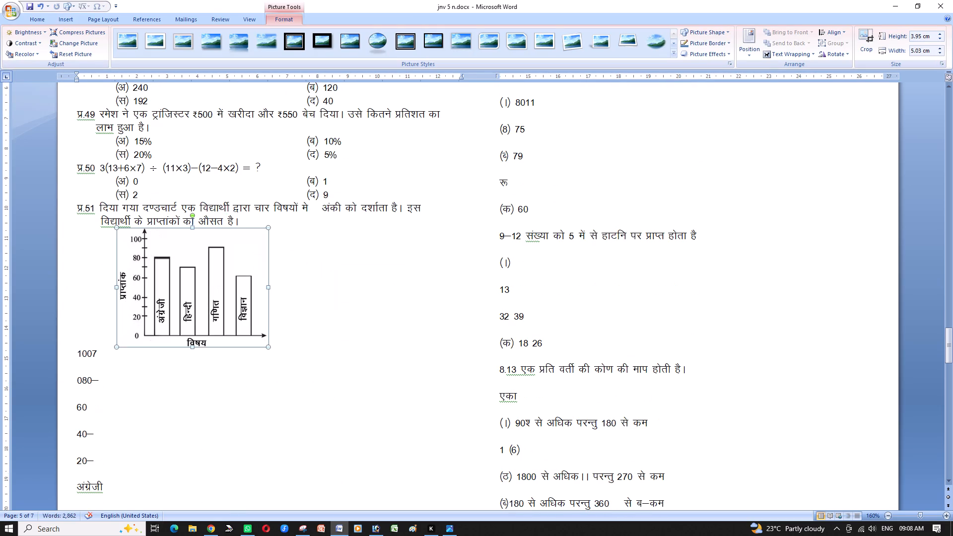
drag(267, 347, 258, 331)
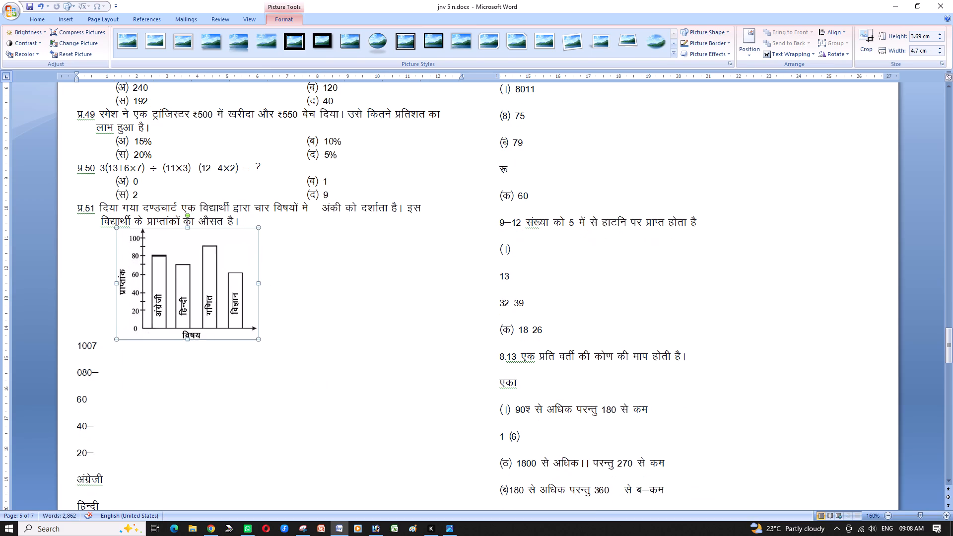
key(Left)
key(Tab)
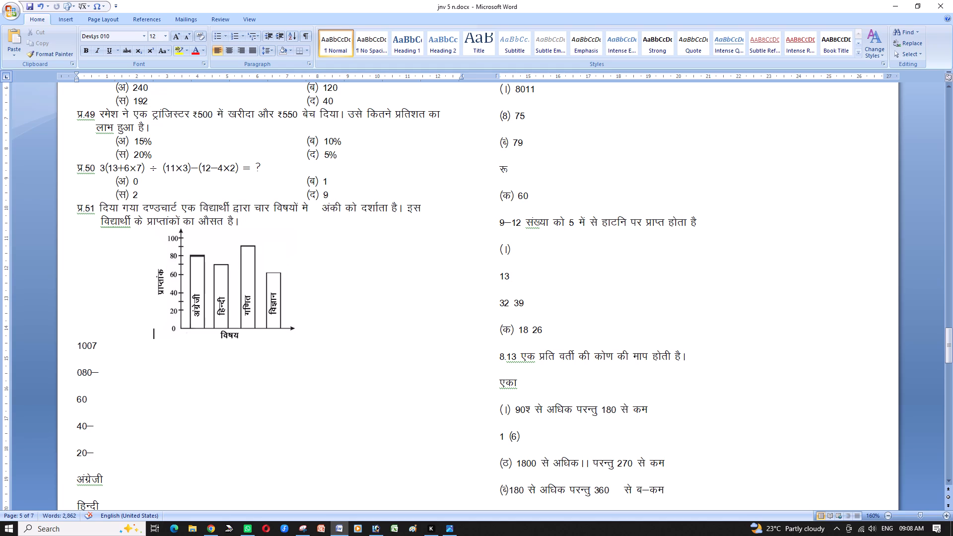
Delete the stray "1007" line below the chart and the leading 0 of "080–".
key(Right)
key(Right)
key(shift+Down)
key(shift+Down)
key(shift+Down)
key(shift+Up)
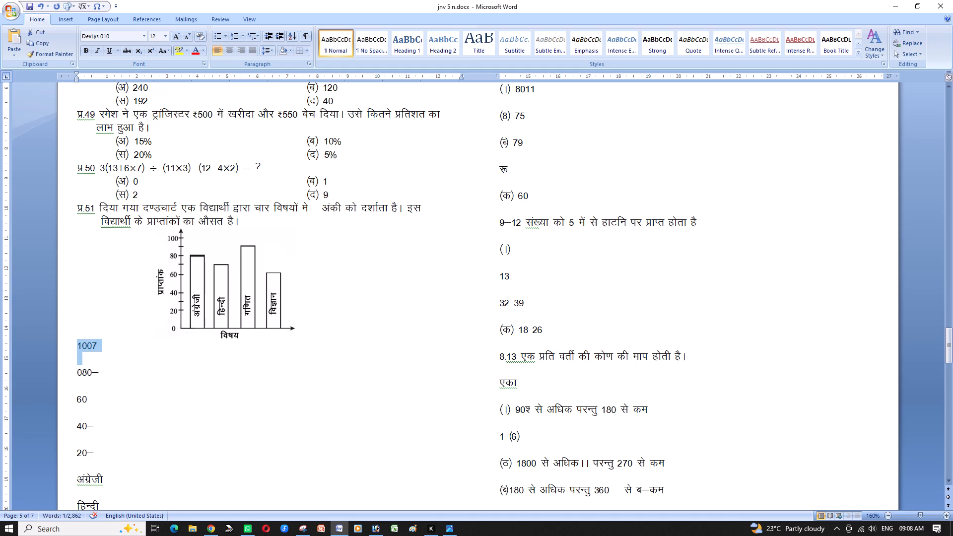
key(BackSpace)
key(Right)
key(BackSpace)
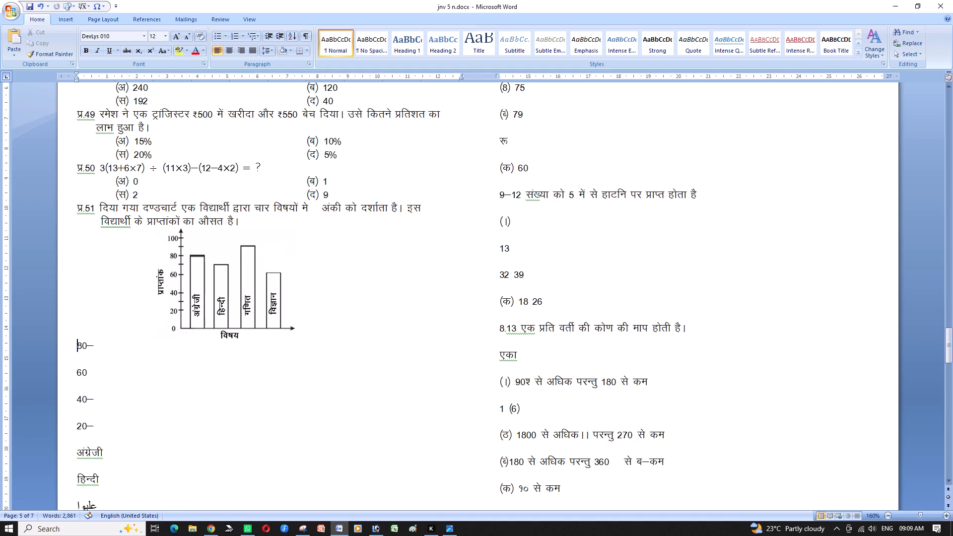
Add the option label "(अ)" before 80 below the chart, copying the empty bracket pair for reuse.
key(ctrl+v)
key(ctrl+z)
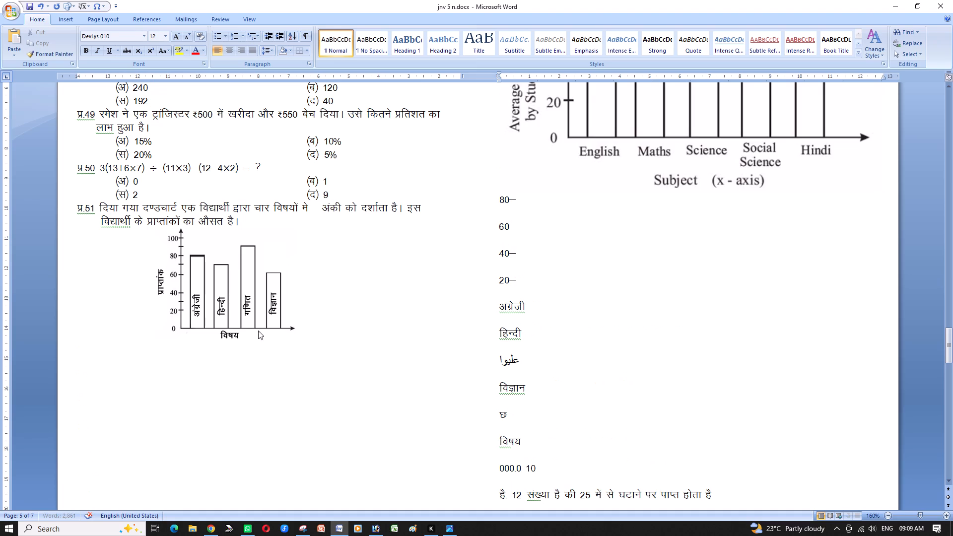
key(alt+0)
key(alt+1)
key(alt+8)
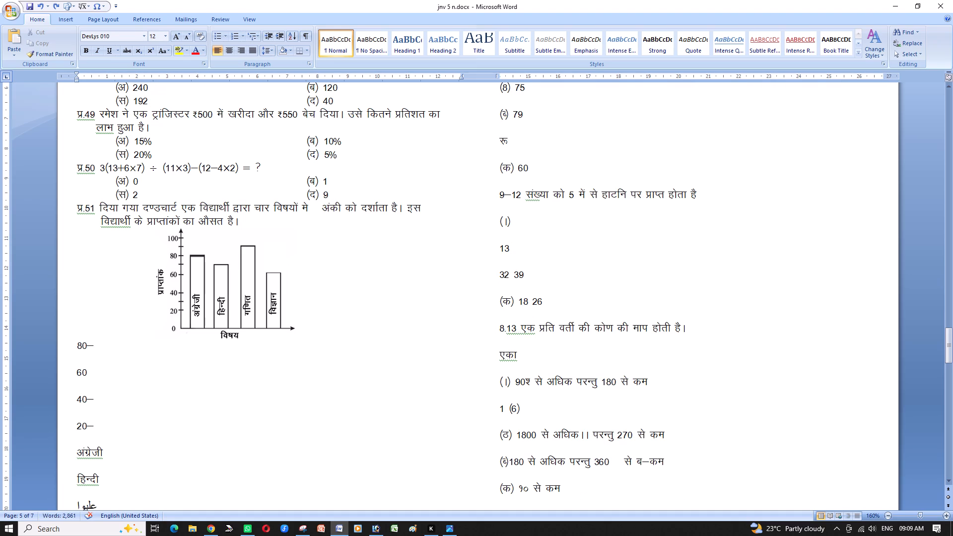
key(alt+8)
key(alt+0)
key(alt+1)
key(alt+8)
key(alt+9)
key(shift+Left)
key(shift+Left)
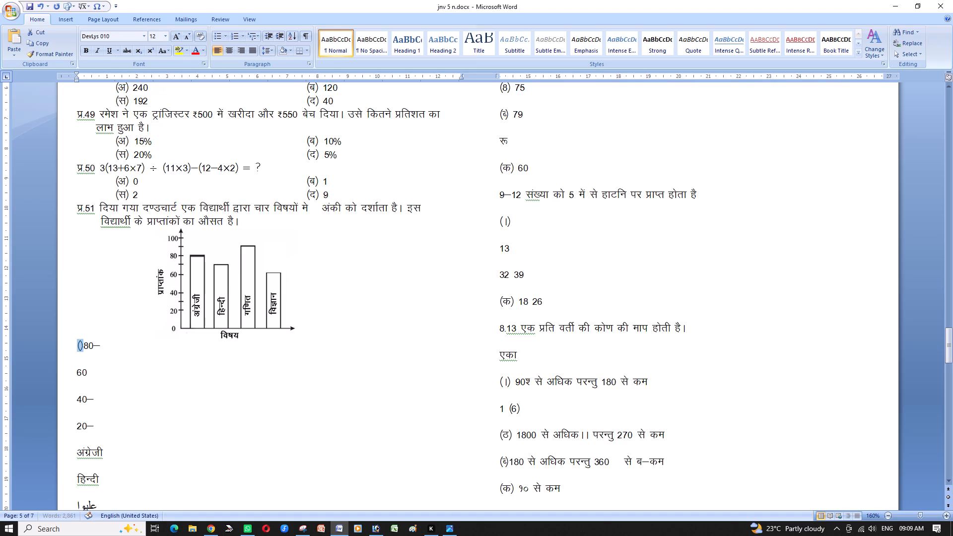
key(ctrl+c)
key(Right)
key(Left)
key(v)
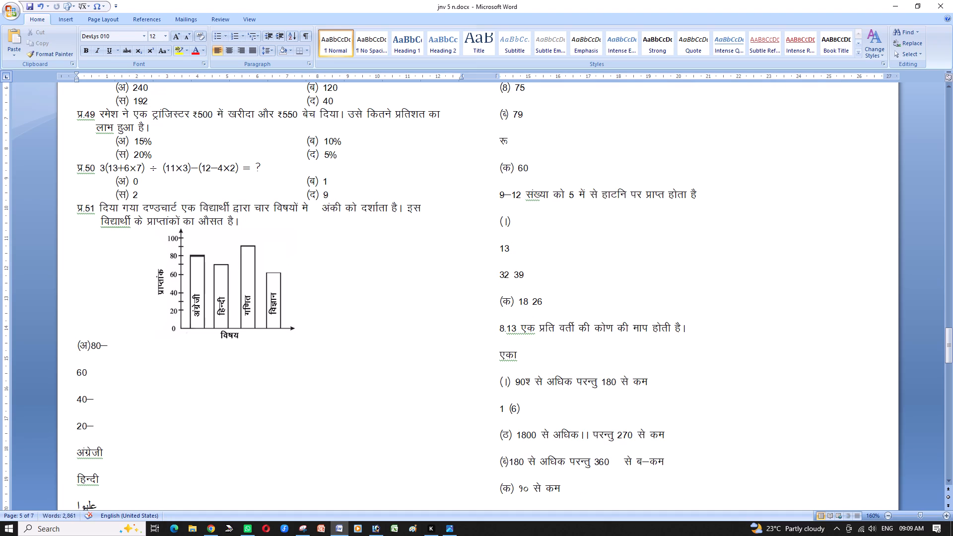
Indent the (अ) option one tab stop, space its label from 80, and remove the trailing dash.
key(Left)
key(Left)
key(Tab)
key(Right)
key(Right)
key(Right)
key(space)
key(Right)
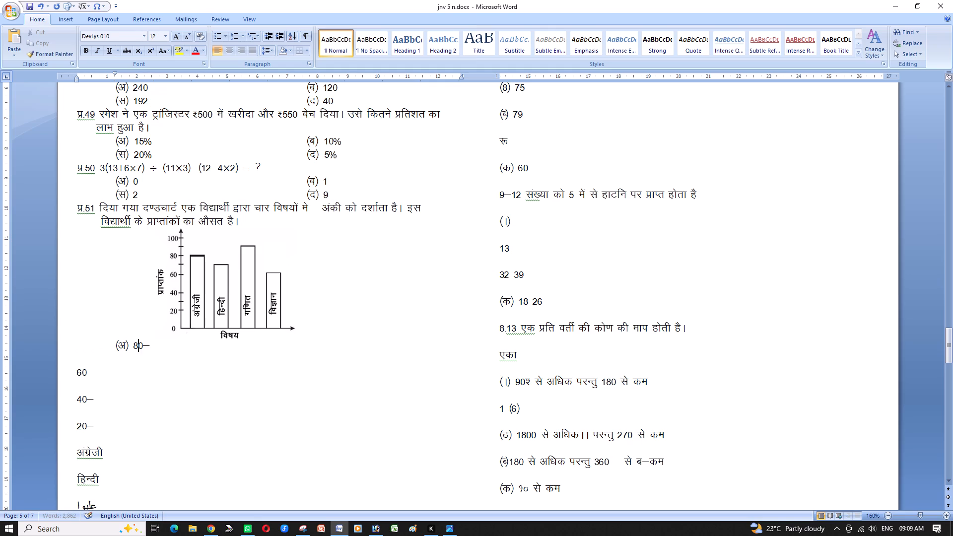
key(Right)
key(Right)
key(BackSpace)
Add option "(ब) 75" on the same line as (अ), aligned with the second option column above.
key(Tab)
key(Tab)
key(Tab)
key(Tab)
key(Tab)
key(ctrl+v)
key(Left)
key(c)
key(Right)
key(space)
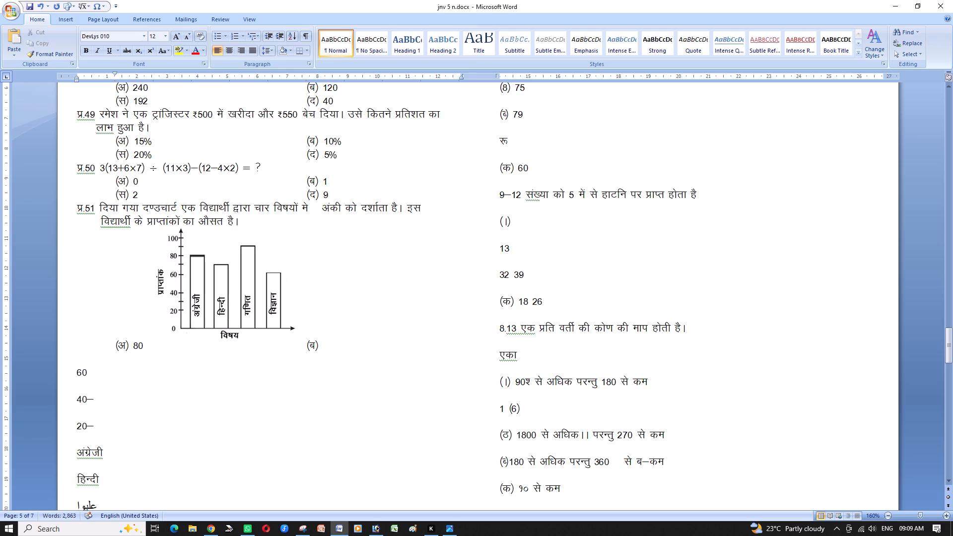
text(75)
Add option "(स) 70" on a new line under option (अ) of question 51.
key(Return)
key(ctrl+v)
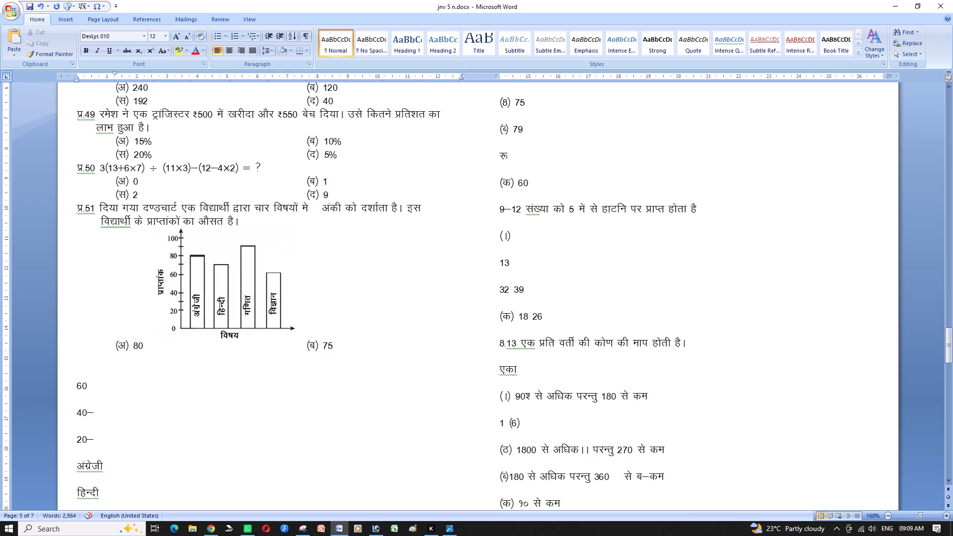
key(Left)
key(l)
key(Right)
key(space)
text(70)
Add option "(द) 60" on the (स) line, aligned under option (ब).
key(Tab)
key(Tab)
key(Tab)
key(Tab)
key(Tab)
key(ctrl+v)
key(Left)
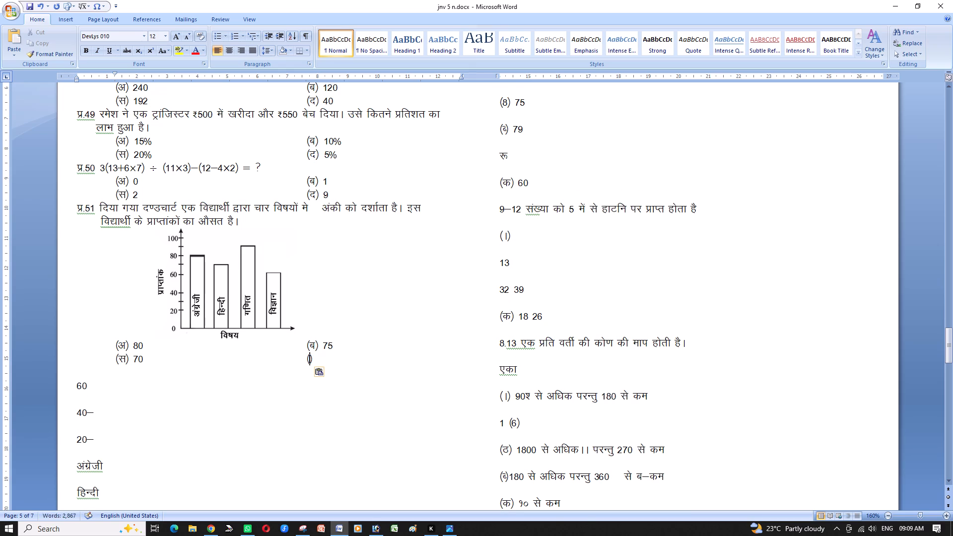
key(n)
key(Right)
key(space)
text(60)
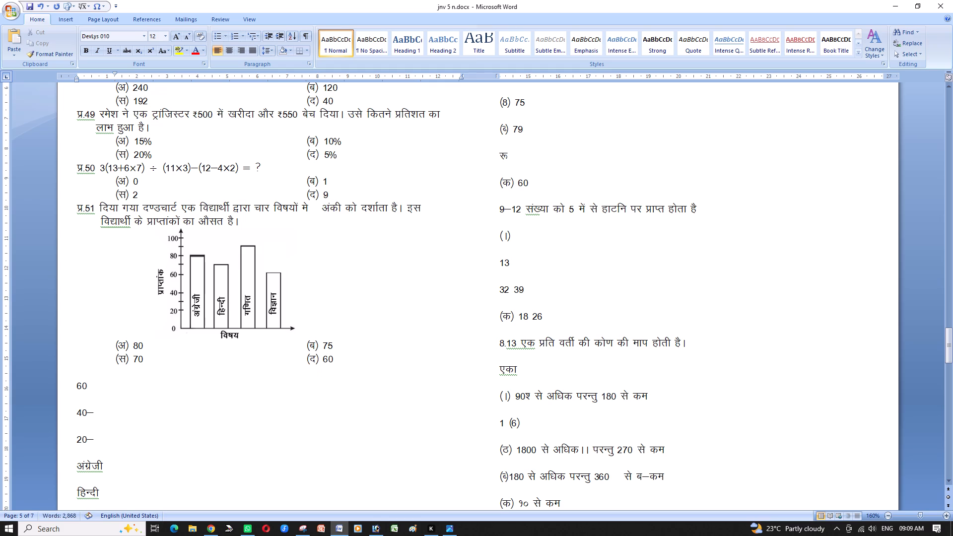
Delete the leftover chart text after question 51's options, from "60" through "000.0 10".
key(Down)
key(Right)
key(shift+Down)
key(shift+Down)
key(shift+Down)
key(shift+Down)
key(shift+Down)
key(shift+Down)
key(shift+Down)
key(shift+Down)
key(shift+Down)
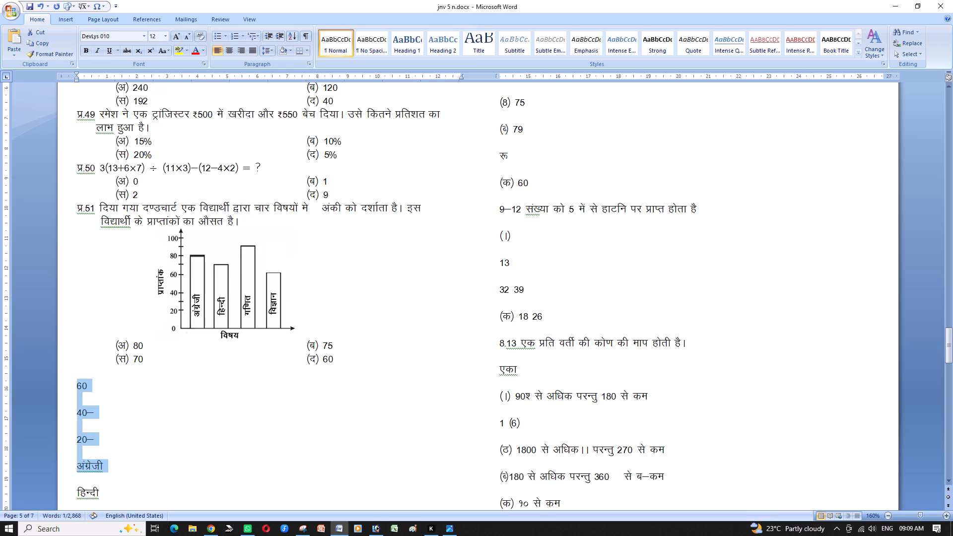
key(shift+Down)
key(shift+Down)
key(shift+Up)
key(shift+Up)
key(shift+Right)
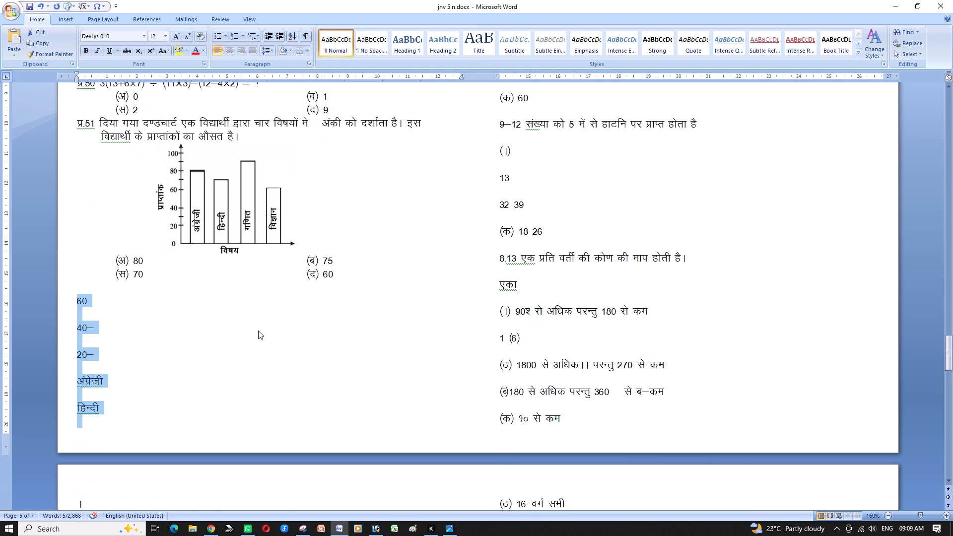
key(shift+Right)
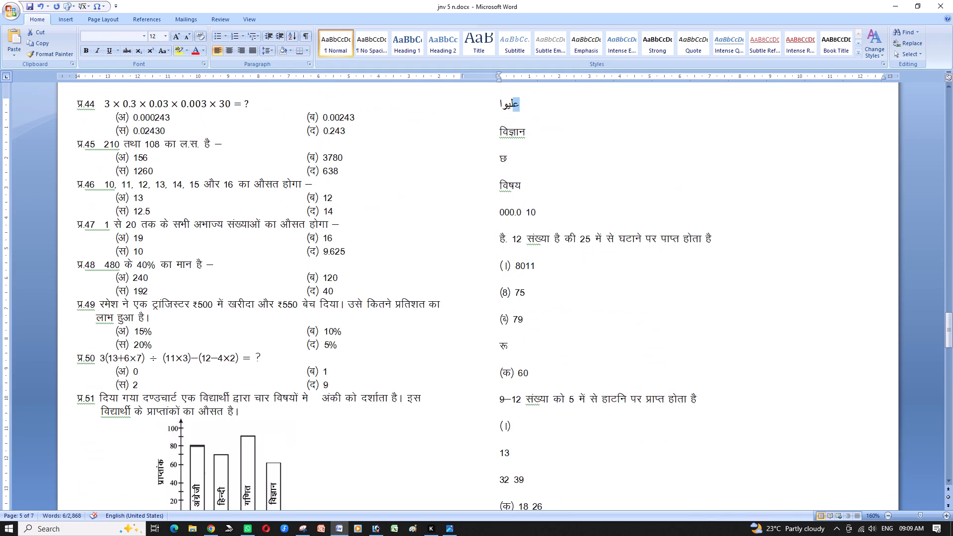
key(shift+Down)
key(shift+Down)
key(shift+Down)
key(shift+Down)
key(shift+Down)
key(shift+Down)
key(shift+Down)
key(shift+Down)
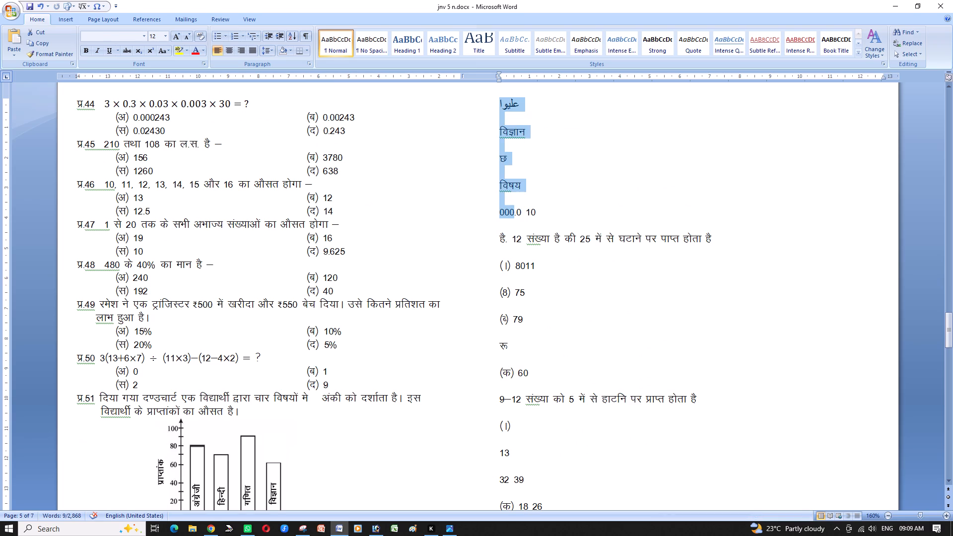
key(shift+Down)
key(BackSpace)
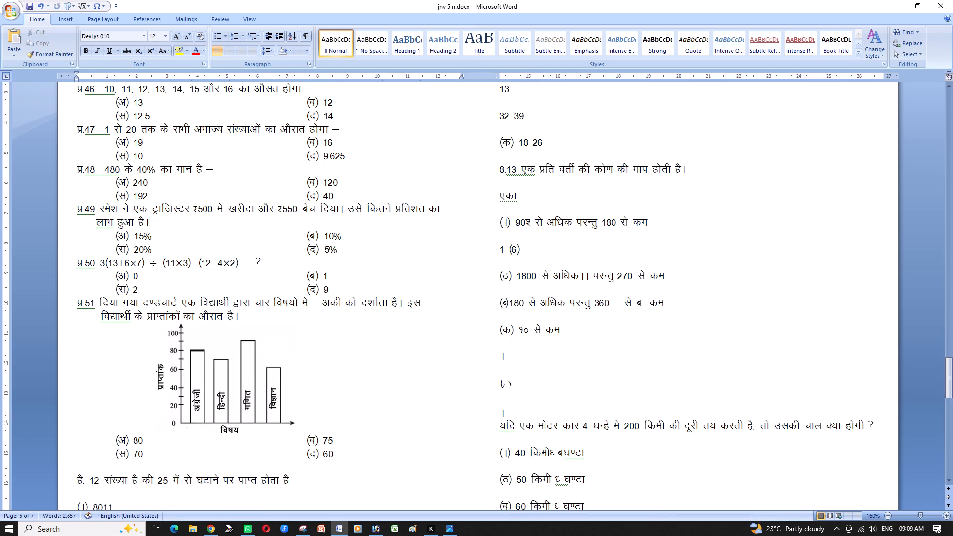
Remove the blank line after question 51's options and renumber the following question as "प्र.52".
key(Right)
key(Right)
key(Right)
key(Left)
key(BackSpace)
key(BackSpace)
key(BackSpace)
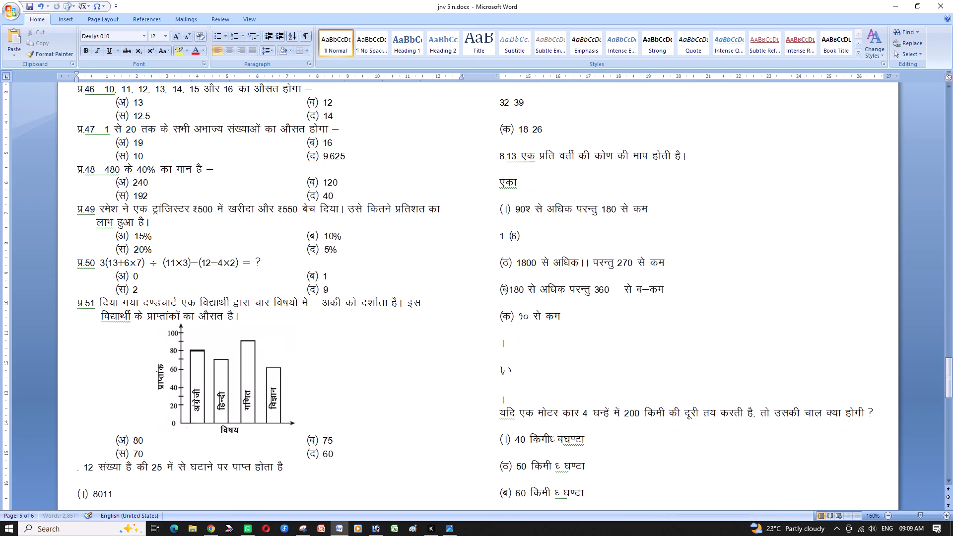
text(iz)
key(Right)
key(Right)
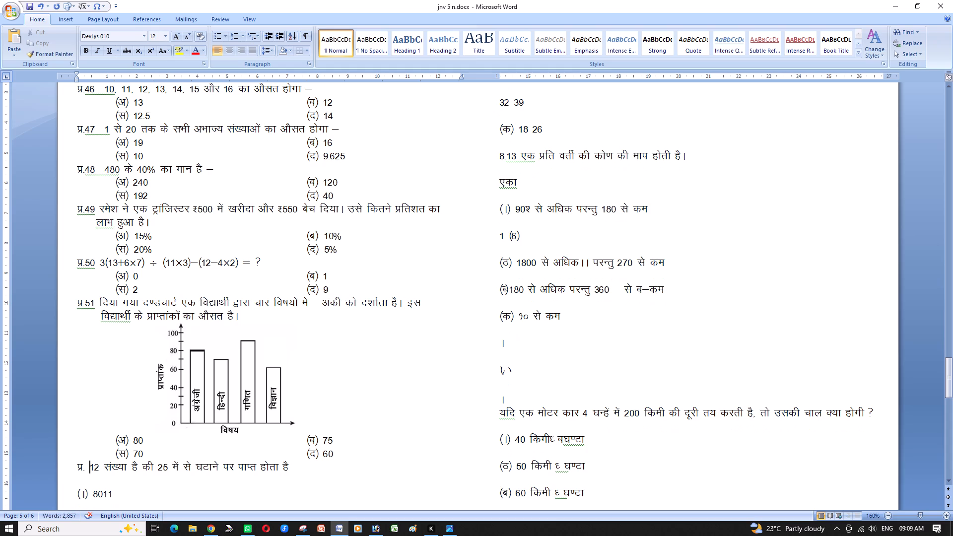
key(Right)
key(BackSpace)
key(BackSpace)
key(5)
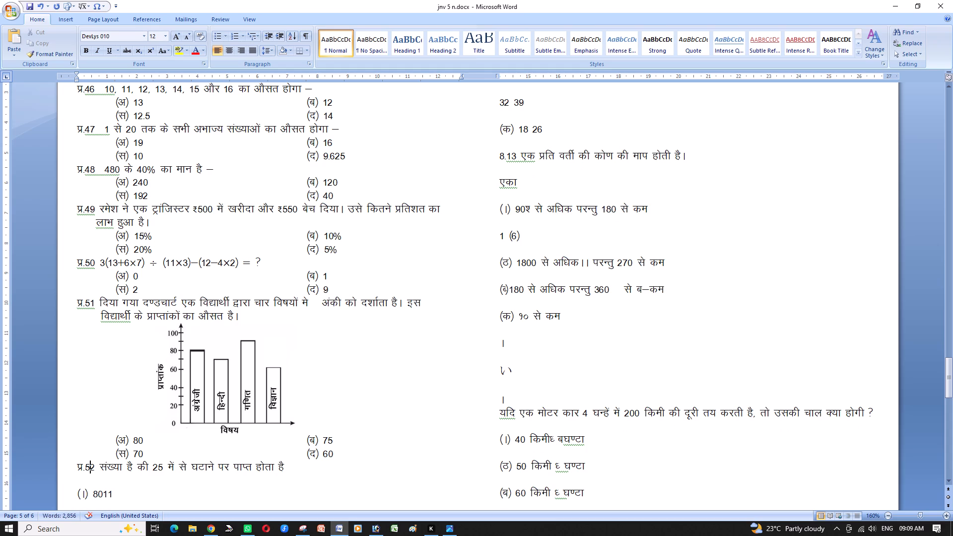
Save the document.
key(ctrl+s)
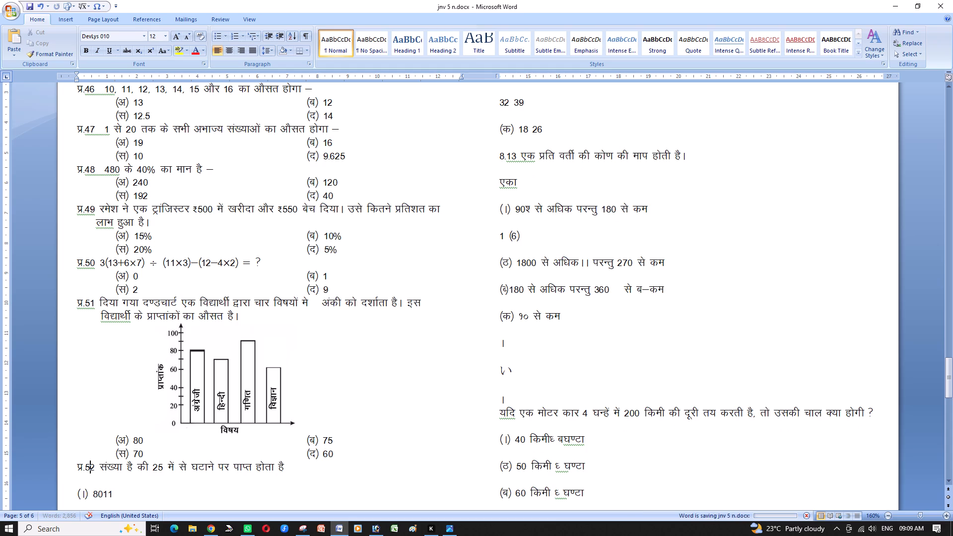
Replace "है" after "संख्या" in question 52 with the stacked fraction 7/13.
key(Right)
key(Right)
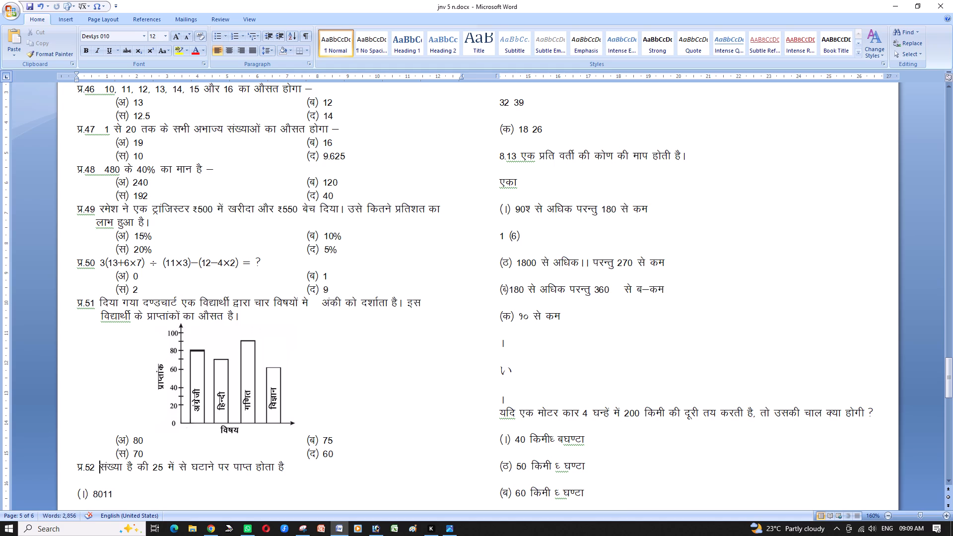
key(Right)
key(Right)
key(Right)
key(Right)
key(Right)
key(Right)
key(Right)
key(Right)
key(Right)
key(Left)
key(BackSpace)
key(BackSpace)
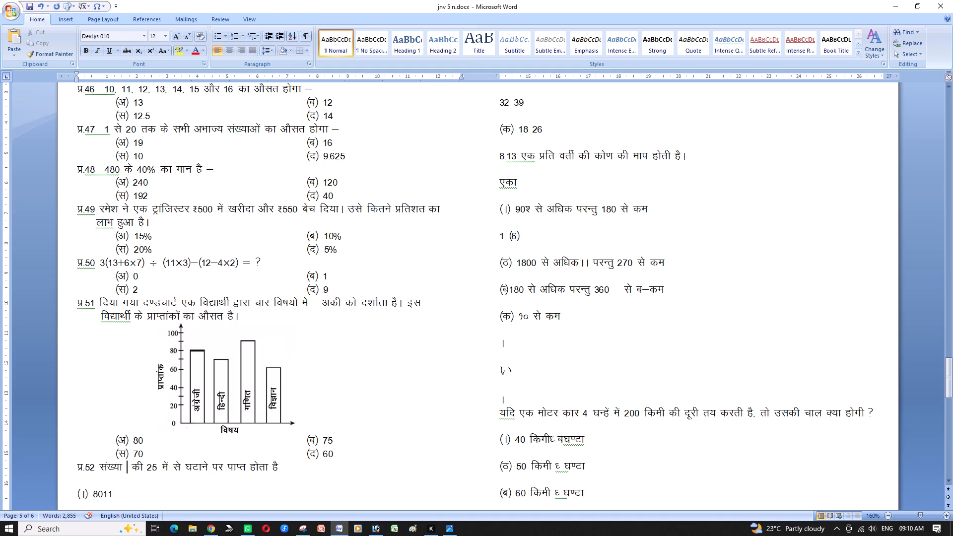
key(alt+equal)
click(408, 41)
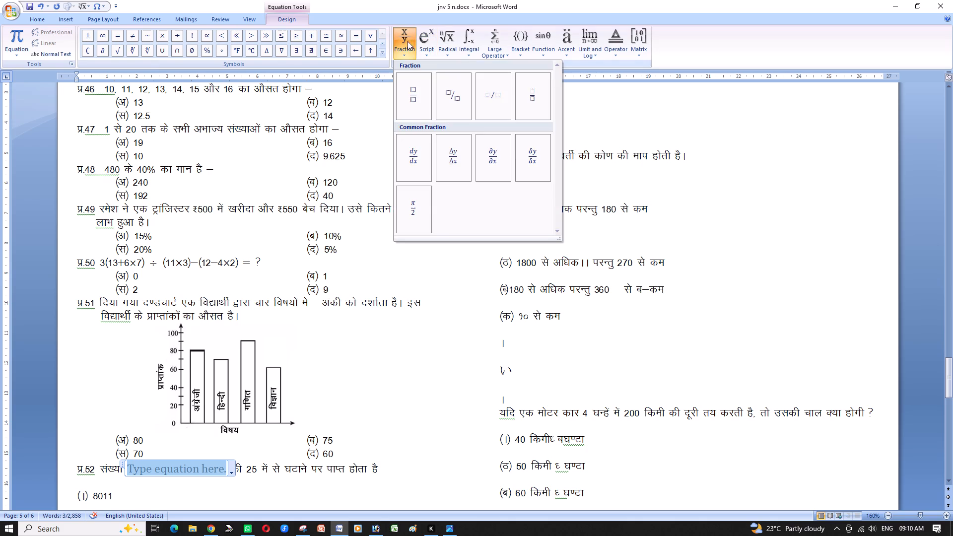
click(417, 87)
key(Left)
key(Up)
key(7)
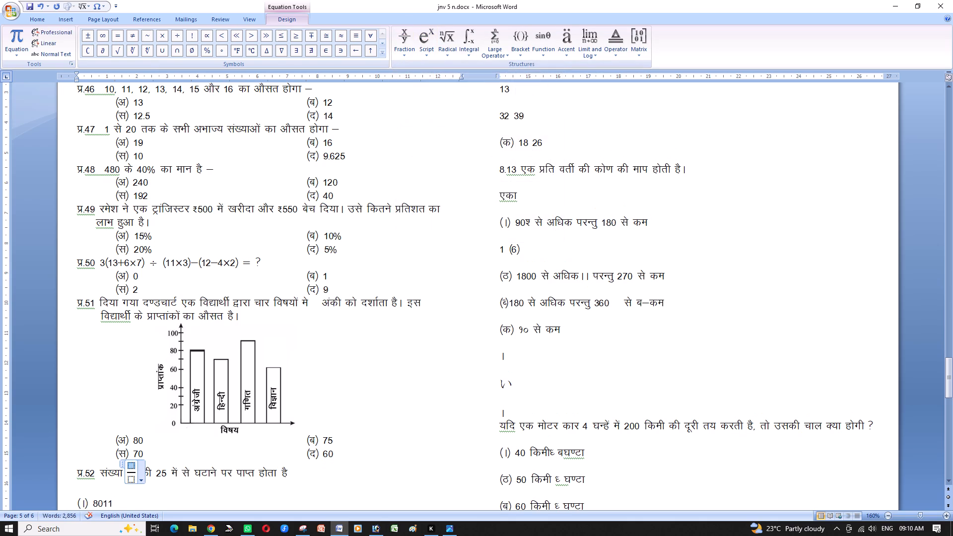
key(Down)
text(13)
Change "की" after the fraction 7/13 in question 52 to "को".
key(Right)
key(Right)
key(Right)
key(Right)
key(Right)
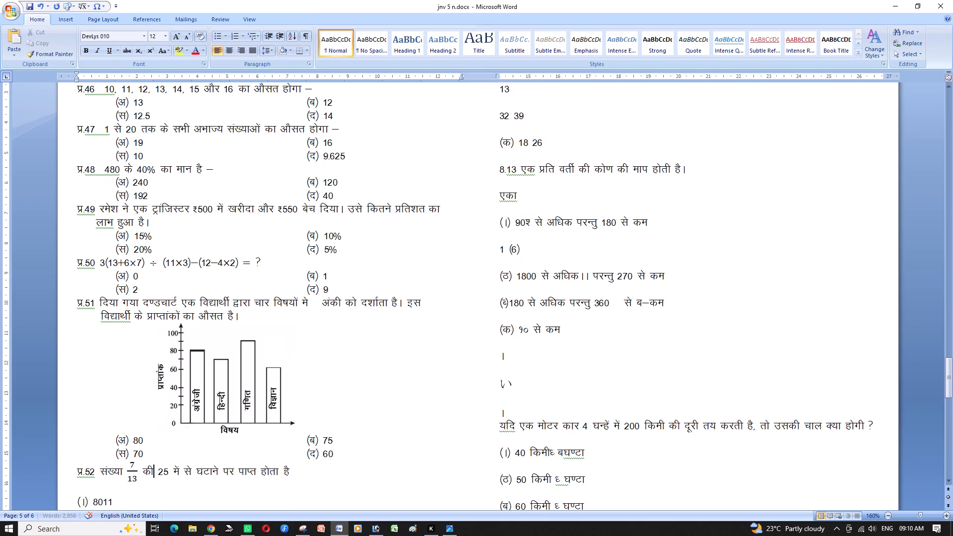
key(BackSpace)
text(ks)
Replace the plain 25 in question 52 with the stacked fraction 25/26.
key(Right)
key(Right)
key(Right)
key(BackSpace)
key(BackSpace)
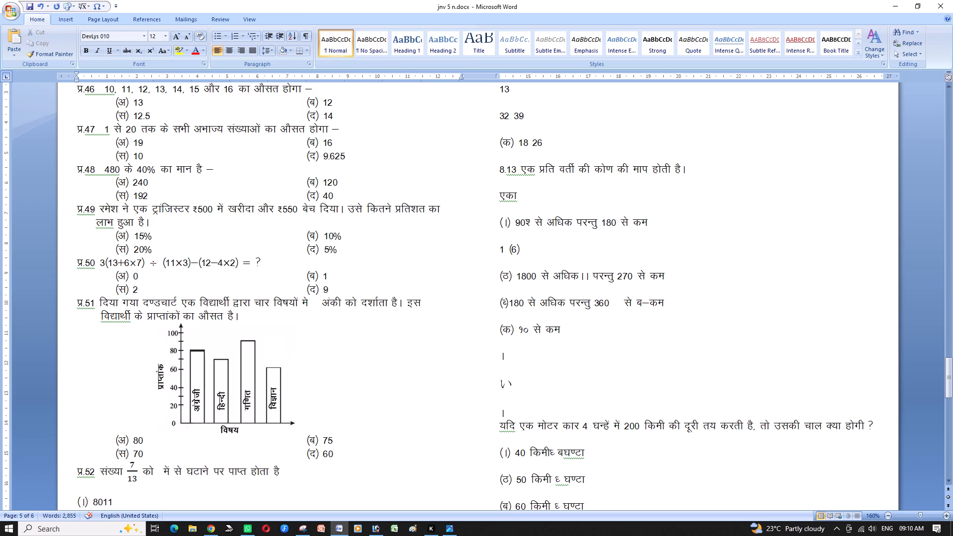
key(alt+equal)
click(407, 43)
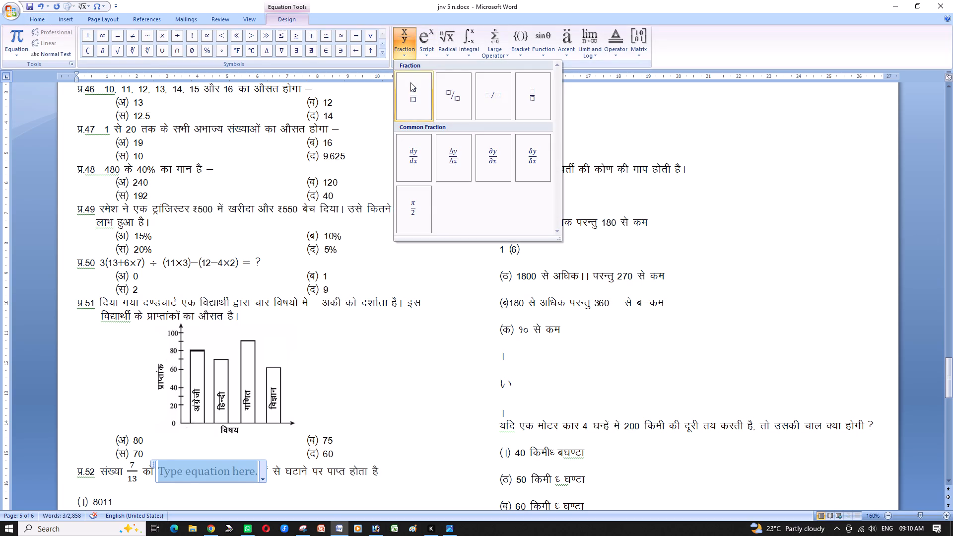
click(411, 88)
key(Left)
key(Up)
text(25)
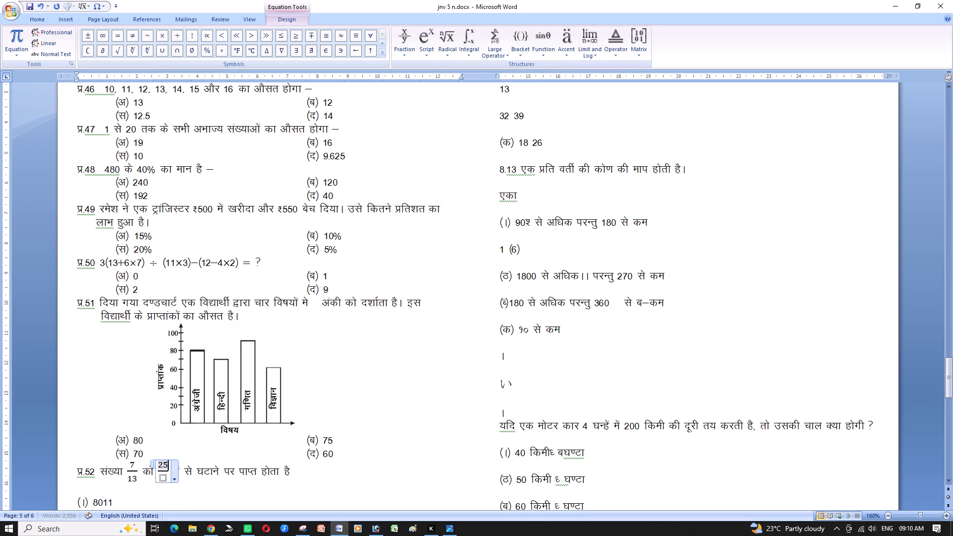
key(Down)
text(26)
key(Right)
key(Right)
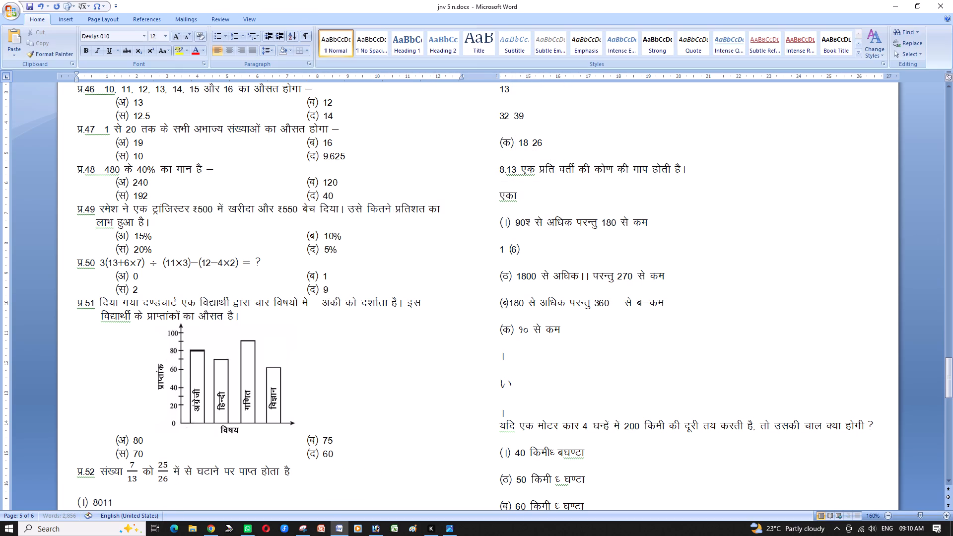
Bring the first option directly below question 52, indent it one tab, and label it "(अ)".
key(Right)
key(Right)
key(Right)
key(Right)
key(Right)
key(Right)
key(Right)
key(Right)
key(Right)
key(Right)
key(Right)
key(Right)
key(Right)
key(Right)
key(Right)
key(Right)
key(Right)
key(Right)
key(Right)
key(Right)
key(Right)
key(Right)
key(Right)
key(Right)
key(Right)
key(Right)
key(Right)
key(Right)
key(Right)
key(Right)
key(Right)
key(Down)
key(Left)
key(Down)
key(Right)
key(BackSpace)
key(Tab)
key(Right)
key(Right)
key(BackSpace)
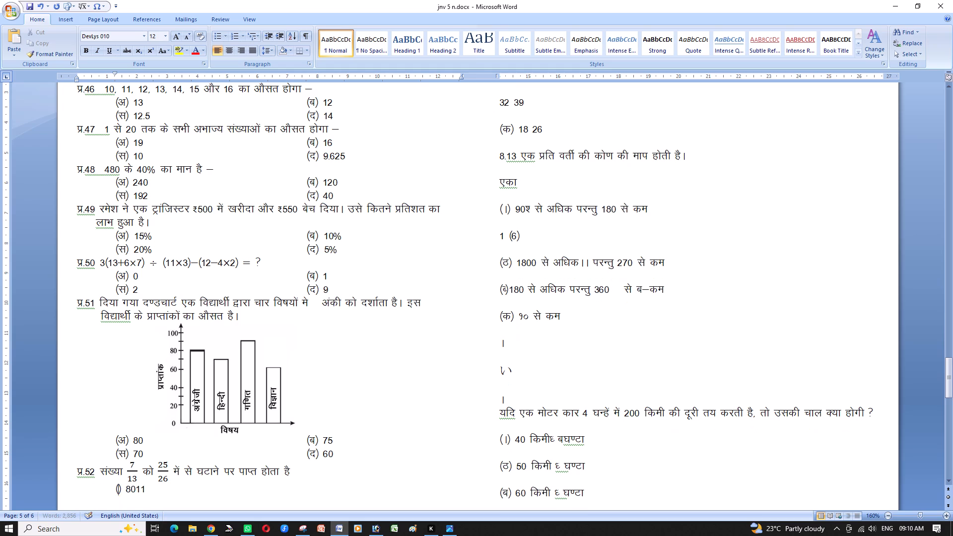
key(v)
key(Right)
Replace the value of option (अ) in question 52 with the stacked fraction 11/26.
key(Right)
key(Right)
key(Right)
key(BackSpace)
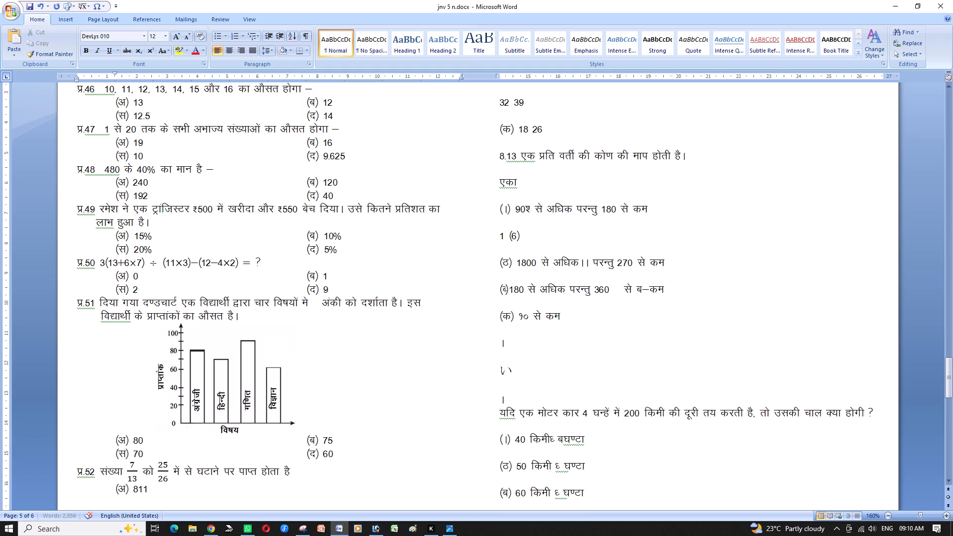
key(BackSpace)
key(shift+Right)
key(shift+Right)
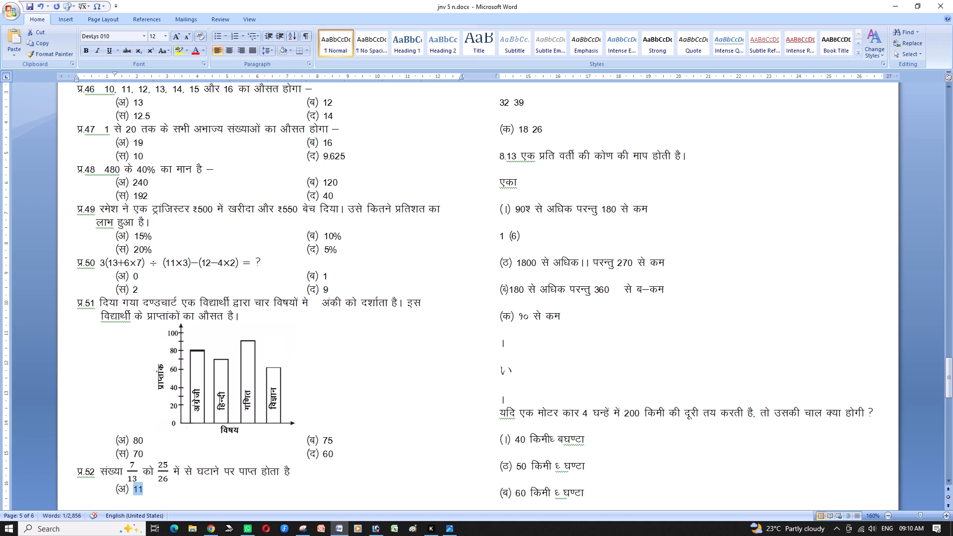
key(alt+equal)
click(404, 34)
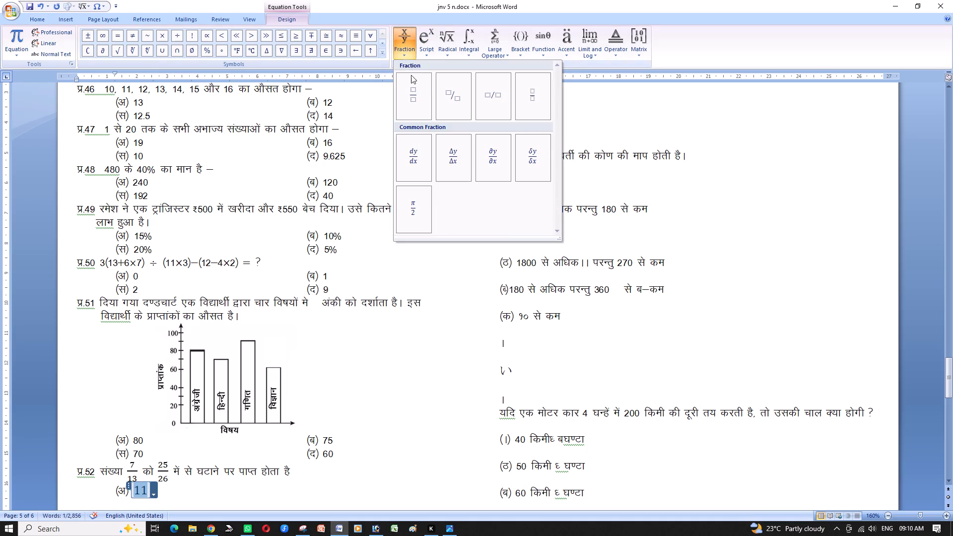
click(414, 89)
key(Down)
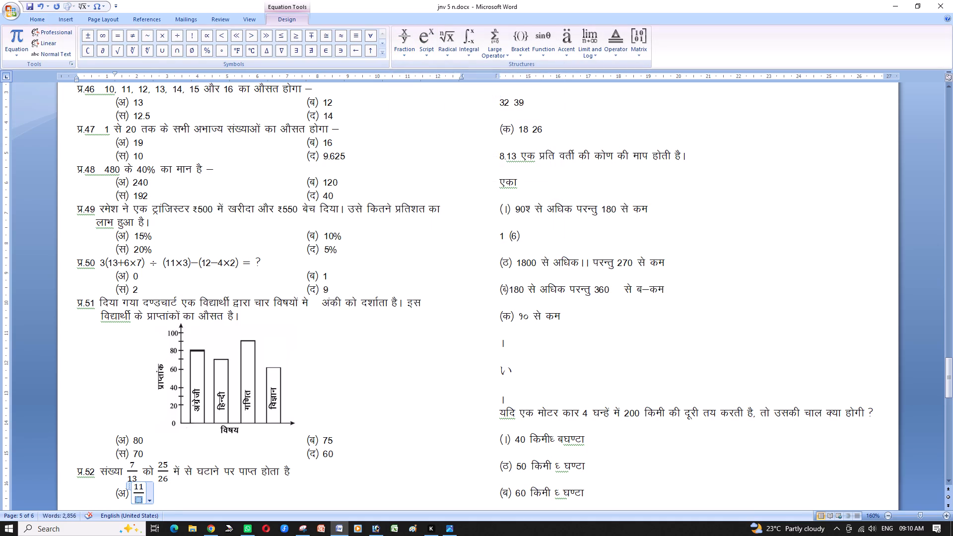
text(26)
Move the "(8) 75" option onto question 52's (अ) line, spaced apart from the fraction, and relabel it "(ब)".
key(Down)
key(Right)
key(BackSpace)
key(BackSpace)
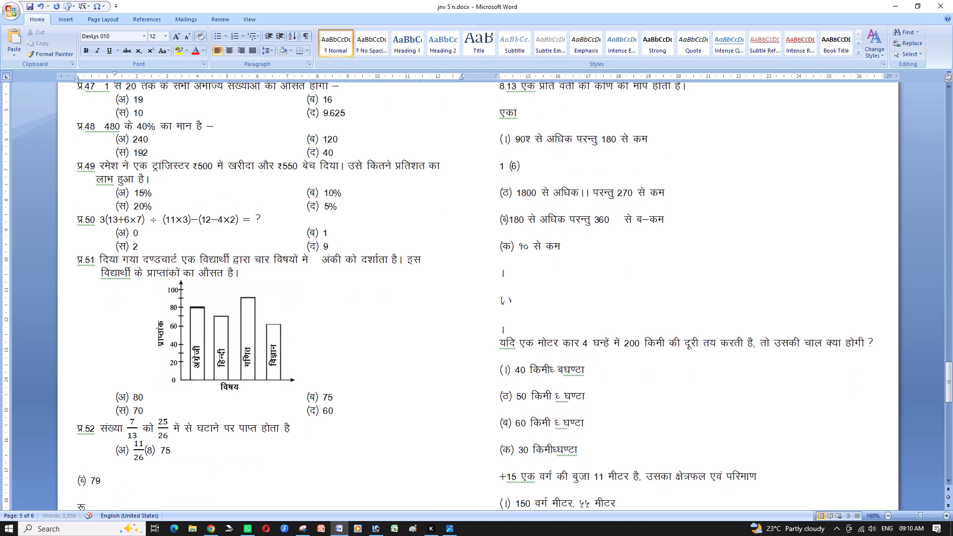
key(Tab)
key(Tab)
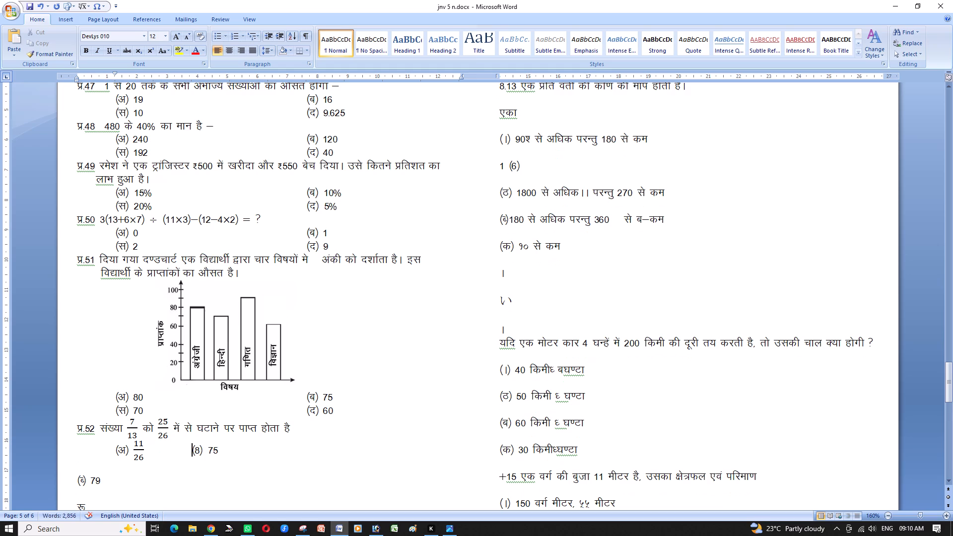
key(BackSpace)
key(space)
key(space)
key(space)
key(Right)
key(Right)
key(BackSpace)
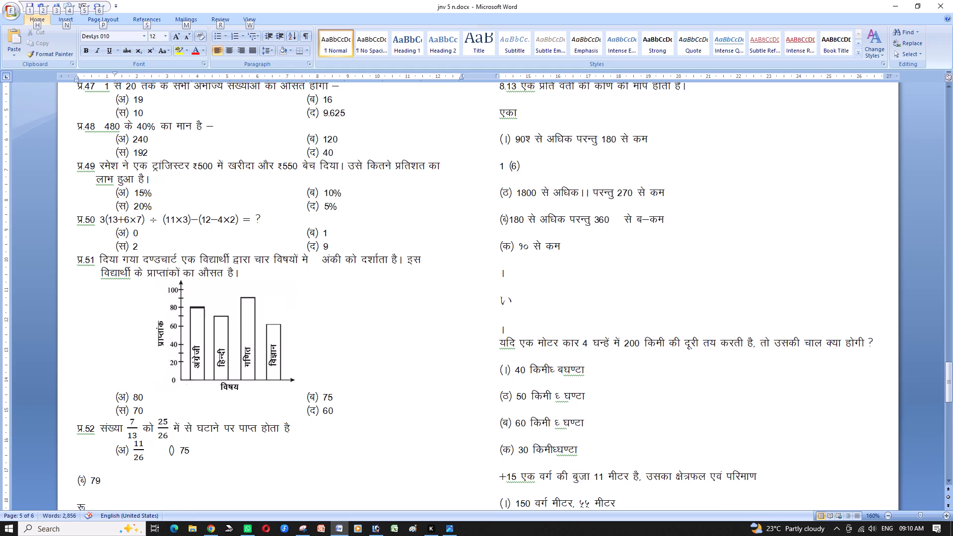
key(c)
key(v)
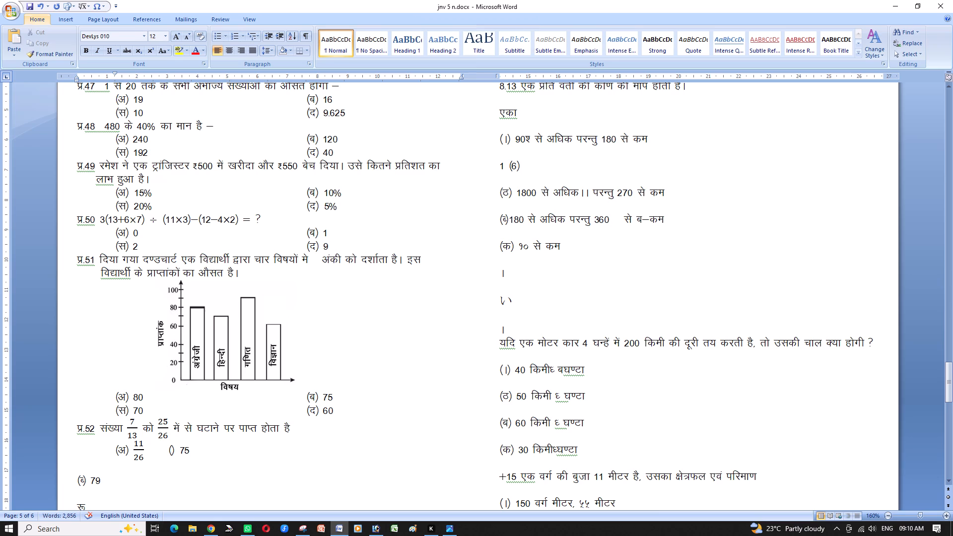
click(406, 88)
click(169, 471)
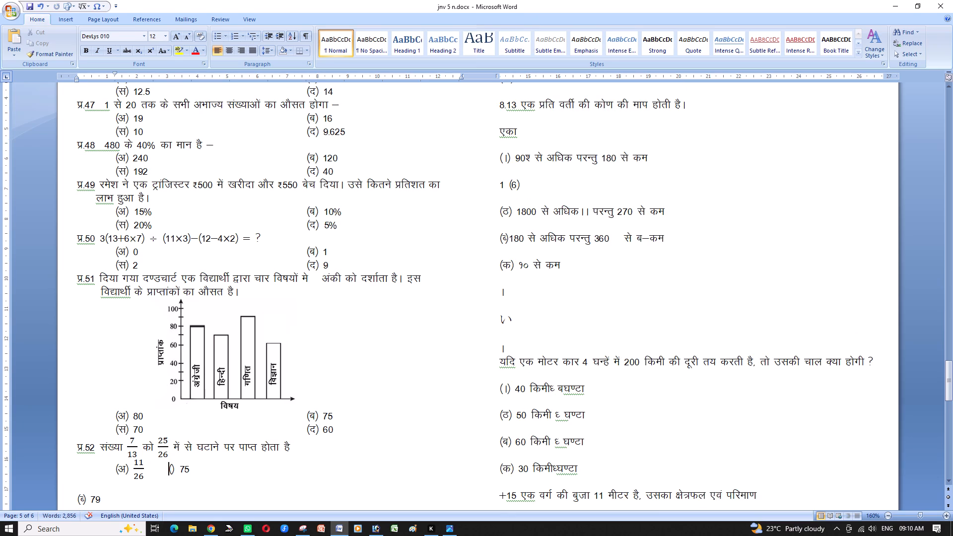
key(Right)
key(c)
Replace the value of option (ब) in question 52 with the stacked fraction 18/13.
key(Right)
key(Right)
key(Right)
key(Right)
key(BackSpace)
key(BackSpace)
text(18)
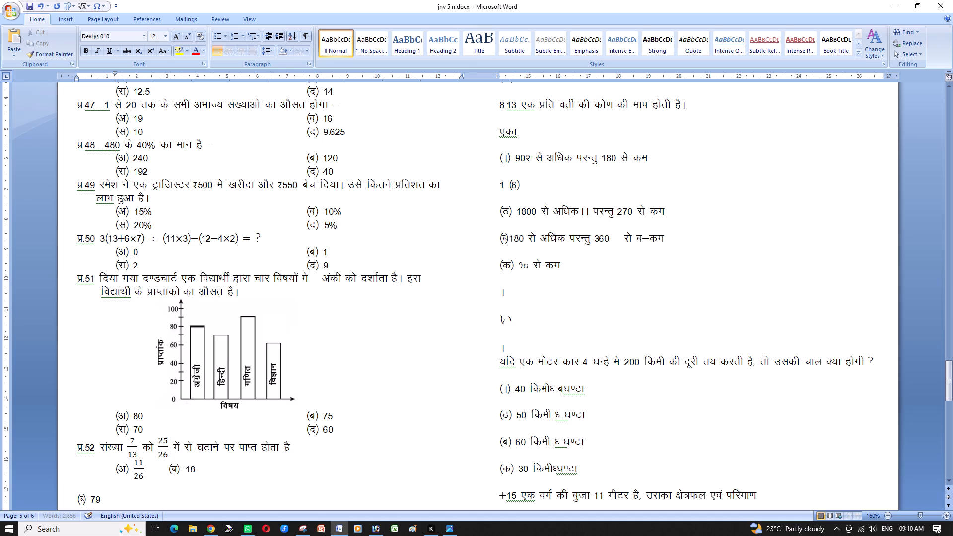
key(shift+Left)
key(shift+Left)
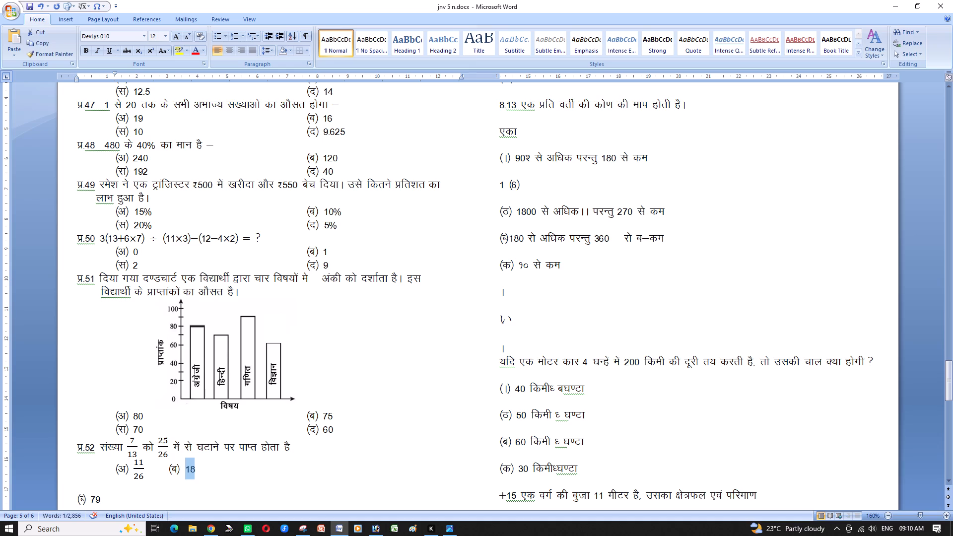
key(alt+equal)
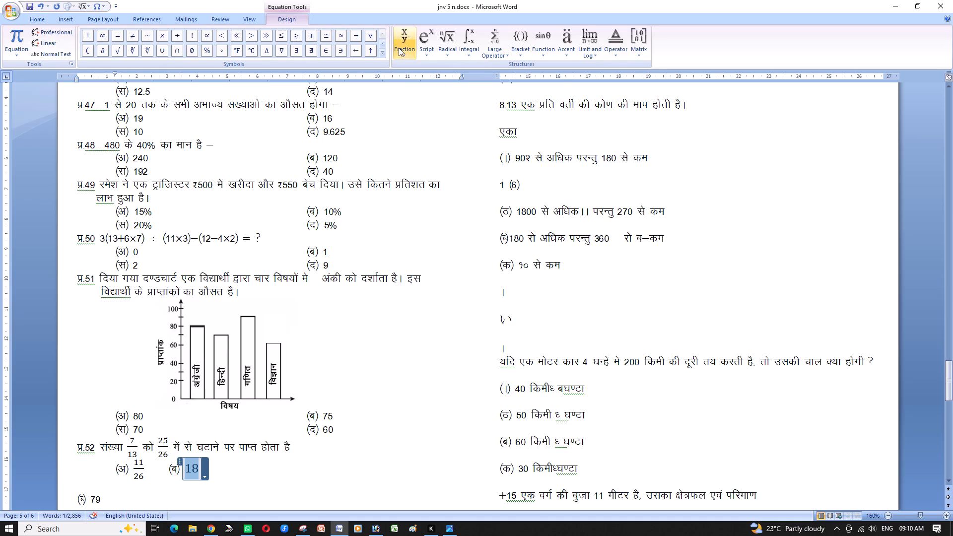
click(402, 38)
click(416, 91)
key(Down)
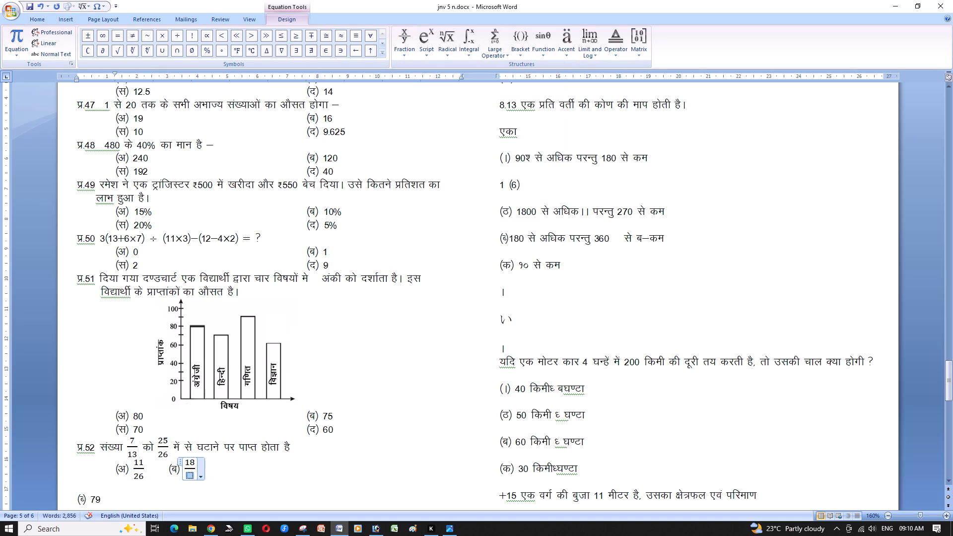
text(13)
key(Down)
Bring the "79" option up onto question 52's option line, one tab after the fraction, and relabel it "(स)".
key(Right)
key(BackSpace)
key(BackSpace)
key(Tab)
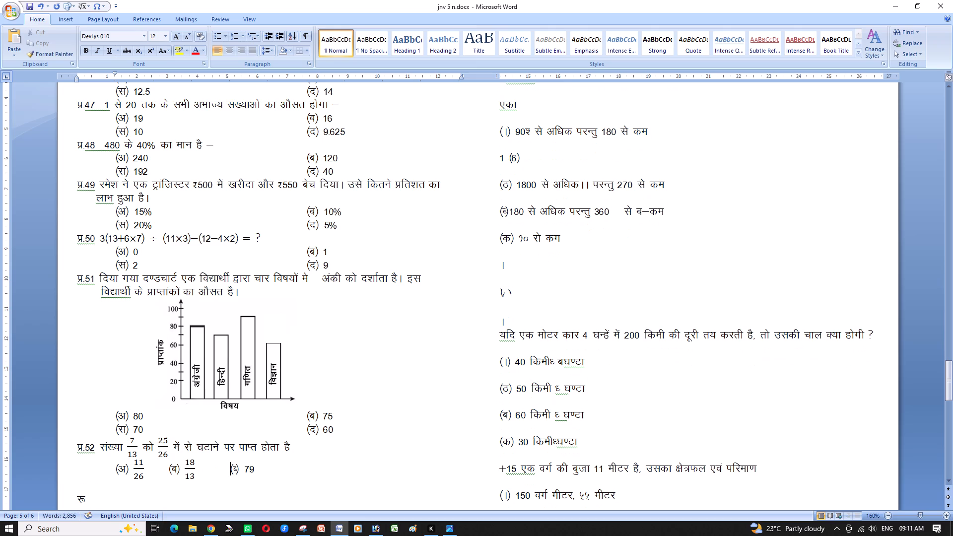
key(Right)
key(Right)
key(BackSpace)
key(l)
Replace the value of option (स) in question 52 with the stacked fraction 32/39.
key(Right)
key(Right)
key(Right)
key(Right)
key(BackSpace)
key(BackSpace)
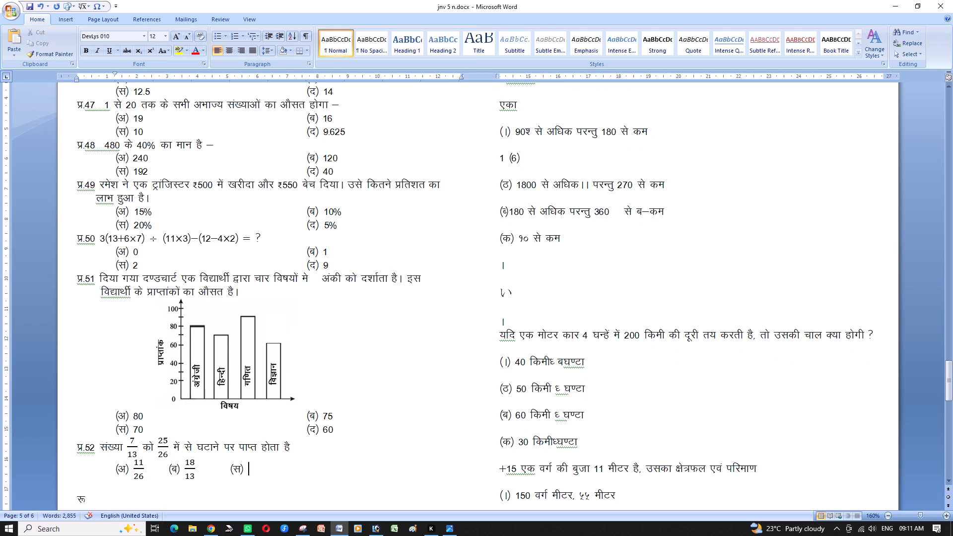
text(32)
key(Left)
key(Left)
key(shift+Right)
key(shift+Right)
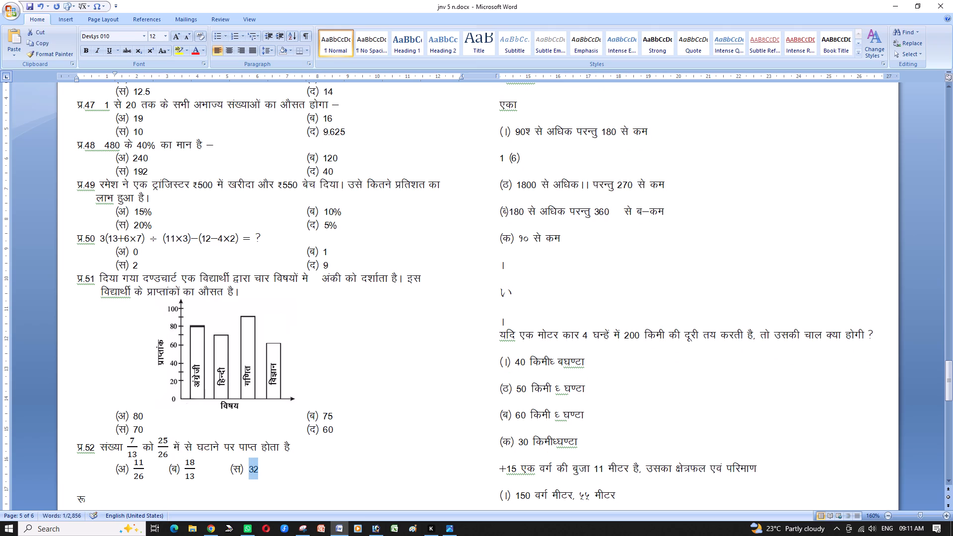
key(alt+equal)
click(403, 39)
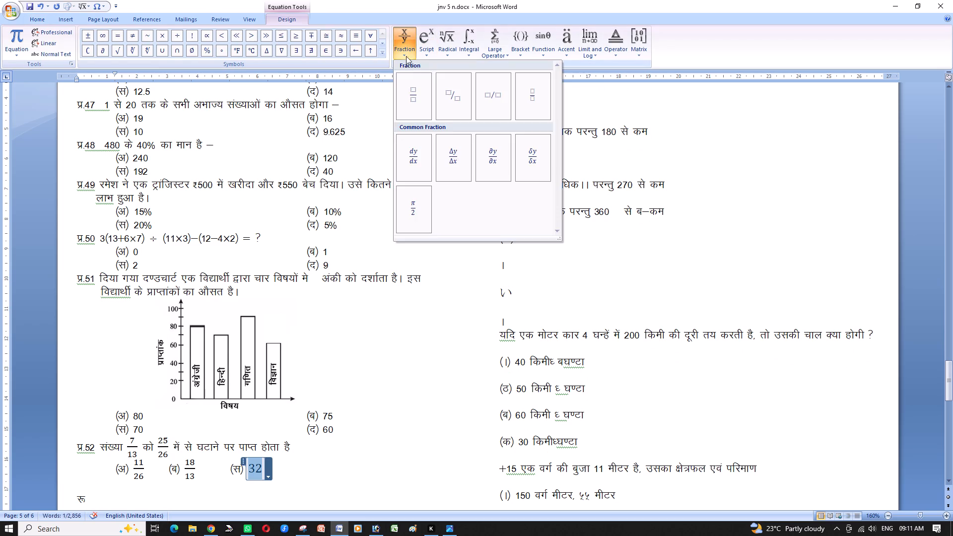
click(410, 86)
key(Down)
text(39)
key(Down)
Add the option label "(द)" at the end of question 52's option line, two tabs after the (स) fraction.
key(Right)
key(Right)
key(Right)
key(Right)
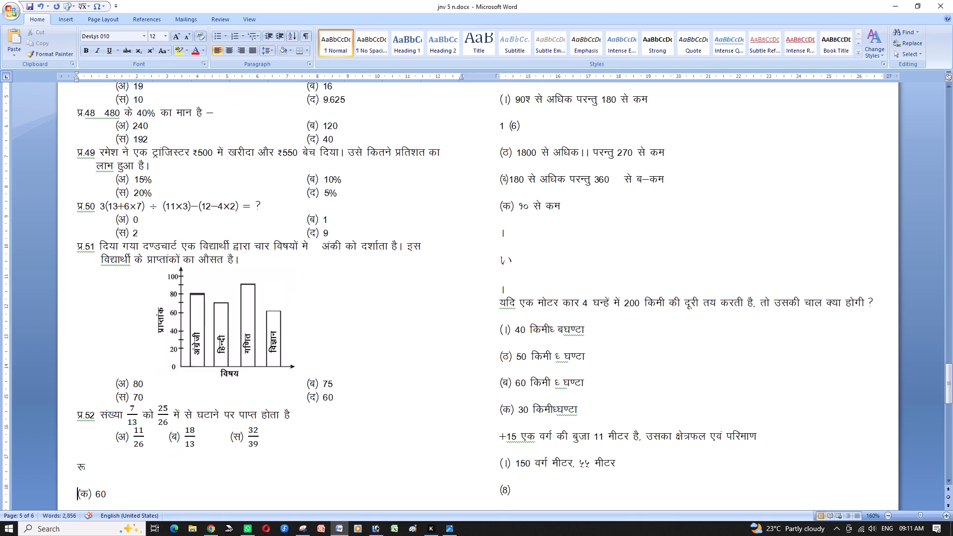
key(Right)
key(Up)
key(Up)
key(Up)
key(Left)
key(Tab)
key(Tab)
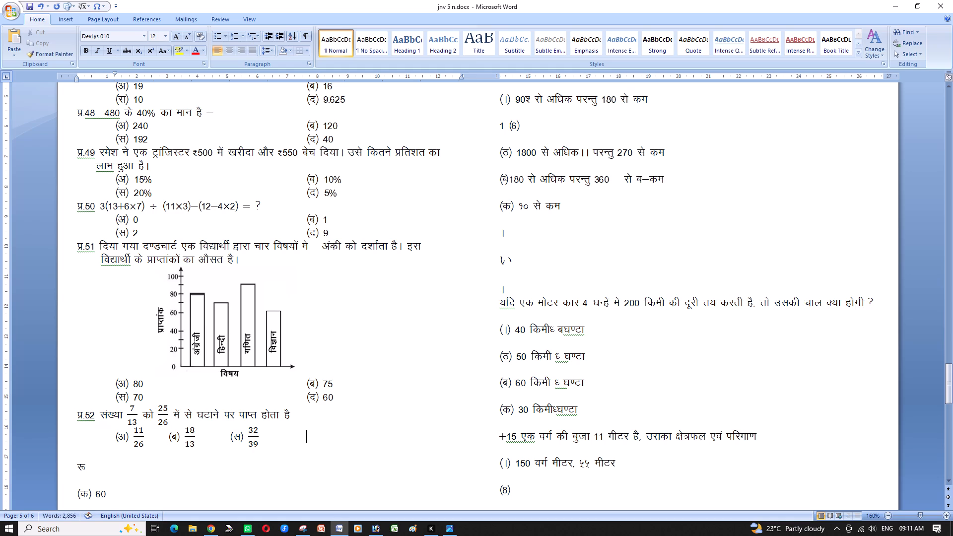
key(ctrl+v)
key(Left)
key(n)
key(Right)
key(space)
Insert the stacked fraction 18/26 as the value of option (द) in question 52.
key(alt+equal)
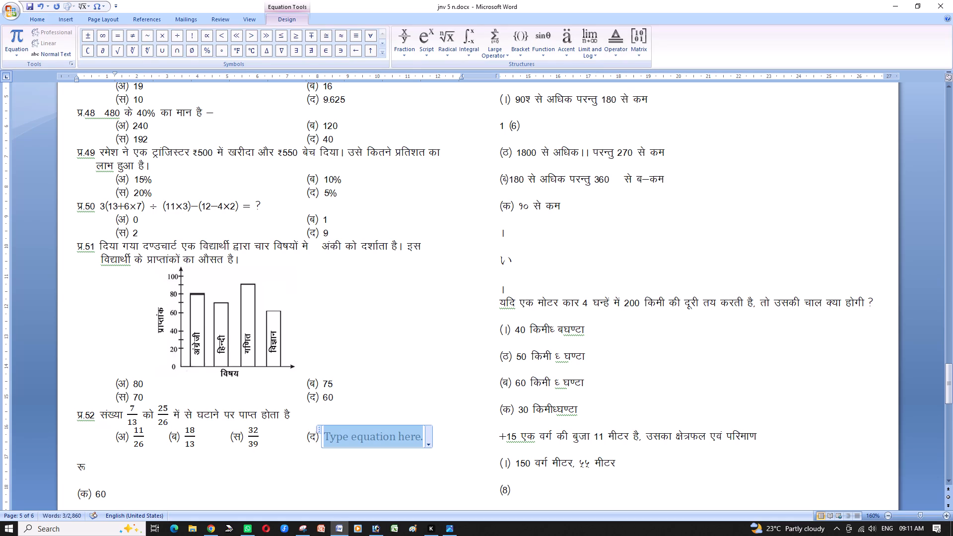
click(404, 43)
click(416, 95)
key(Left)
key(Up)
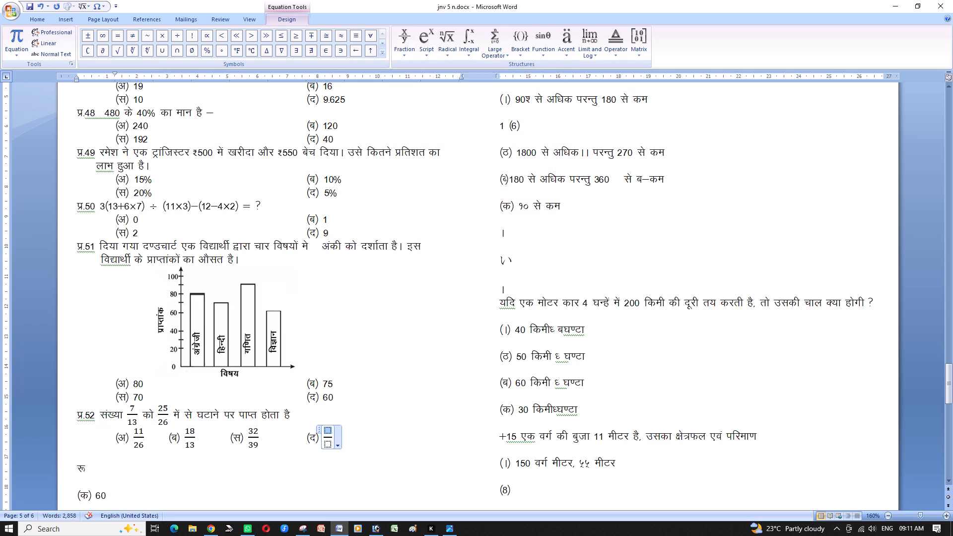
text(18)
key(Down)
text(26)
key(Down)
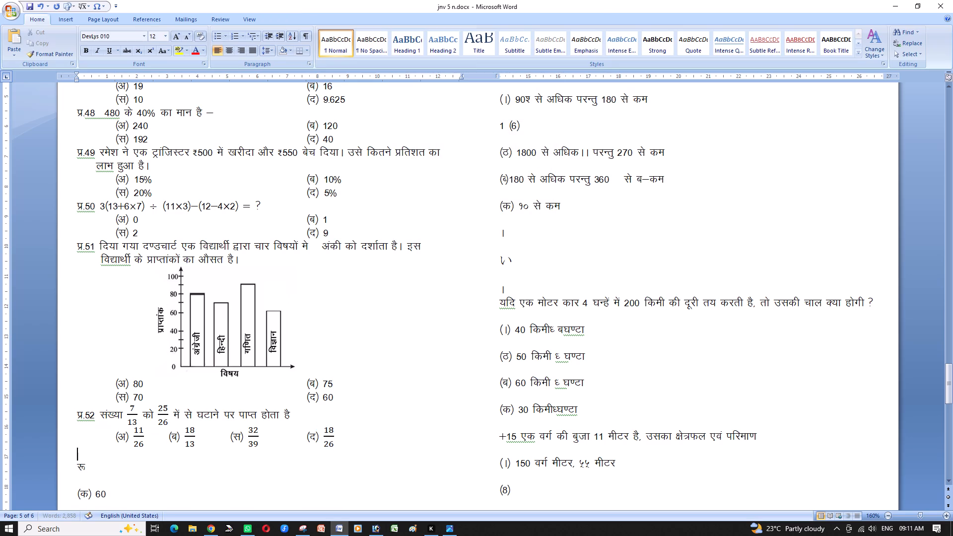
Delete the leftover "रू" and "(क) 60" lines below question 52's options.
key(Right)
key(shift+Down)
key(shift+Down)
key(shift+Down)
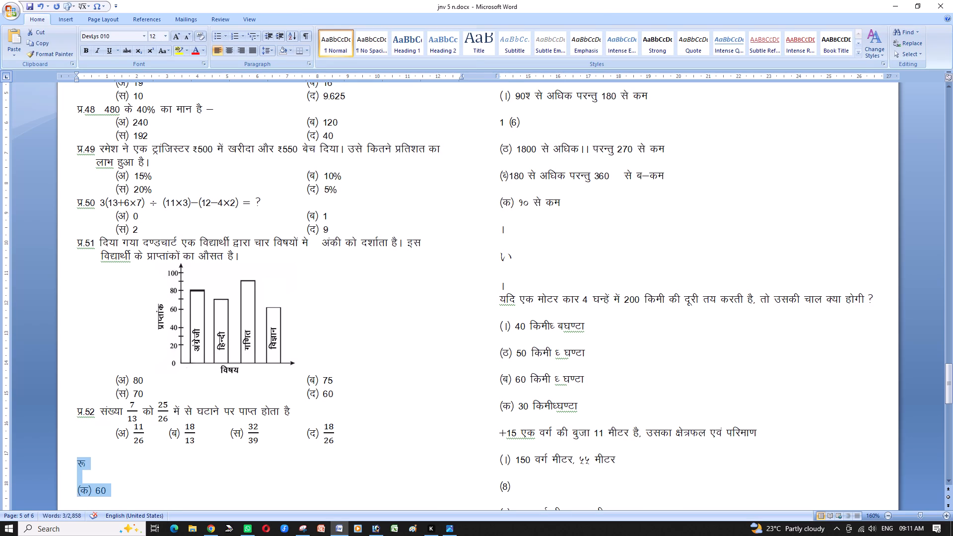
key(BackSpace)
Save the document.
key(Right)
key(Right)
key(Right)
key(Right)
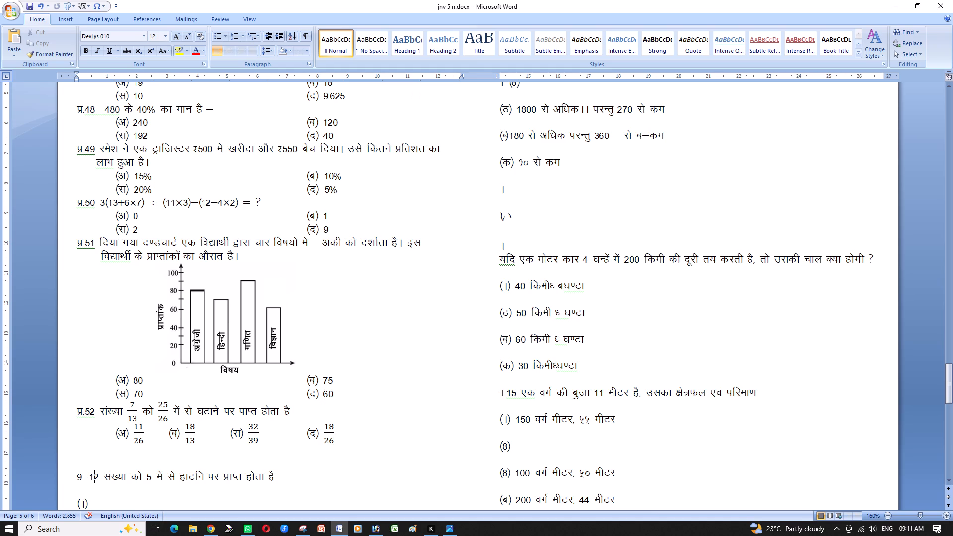
key(ctrl+s)
Delete the duplicate "9–12" question and its stray option lines, from its number through "(क) 18".
scroll(353, 272, down, 4)
scroll(353, 272, up, 12)
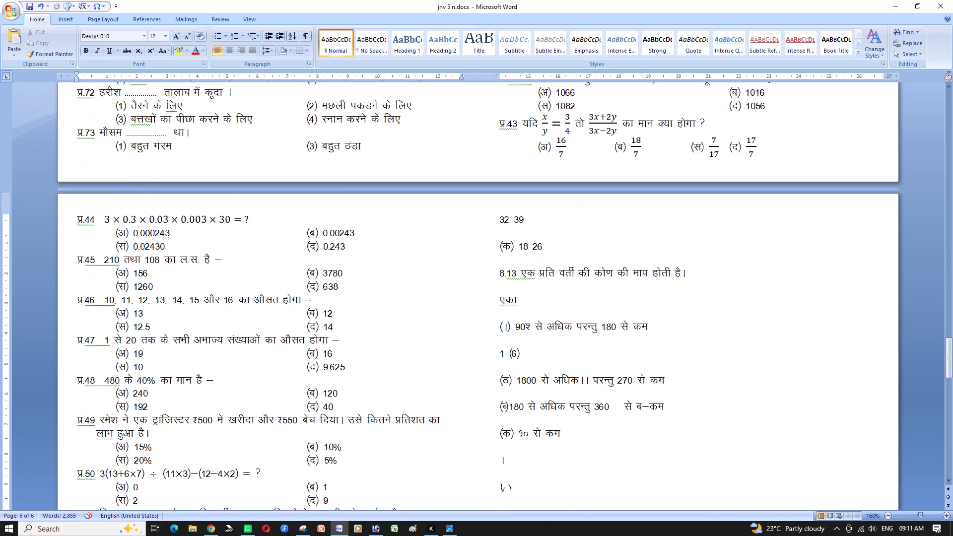
scroll(430, 277, down, 2)
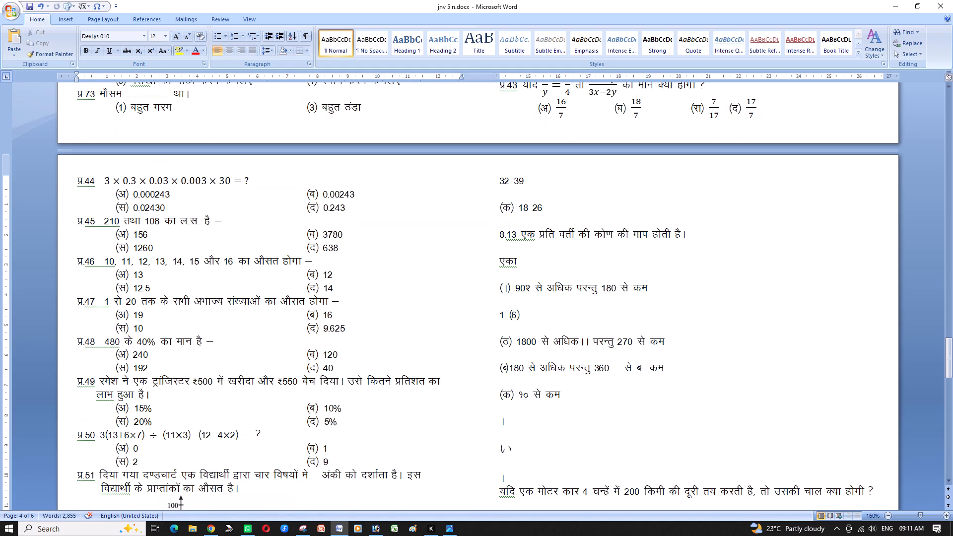
scroll(466, 249, down, 7)
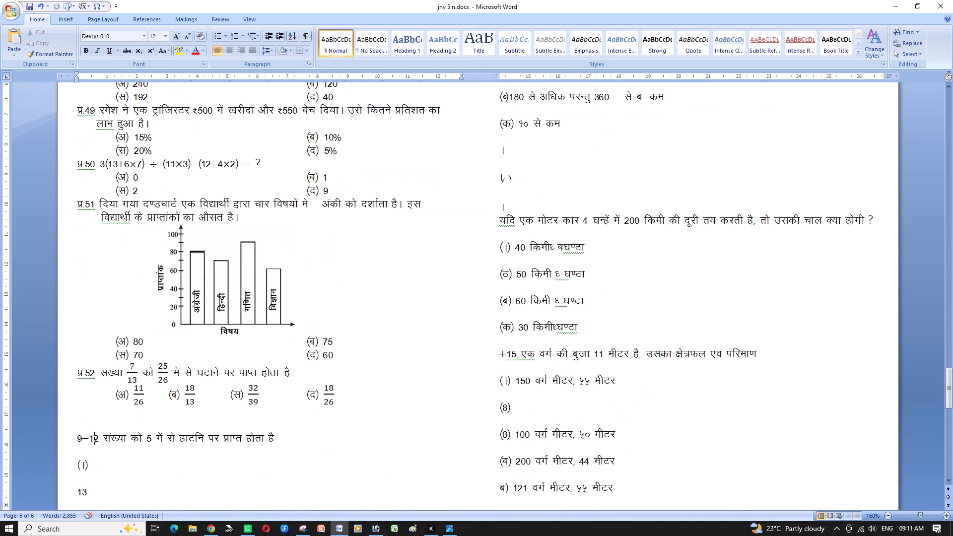
scroll(458, 253, down, 1)
key(Up)
key(Right)
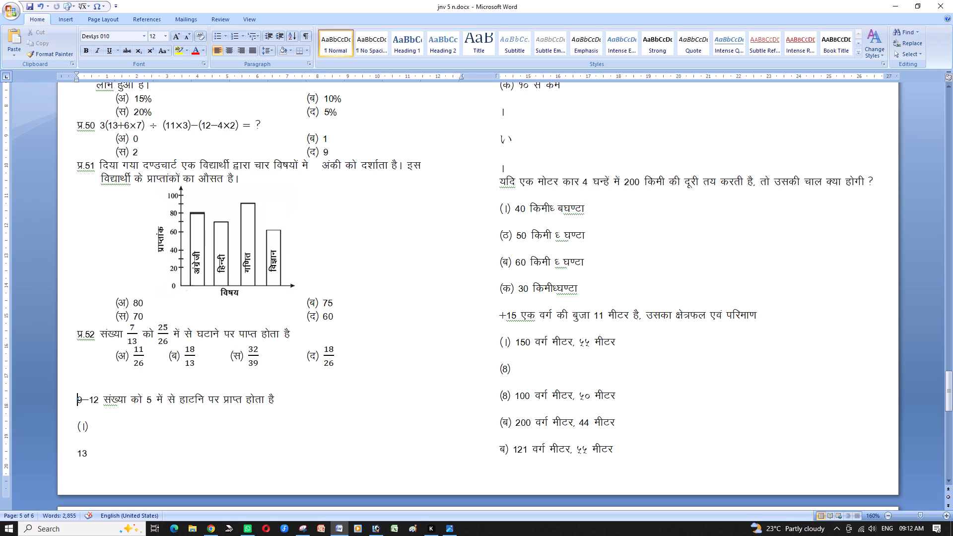
key(shift+Down)
key(shift+Down)
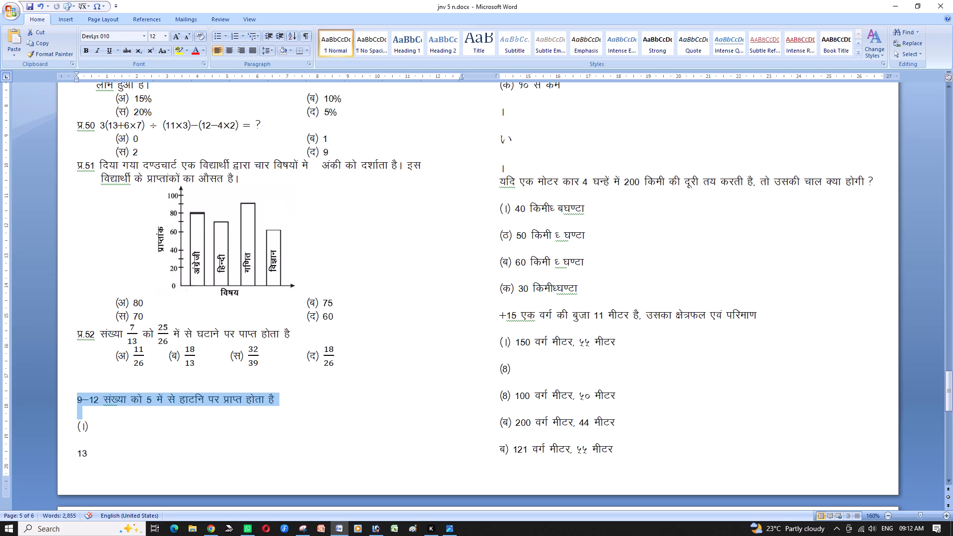
key(shift+Down)
key(shift+Right)
key(shift+Right)
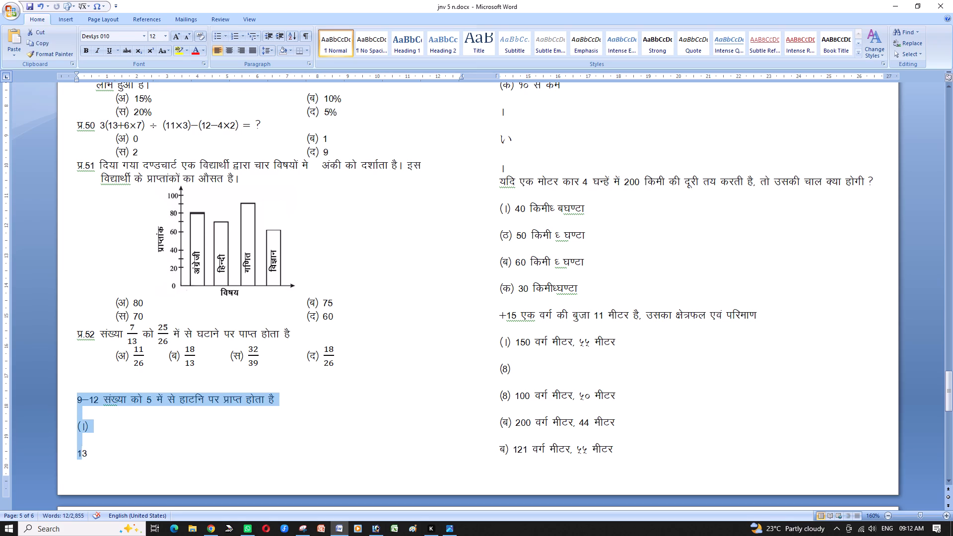
key(shift+Right)
key(shift+Right)
key(shift+Right)
key(shift+Right)
key(shift+Right)
key(shift+Right)
key(shift+Right)
key(shift+Down)
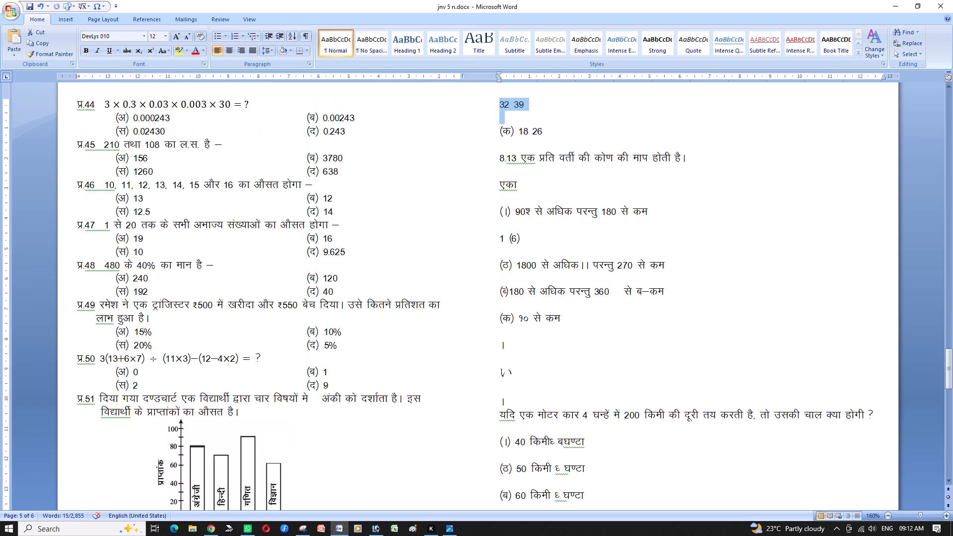
key(shift+Down)
key(BackSpace)
Clear the leftover "26" and blank lines below question 52, renumbering the "8.13" question there as "प्र.53".
key(Right)
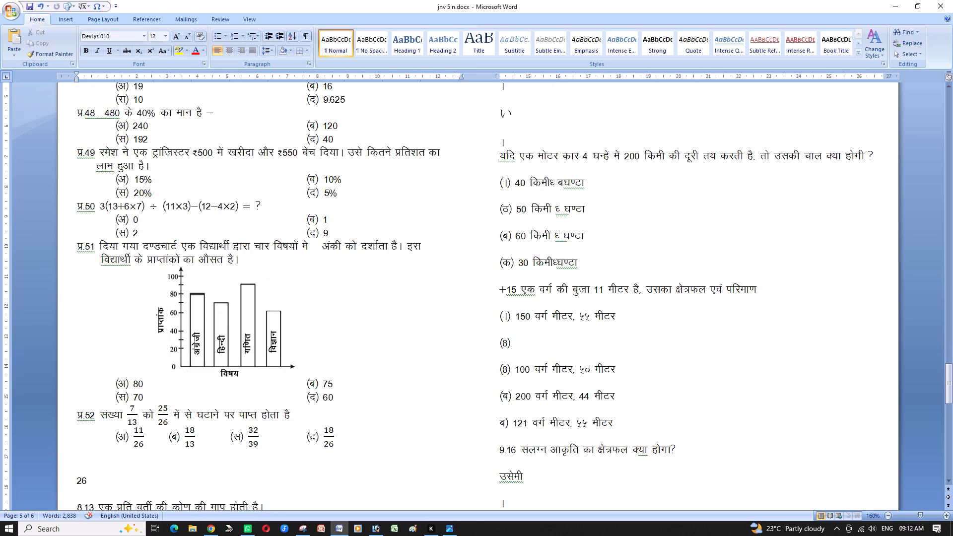
key(Right)
key(Right)
key(Right)
key(Right)
key(Right)
key(Right)
key(BackSpace)
key(BackSpace)
key(BackSpace)
key(BackSpace)
key(BackSpace)
key(BackSpace)
key(BackSpace)
key(BackSpace)
key(BackSpace)
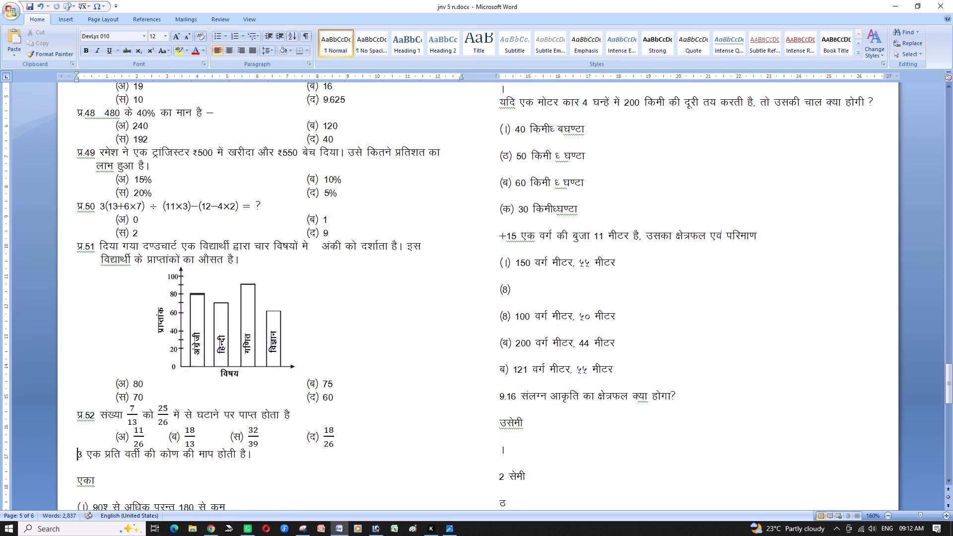
text(iz-)
key(ctrl+z)
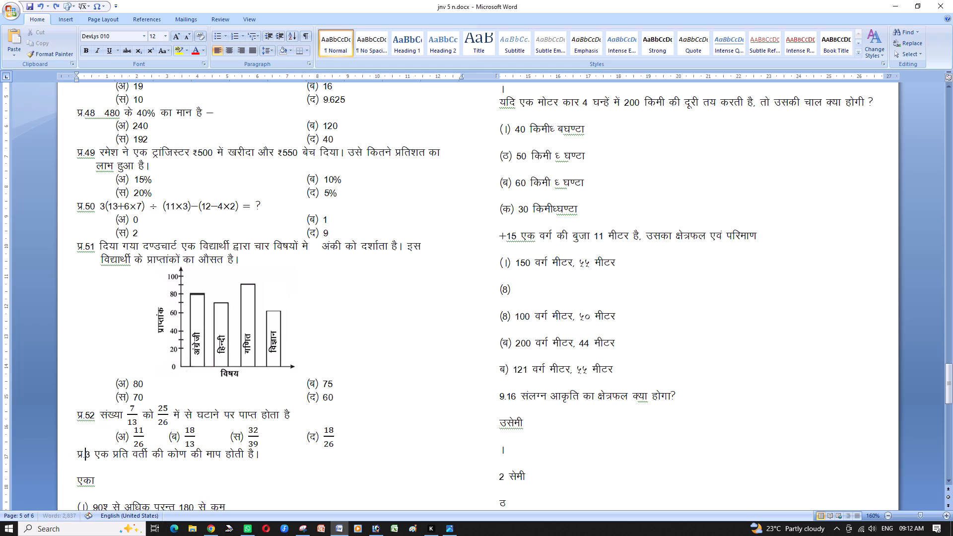
key(5)
key(Right)
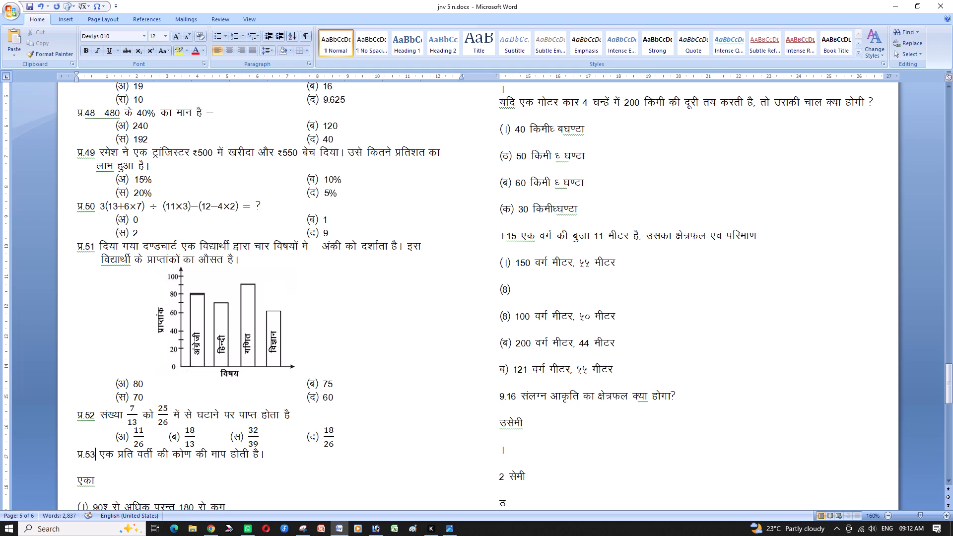
Join the split word in question 53 so it reads "प्रतिवर्ती".
key(Right)
key(Right)
key(Right)
key(Right)
key(Right)
key(Right)
key(Right)
key(Right)
key(BackSpace)
key(Right)
key(Right)
key(Right)
key(Right)
key(Right)
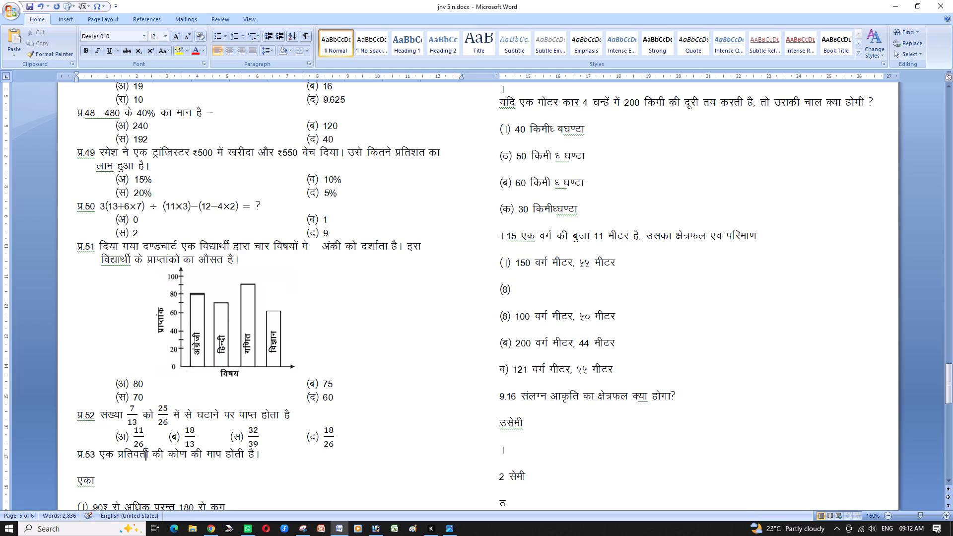
Delete the extra "की" before "कोण" in question 53, so it reads "एक प्रतिवर्ती कोण की माप होती है।".
key(Right)
key(Right)
key(BackSpace)
key(BackSpace)
key(BackSpace)
Delete the stray "एका" line and the blank lines between question 53 and its first option.
key(Right)
key(Right)
key(Right)
key(Right)
key(Right)
key(Right)
key(Right)
key(Right)
key(Right)
key(Right)
key(Right)
key(Right)
key(Right)
key(Right)
key(Right)
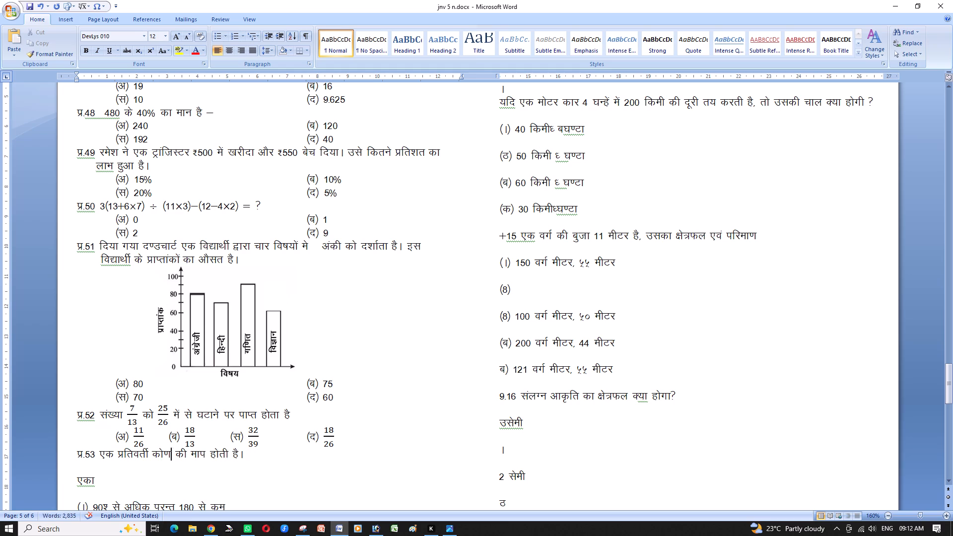
key(Down)
key(Left)
key(Down)
key(Right)
key(Down)
key(Right)
key(BackSpace)
key(BackSpace)
key(BackSpace)
key(BackSpace)
key(BackSpace)
key(BackSpace)
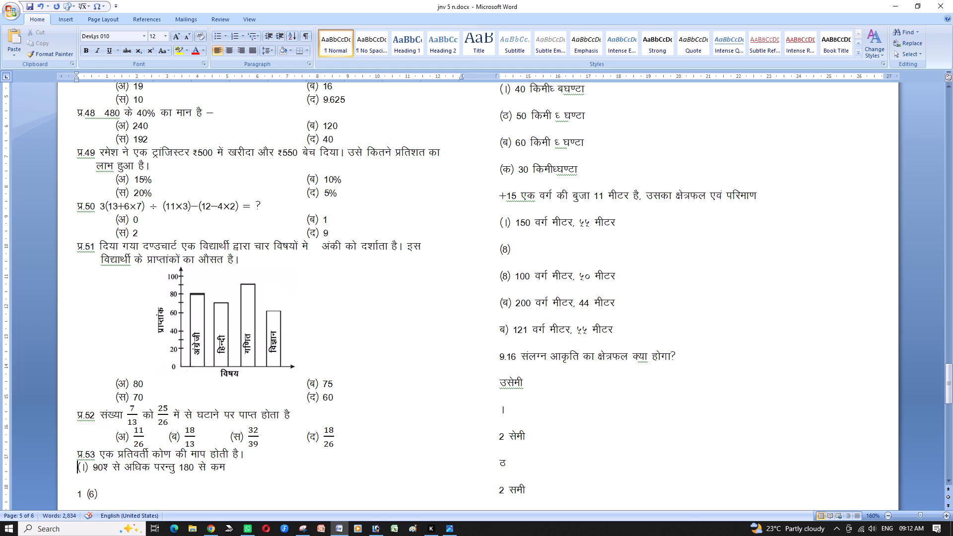
Indent question 53's first option and relabel it "(अ)".
key(Tab)
key(Right)
key(Right)
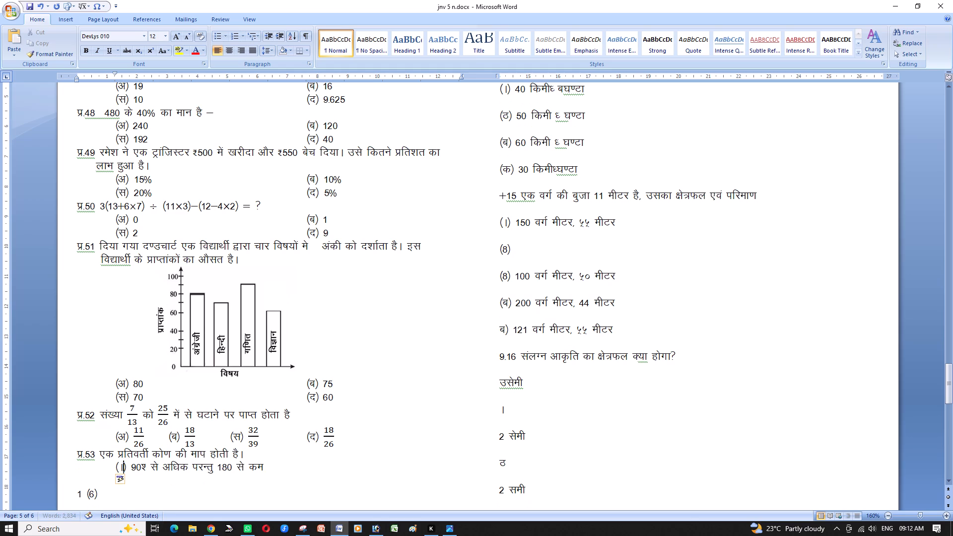
key(BackSpace)
key(v)
Replace the stray character after 90 in option (अ) of question 53 with a superscript degree symbol.
key(Right)
key(Right)
key(Right)
key(Right)
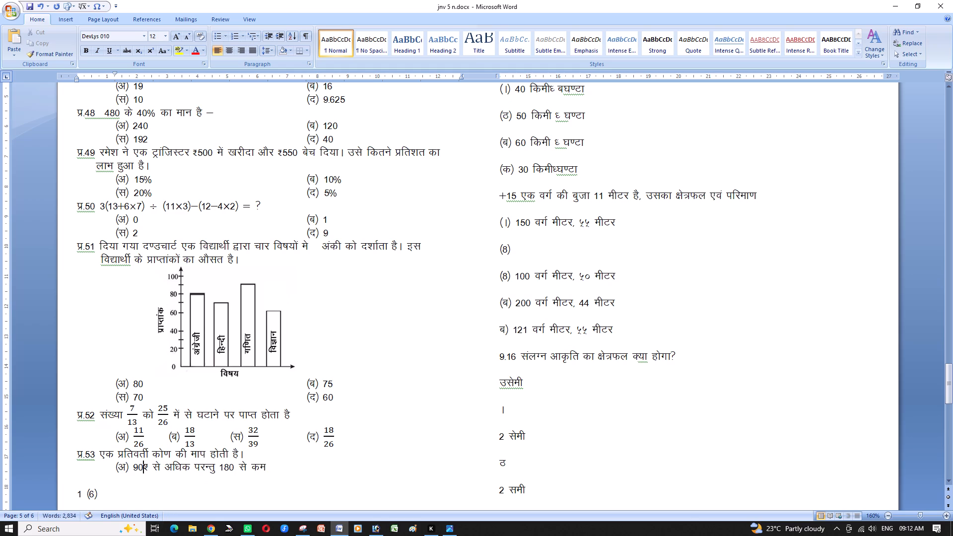
key(Right)
key(BackSpace)
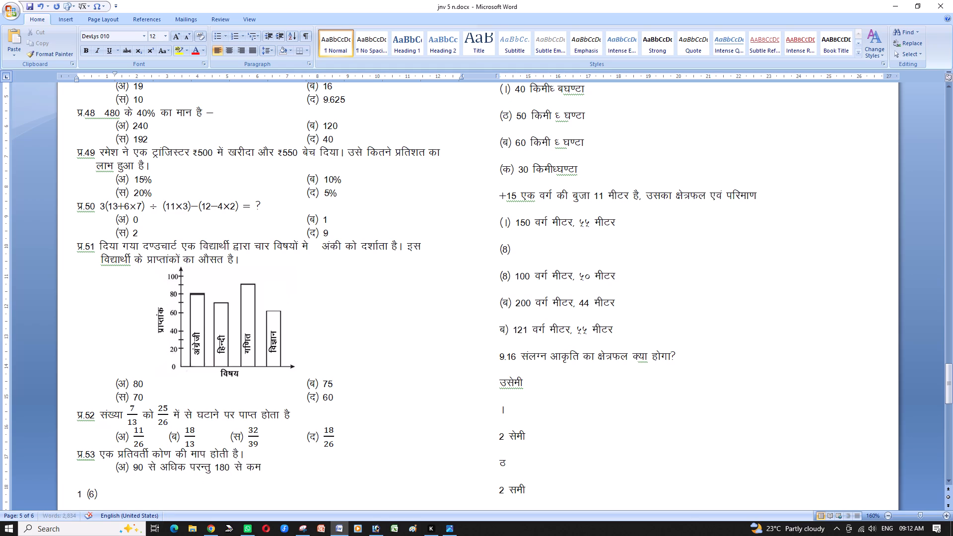
key(ctrl+shift+equal)
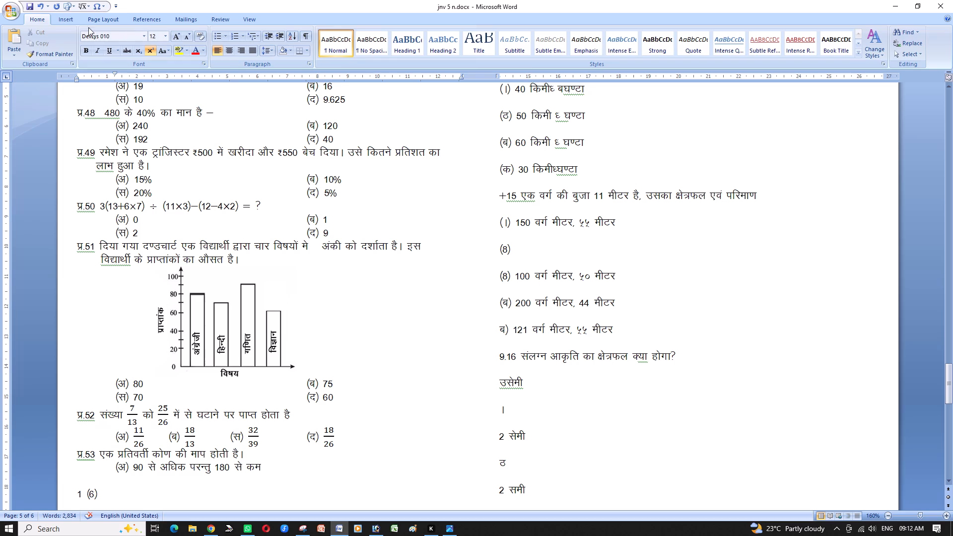
click(69, 19)
click(573, 49)
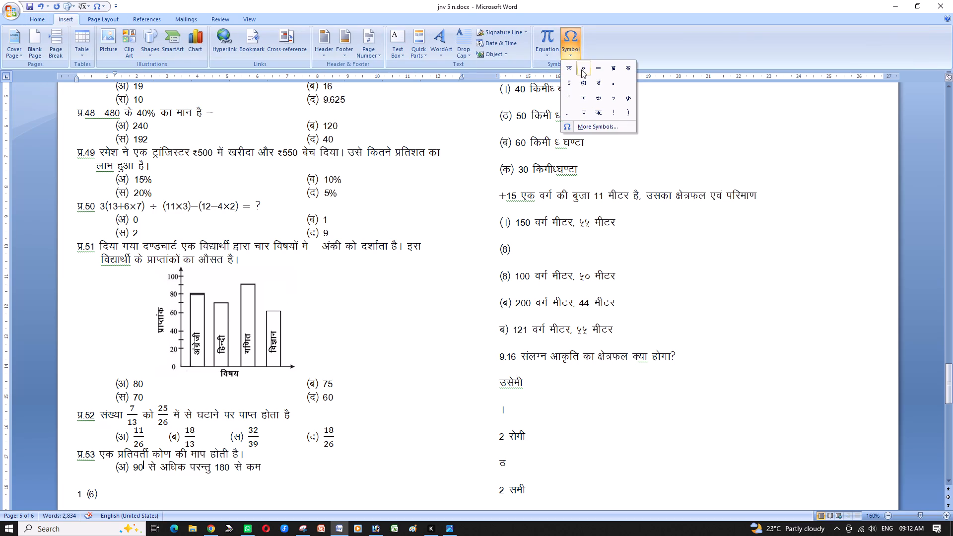
click(582, 69)
Add a superscript degree symbol after 180 in option (अ) of question 53.
key(Right)
key(Right)
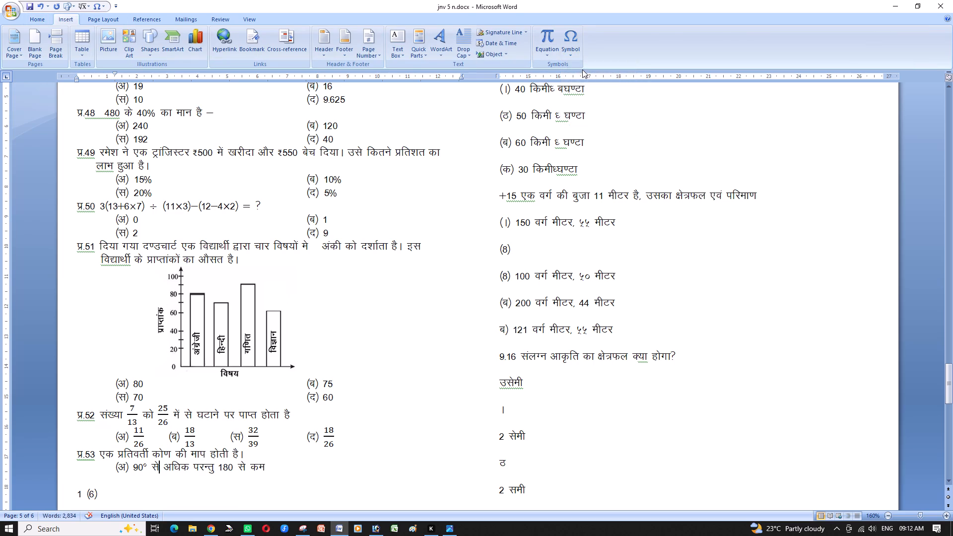
key(Right)
key(Right)
key(Right)
key(Right)
key(Right)
key(Right)
key(Right)
key(Right)
key(Right)
key(Right)
key(Right)
key(Right)
key(Right)
key(Right)
key(Right)
key(Right)
key(Right)
key(ctrl+shift+0)
key(ctrl+shift+equal)
click(572, 50)
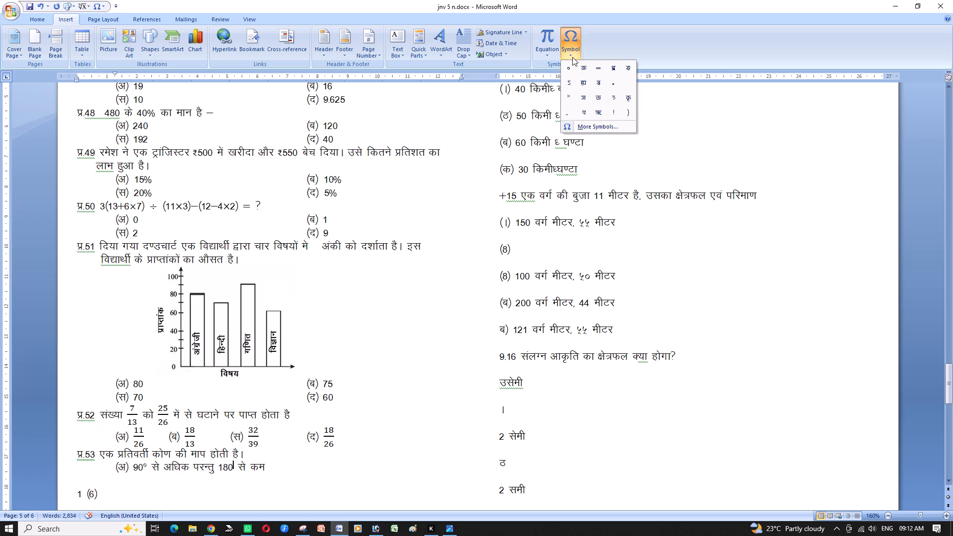
click(569, 68)
Remove the blank line and stray "1" before the "(6)" label below option (अ), indent the label and change it to "(ब)".
key(Down)
key(Right)
key(BackSpace)
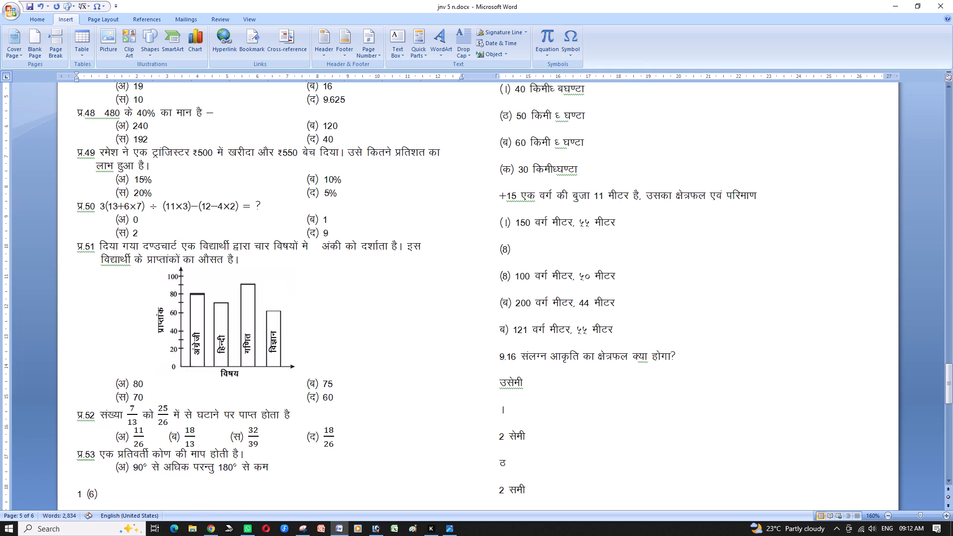
key(Right)
key(Right)
key(BackSpace)
key(BackSpace)
key(Tab)
key(Right)
key(Right)
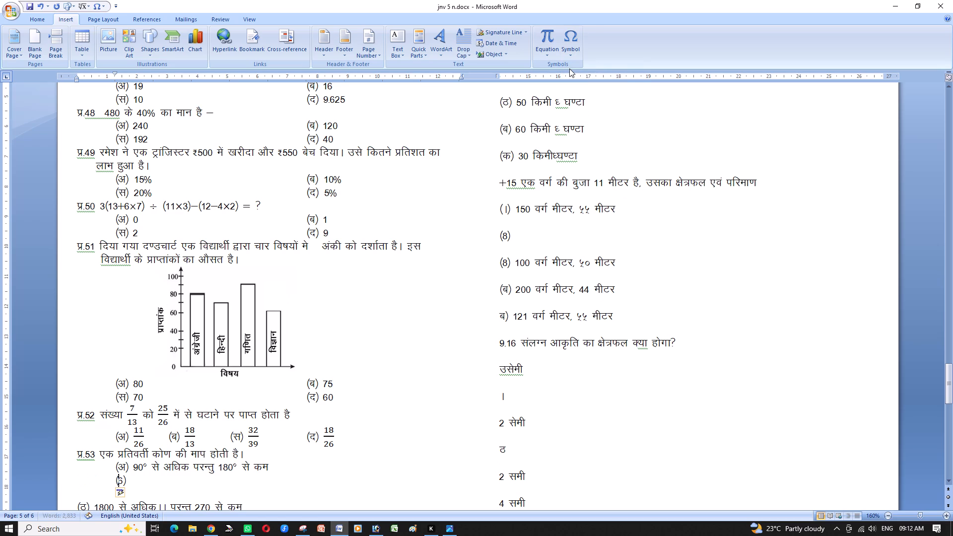
key(BackSpace)
key(c)
Delete the "(ठ)" label and the blank line above it, joining its option text onto the "(ब)" line.
key(Down)
key(Right)
key(Right)
key(Right)
key(Right)
key(BackSpace)
key(BackSpace)
key(BackSpace)
key(BackSpace)
key(BackSpace)
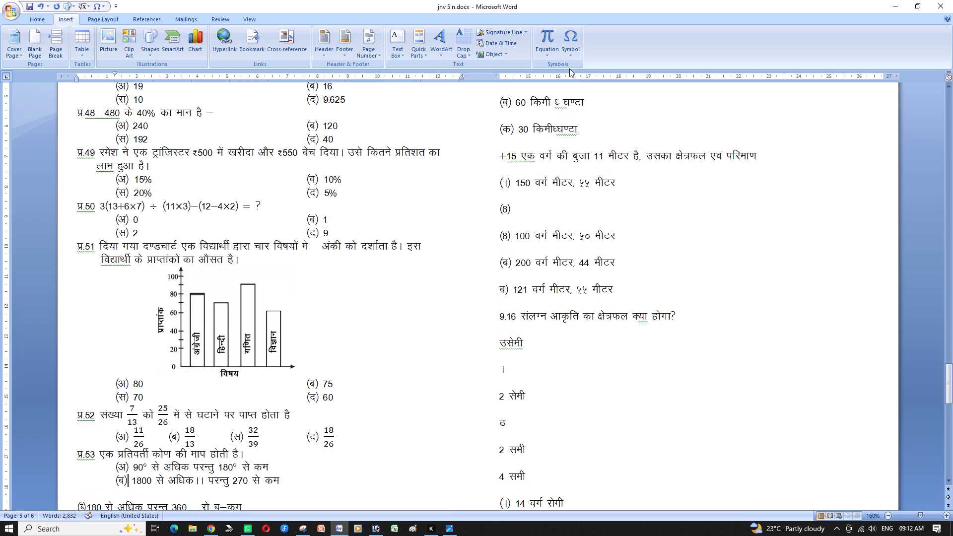
Correct "1800" in option (ब) of question 53 to 180 with a superscript degree symbol.
key(Right)
key(Right)
key(Right)
key(Right)
key(Right)
key(BackSpace)
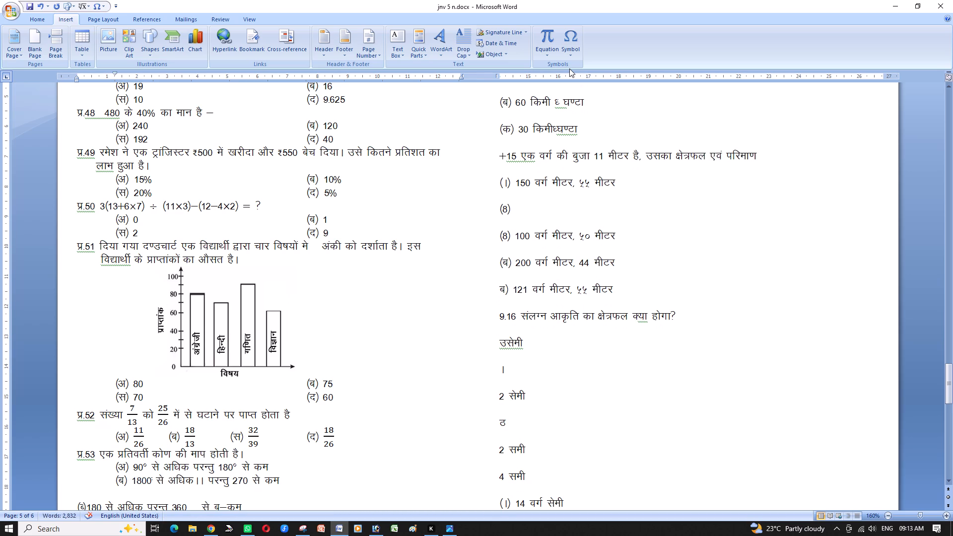
key(ctrl+shift+equal)
click(569, 54)
click(569, 74)
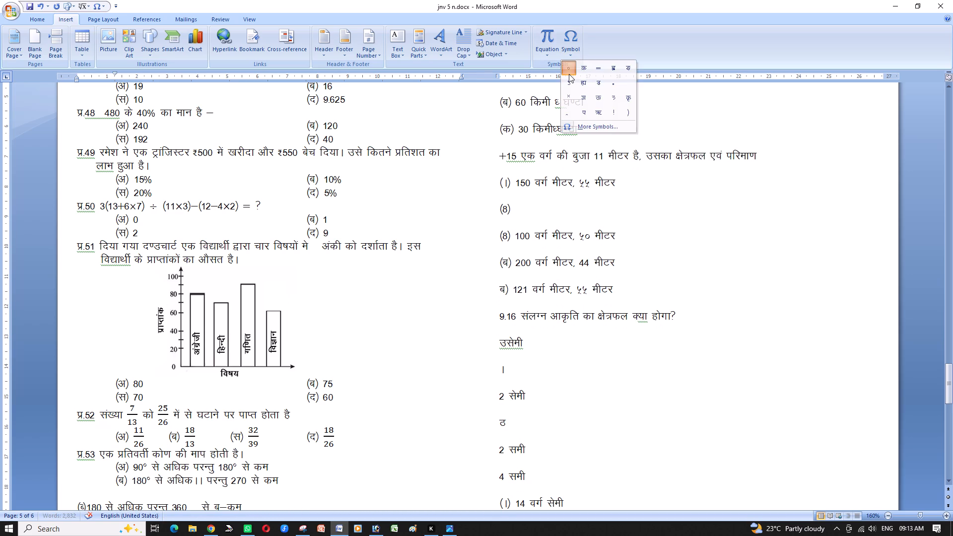
Delete the stray "।।" marks after "अधिक" in option (ब) of question 53.
key(Right)
key(Right)
key(Right)
key(Right)
key(Right)
key(Right)
key(Right)
key(Right)
key(Right)
key(Right)
key(Right)
key(Right)
key(Right)
key(Right)
key(Right)
key(Right)
key(Right)
key(Right)
key(Right)
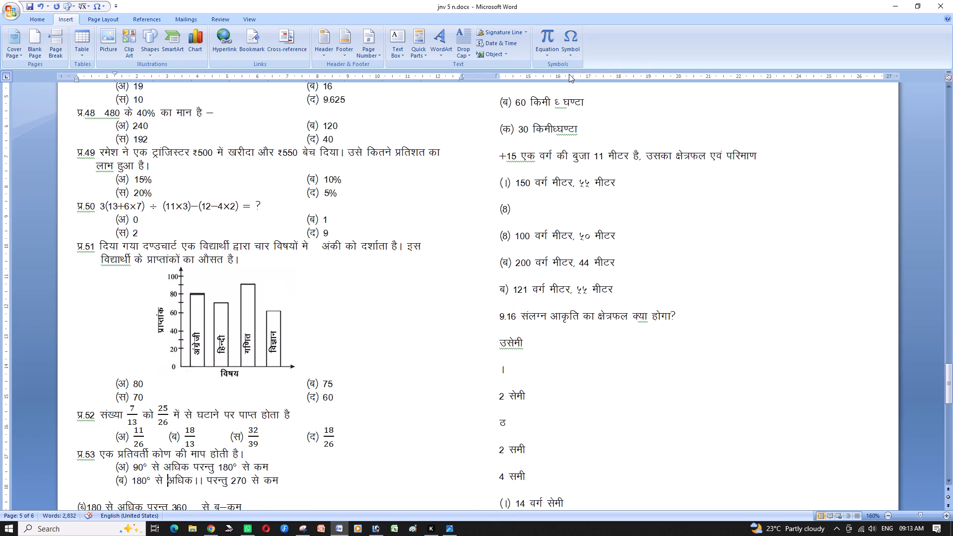
key(Right)
key(Left)
key(Left)
key(Left)
key(Left)
key(Left)
key(Left)
key(Left)
key(Left)
key(Left)
key(BackSpace)
key(BackSpace)
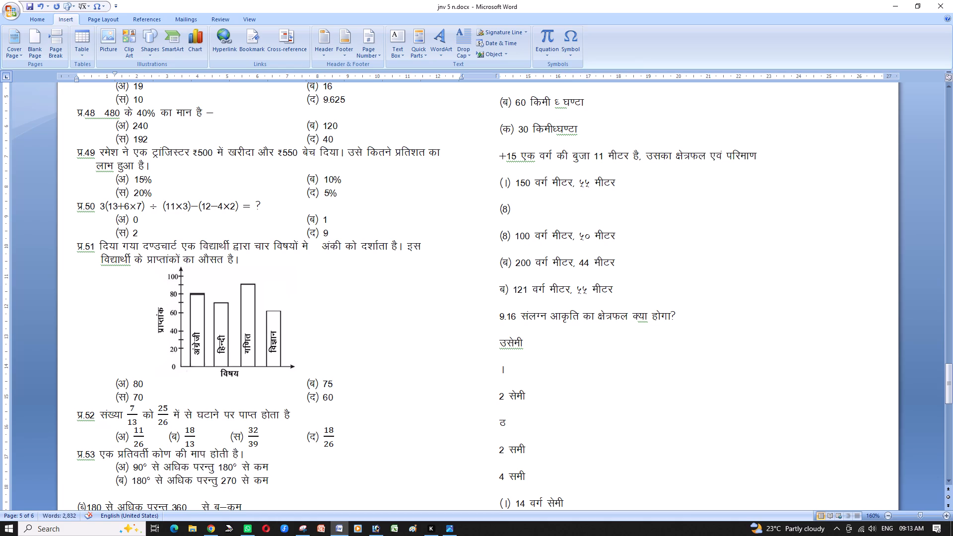
Add a superscript degree symbol after 270 in option (ब) of question 53.
key(Right)
key(Right)
key(Right)
key(Right)
key(Right)
key(Right)
key(Right)
key(Right)
key(Right)
key(Right)
key(ctrl+shift+equal)
click(560, 42)
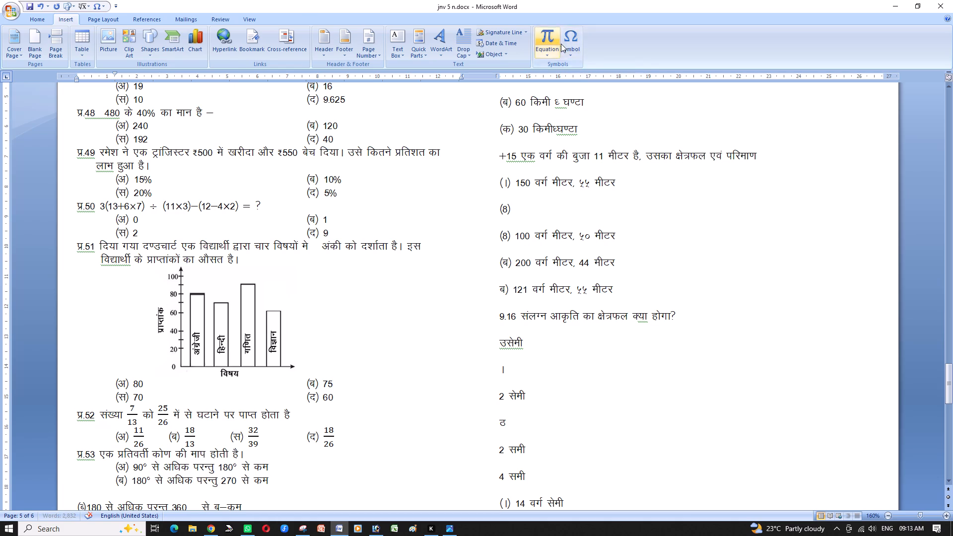
key(BackSpace)
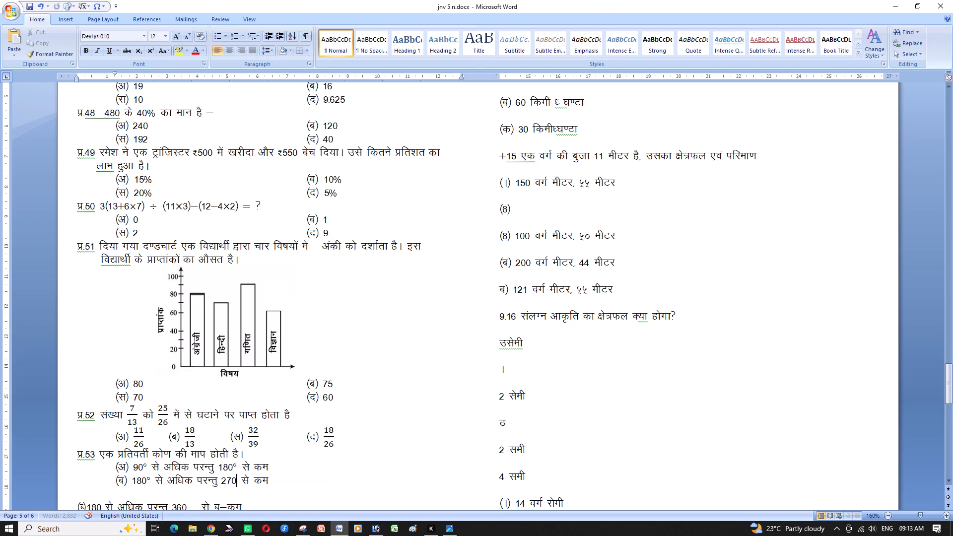
click(66, 21)
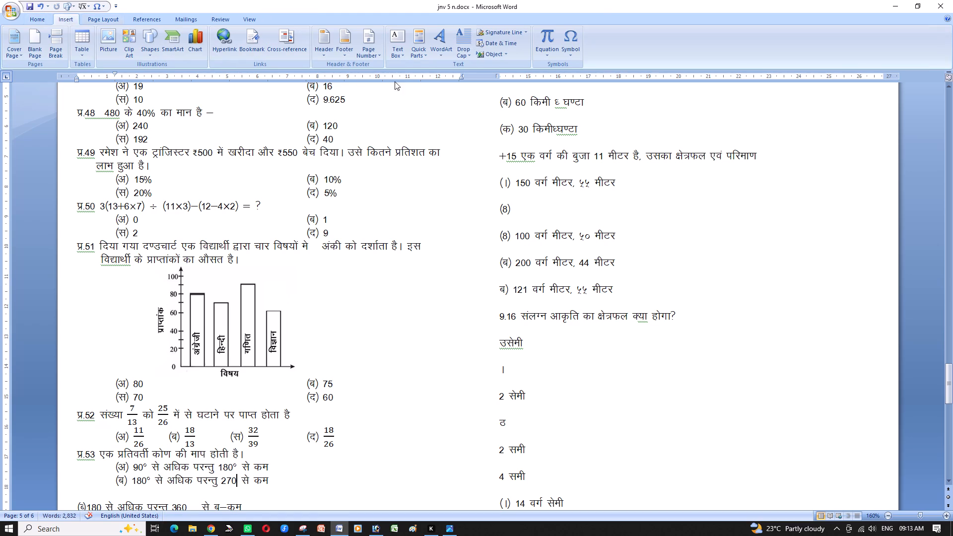
key(ctrl+shift+equal)
click(573, 49)
click(569, 67)
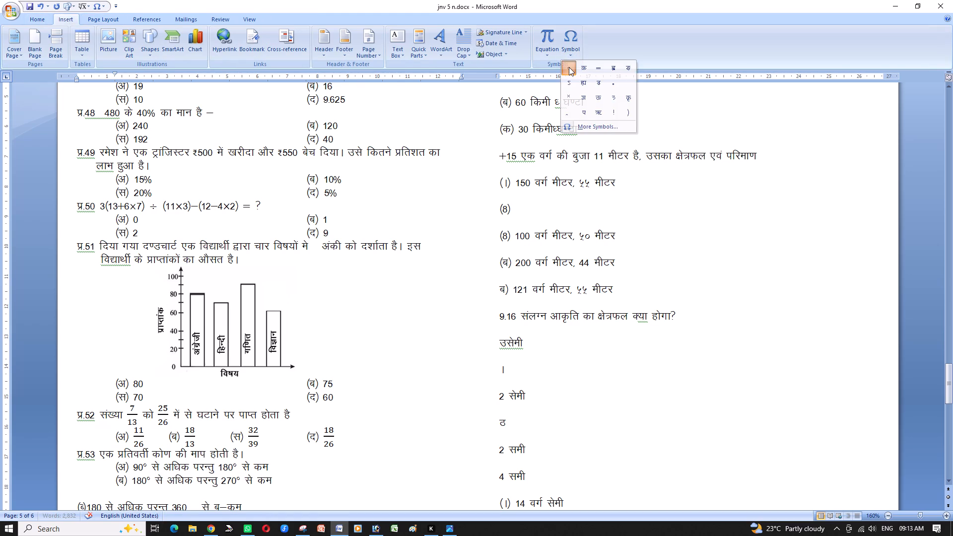
Remove the blank line above question 53's third option, indent the option, and relabel it (स) followed by a space.
key(Down)
key(Right)
key(BackSpace)
key(Tab)
key(Right)
key(Right)
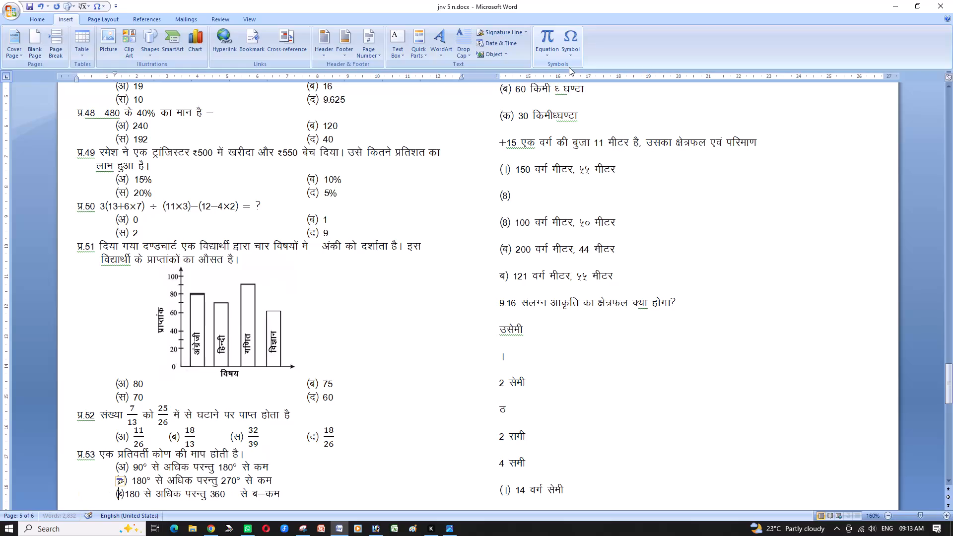
key(BackSpace)
key(l)
key(Right)
key(space)
Add a superscript degree symbol after 180 in option (स) of question 53.
key(Right)
key(Right)
key(Right)
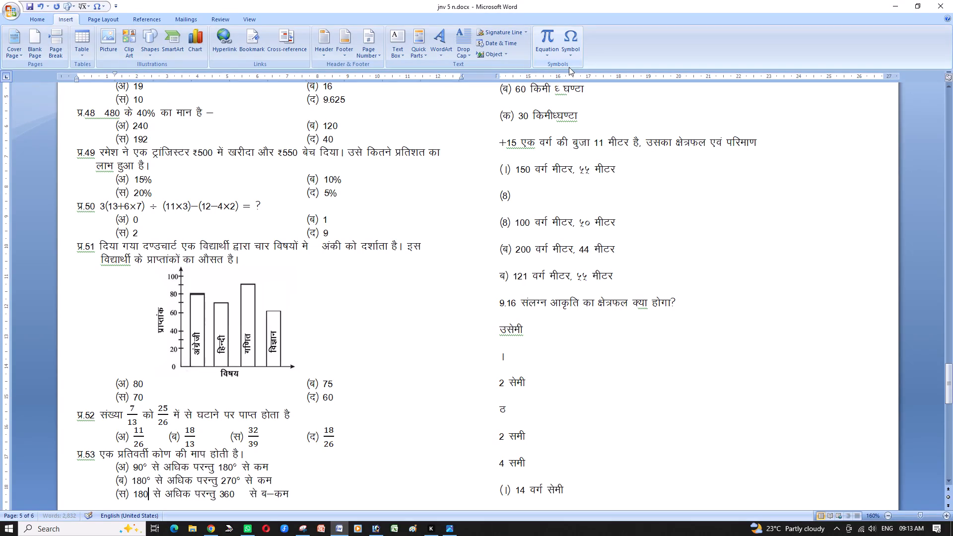
key(ctrl+shift+equal)
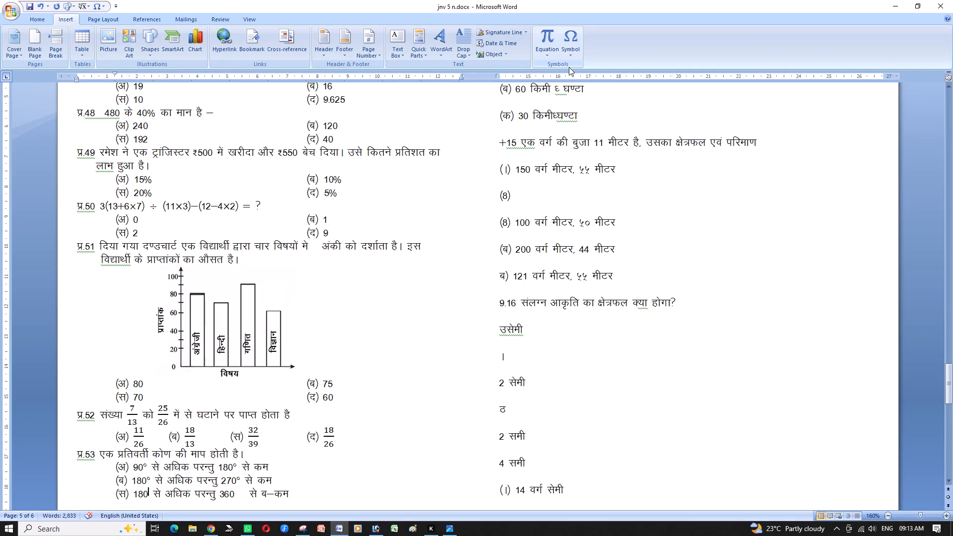
click(569, 53)
click(571, 71)
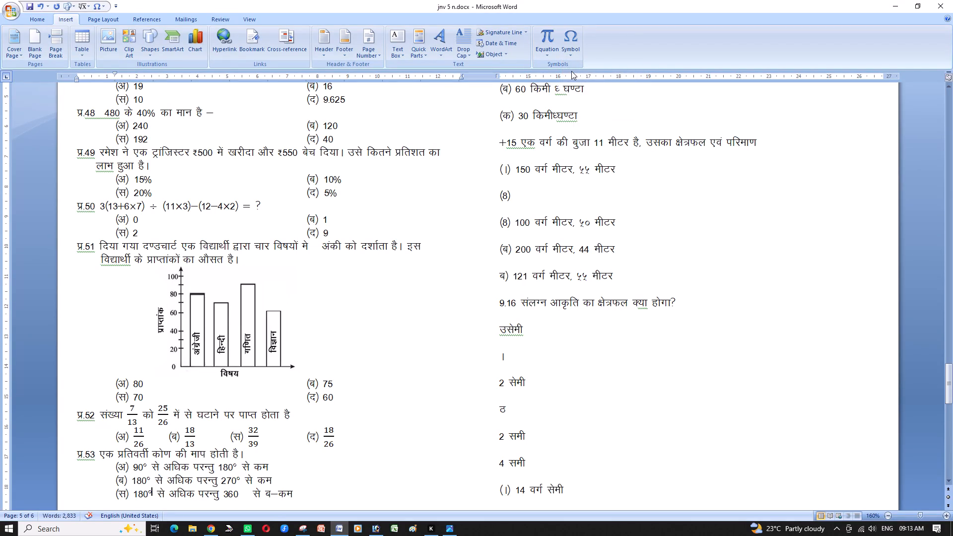
Remove the extra gap after 360 in option (स) of question 53 and add a superscript degree symbol there.
key(Right)
key(Right)
key(Right)
key(Right)
key(Right)
key(Right)
key(Right)
key(Right)
key(Right)
key(Right)
key(Right)
key(Right)
key(Right)
key(Right)
key(Right)
key(Right)
key(Right)
key(Right)
key(Right)
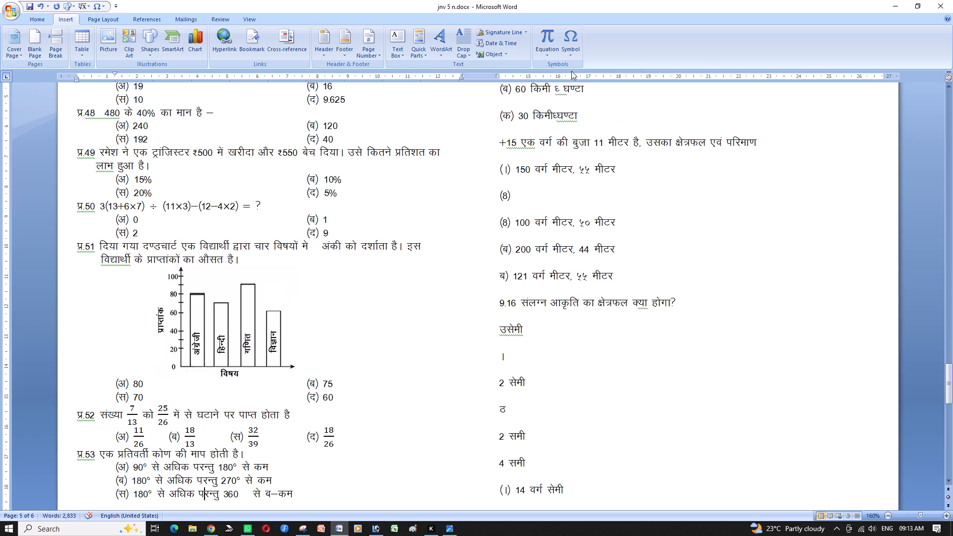
key(Right)
key(BackSpace)
key(ctrl+shift+equal)
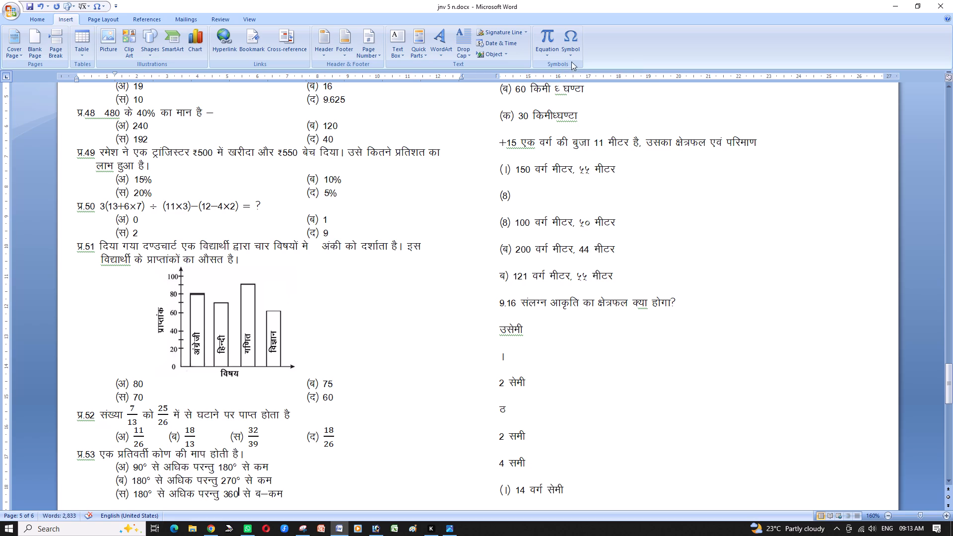
click(571, 50)
click(568, 68)
Delete the stray "ब–" before "कम" in option (स) of question 53.
key(Right)
key(Right)
key(Right)
key(Right)
key(Right)
key(Right)
key(BackSpace)
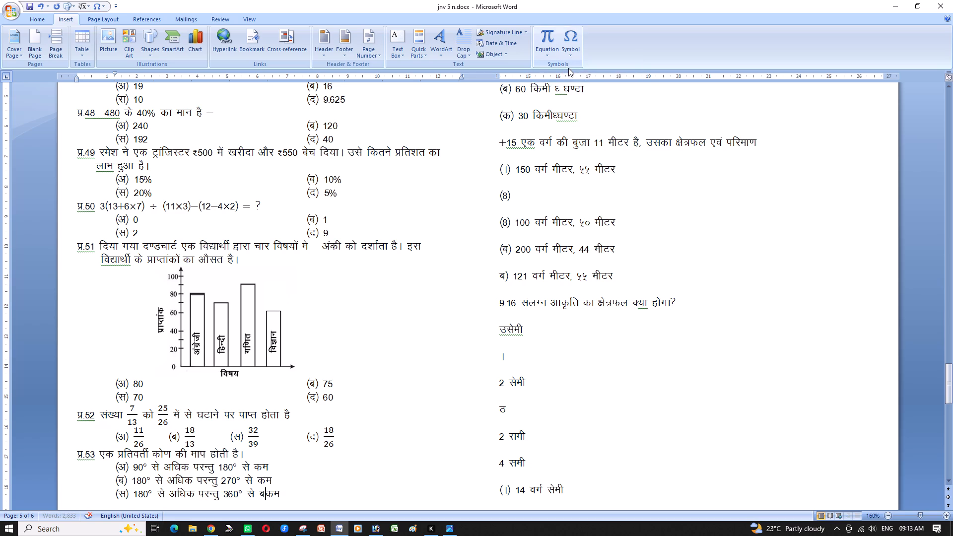
key(BackSpace)
Remove the blank line above the "(क)" option of question 53, indent the option, and relabel it (द).
key(Right)
key(Right)
key(Right)
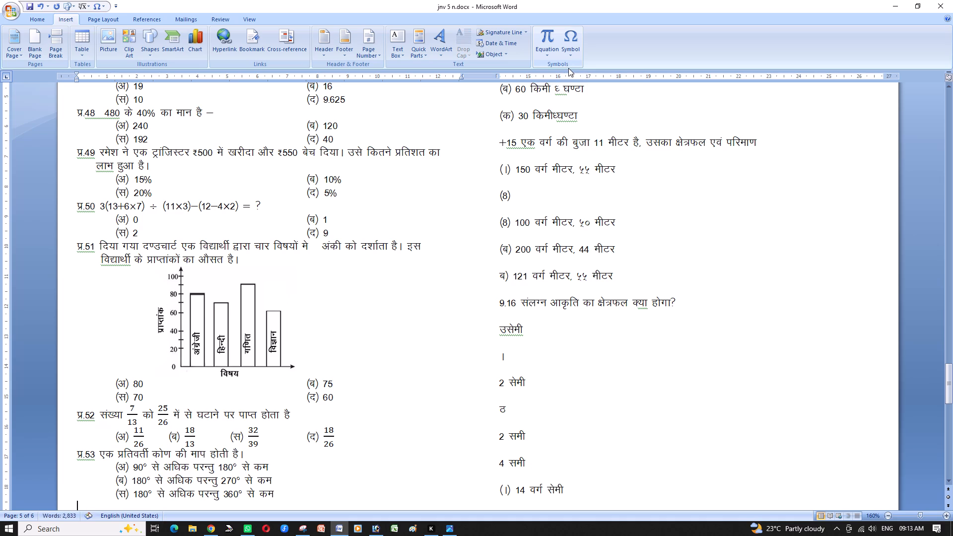
key(Right)
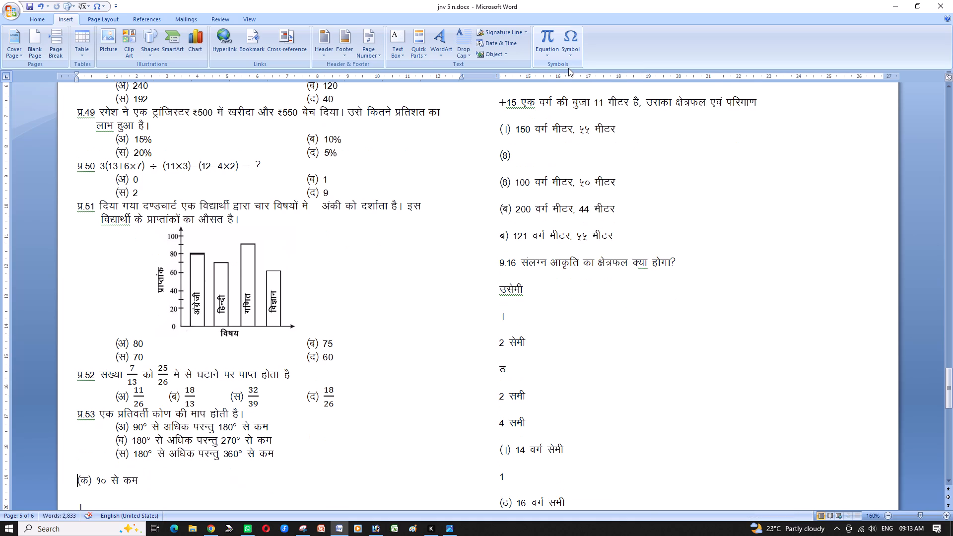
key(BackSpace)
key(Tab)
key(Right)
key(Right)
key(BackSpace)
key(n)
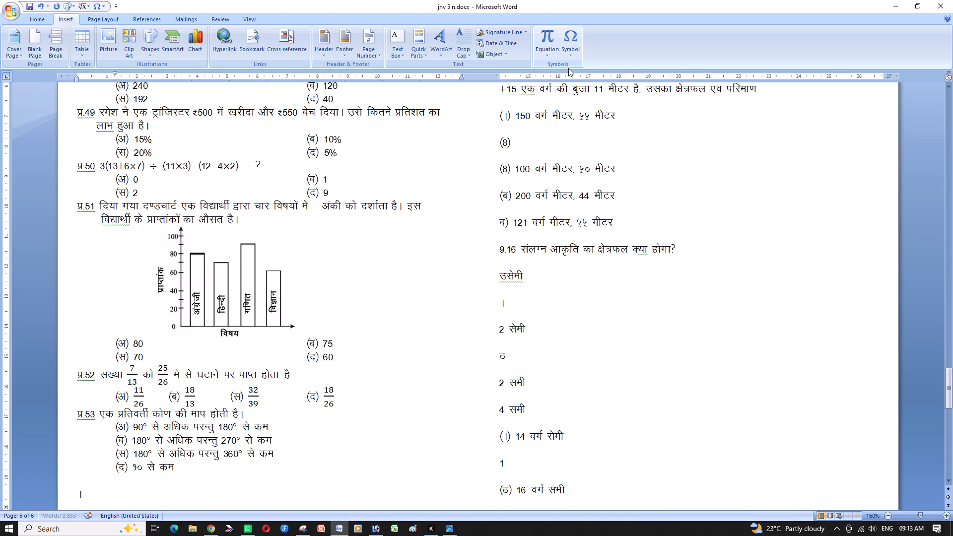
Replace the Hindi numeral in option (द) of question 53 with 90 and a superscript degree symbol.
key(Right)
key(Right)
key(Right)
key(Right)
key(BackSpace)
key(BackSpace)
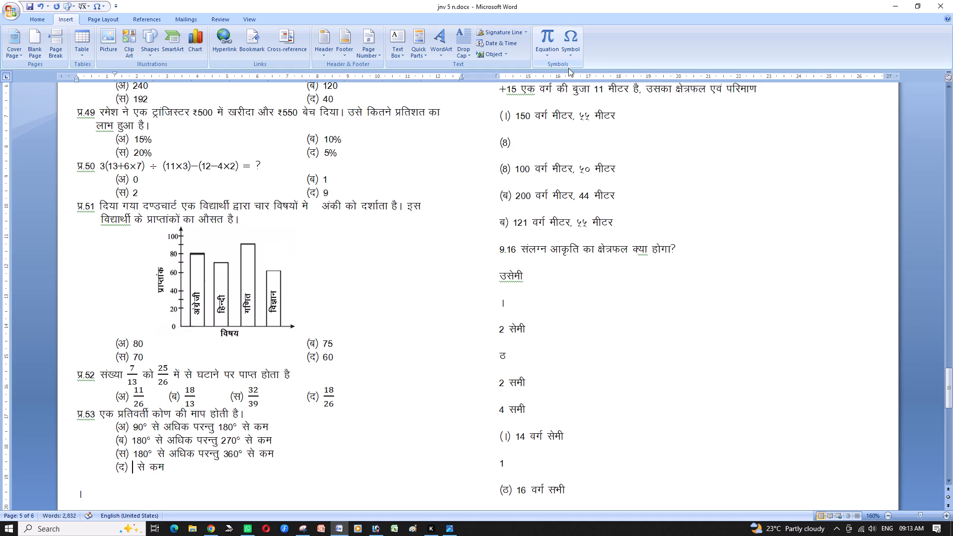
text(90)
key(ctrl+shift+equal)
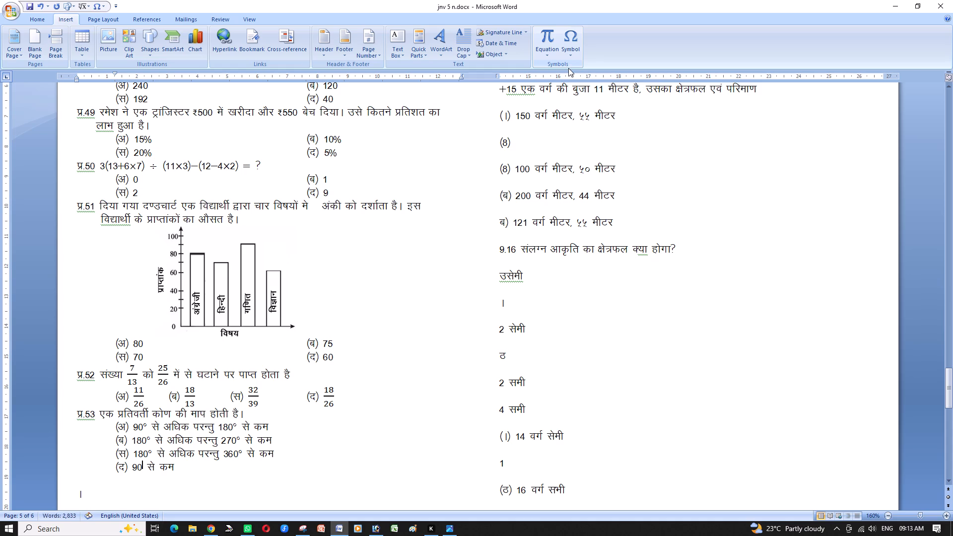
click(568, 49)
click(568, 65)
Delete the stray marks and blank lines between question 53's options and the motor car question.
key(Down)
key(Right)
key(shift+Down)
key(shift+Down)
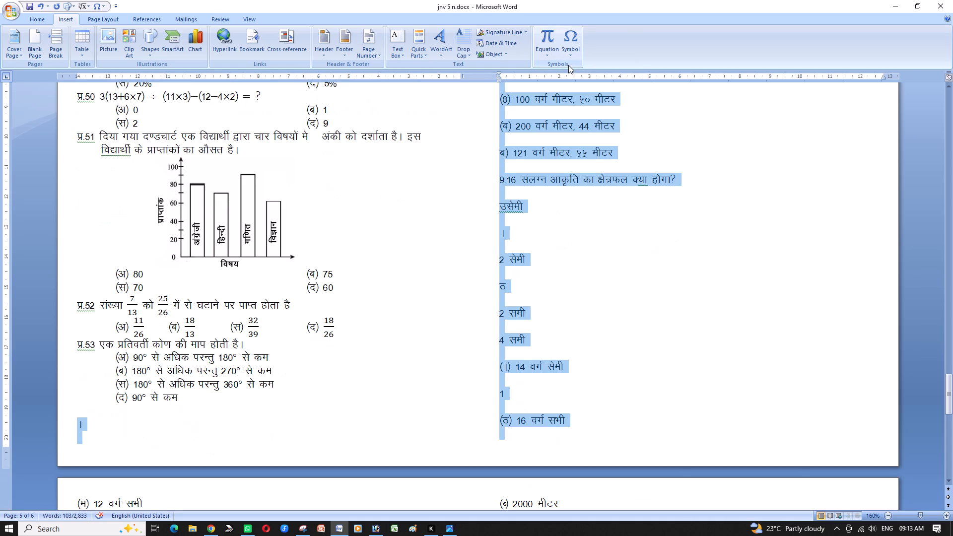
key(shift+Up)
key(shift+Right)
key(shift+Right)
key(shift+Right)
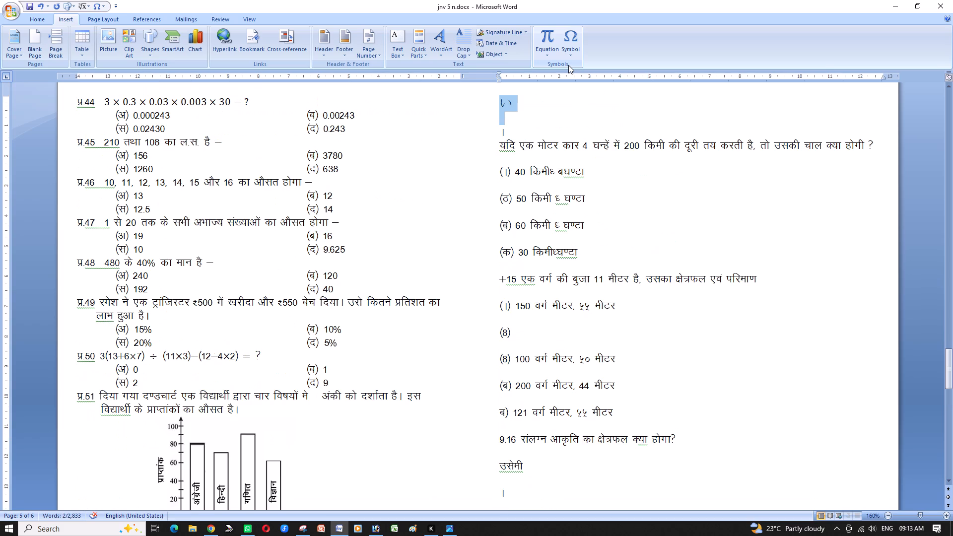
key(shift+Right)
key(BackSpace)
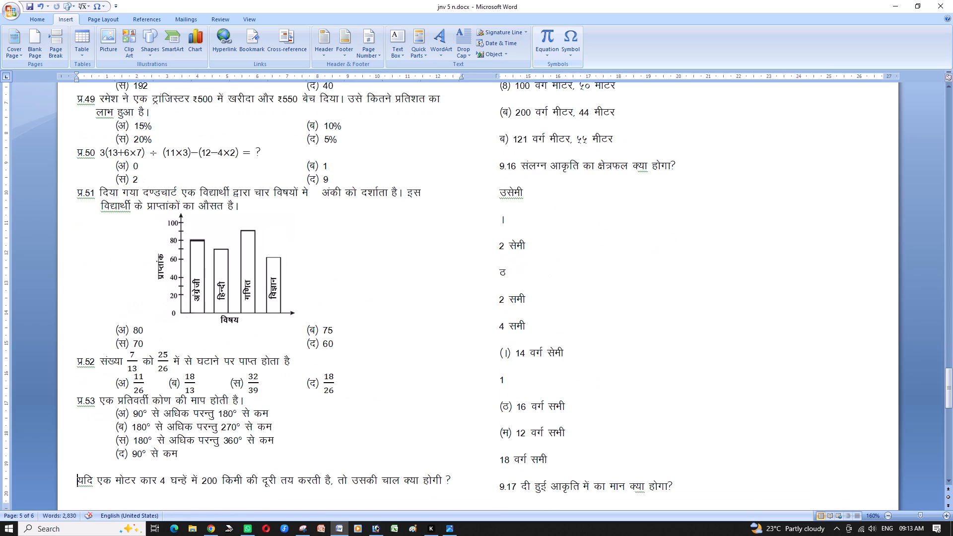
Remove the remaining blank line above the motor car question and number it "प्र.54", followed by a space.
key(BackSpace)
text(iz-)
key(ctrl+z)
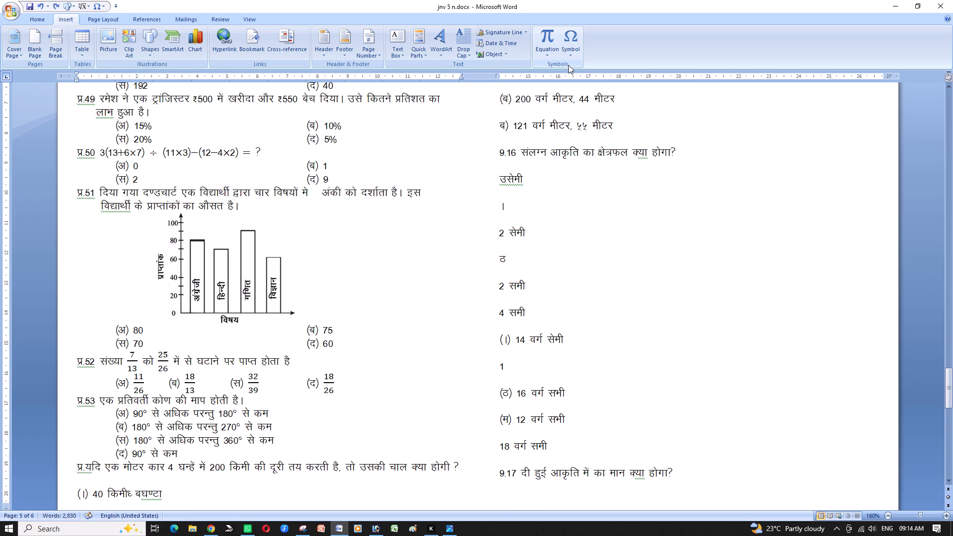
key(5)
text(4)
key(space)
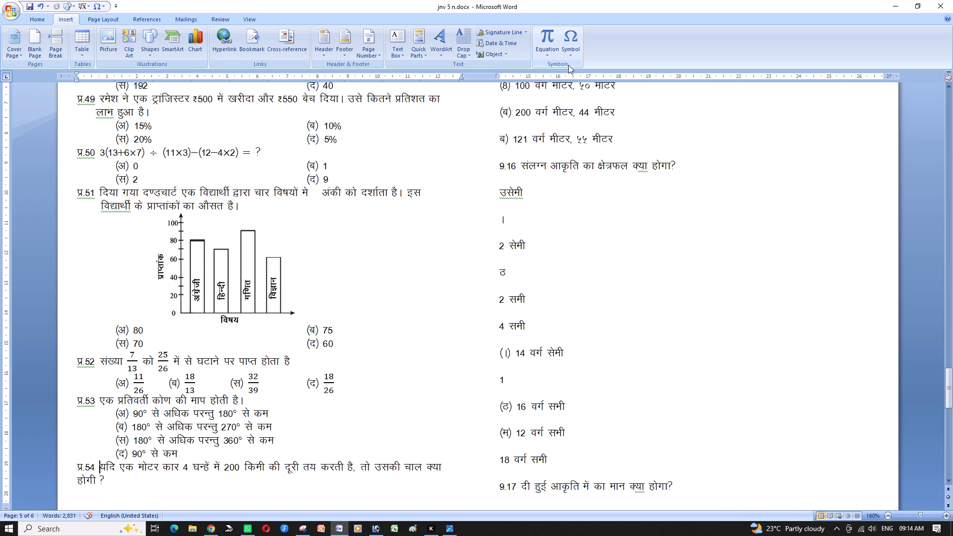
Save the document.
key(ctrl+s)
Break question 54's text before "क्या होगी ?" and indent that second line with spaces to align under the question text.
key(Right)
key(Right)
key(Right)
key(Right)
key(Right)
key(Right)
key(Right)
key(Right)
key(Right)
key(Right)
key(Right)
key(Right)
key(Right)
key(Right)
key(Right)
key(Right)
key(Right)
key(Right)
key(Right)
key(Right)
key(Right)
key(Right)
key(Right)
key(Right)
key(Right)
key(Right)
key(Right)
key(Right)
key(Right)
key(Right)
key(Right)
key(Right)
key(Right)
key(Right)
key(Right)
key(Right)
key(Right)
key(Right)
key(Right)
key(Right)
key(Right)
key(Right)
key(Right)
key(Right)
key(Right)
key(Right)
key(Right)
key(Right)
key(Right)
key(Right)
key(Right)
key(Right)
key(Right)
key(Right)
key(Right)
key(Right)
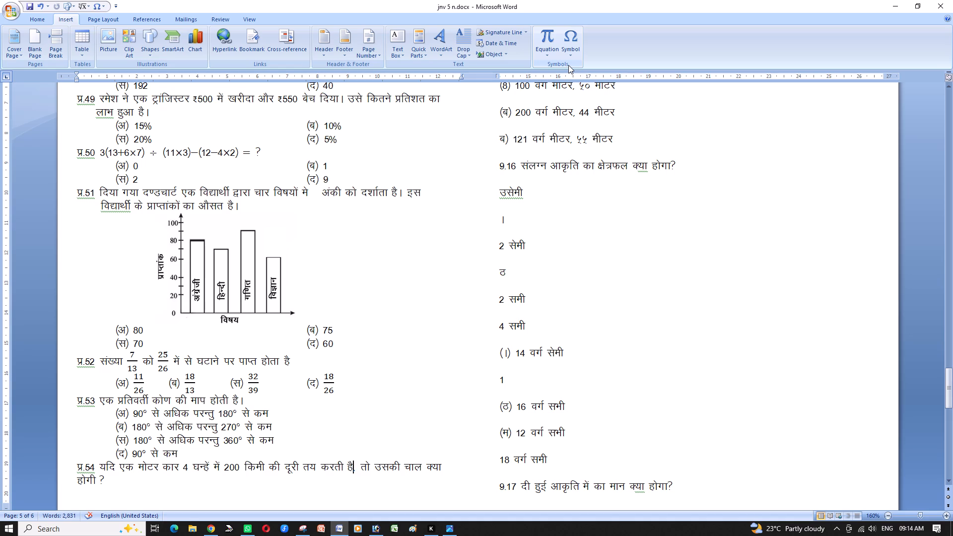
key(Right)
key(Right)
key(Right)
key(Right)
key(Right)
key(Right)
key(Right)
key(Right)
key(Right)
key(Right)
key(Right)
key(Right)
key(Right)
key(Right)
key(Right)
key(Right)
key(Right)
key(Left)
key(Return)
key(space)
key(space)
key(space)
key(space)
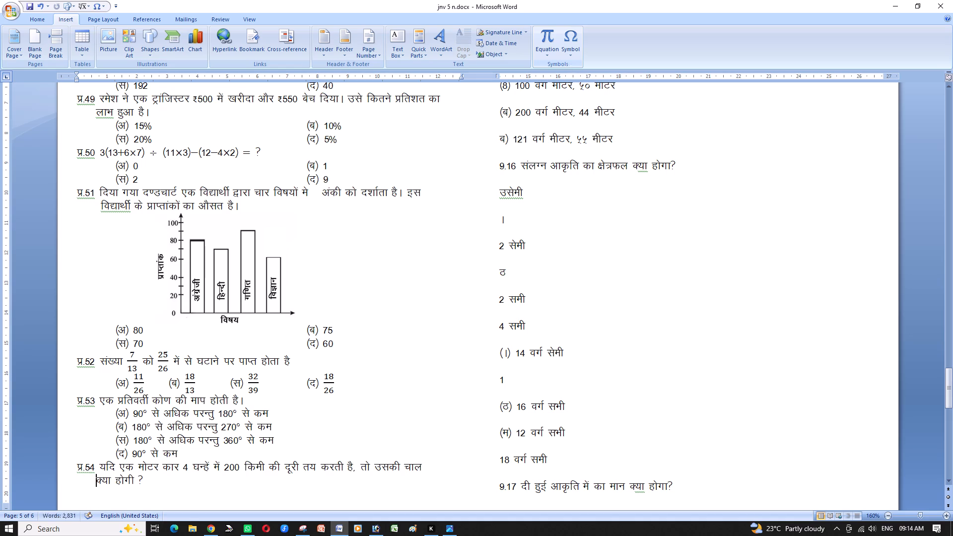
key(space)
Remove the blank line above question 54's first option, indent the option one tab stop and label it (अ).
key(Down)
key(Right)
key(BackSpace)
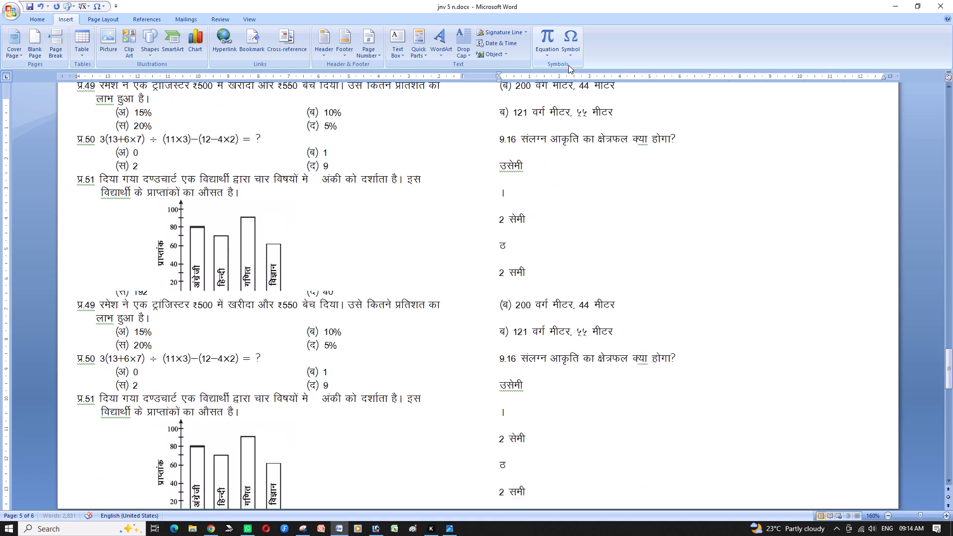
key(Tab)
key(Right)
key(Right)
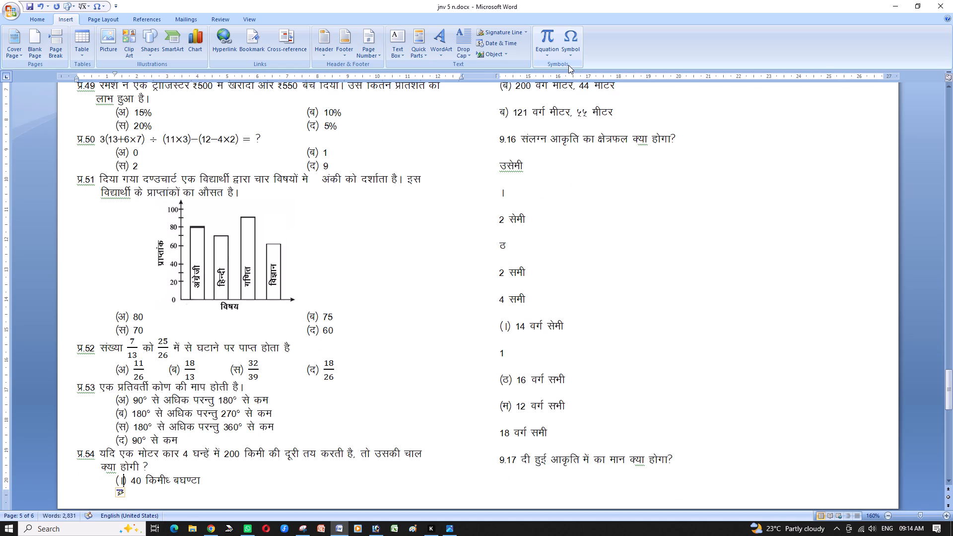
key(BackSpace)
key(v)
Clear the stray characters in option (अ) of question 54 so it reads "40 किमी/ घण्टा".
key(Right)
key(Right)
key(Right)
key(Right)
key(Right)
key(Right)
key(Right)
key(Right)
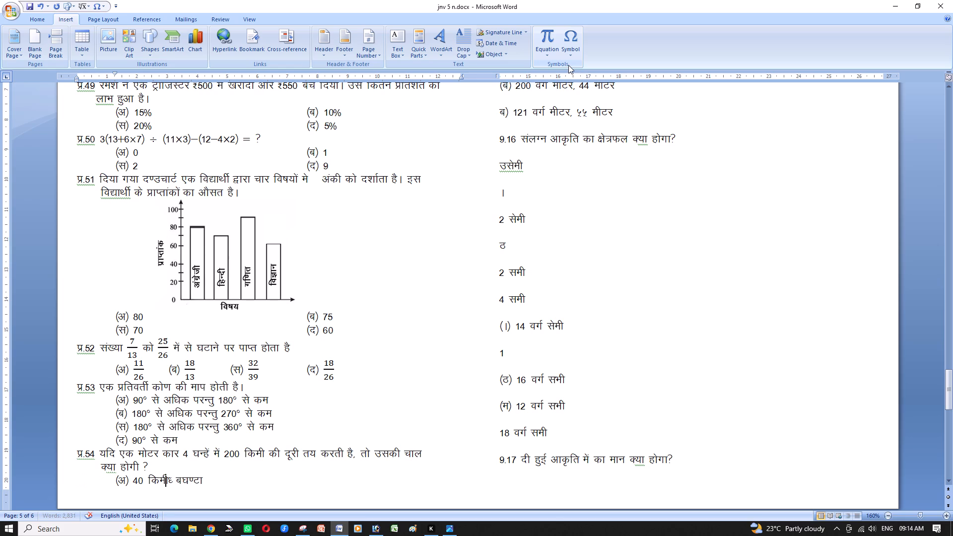
key(Right)
key(Right)
key(BackSpace)
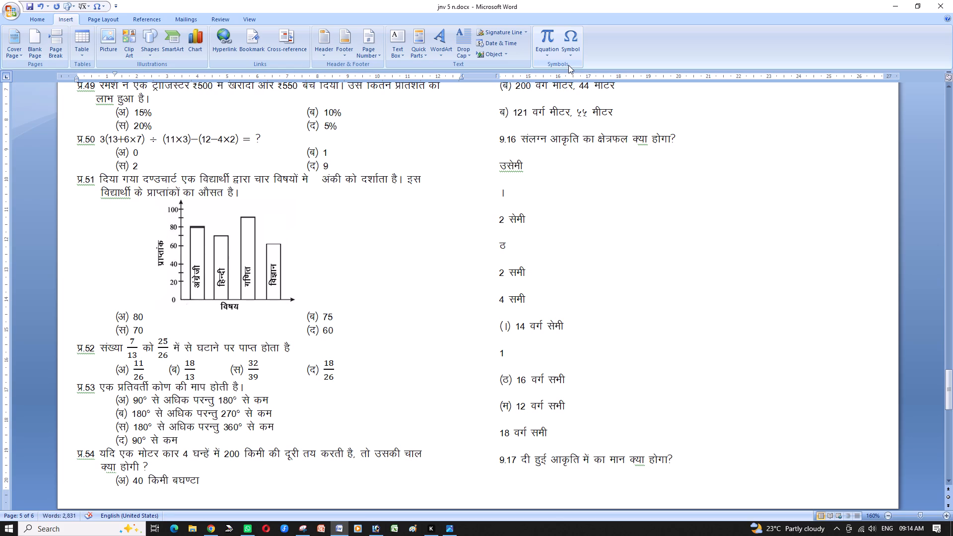
key(shift+at)
key(Right)
key(Right)
key(BackSpace)
Bring the 50 किमी option onto the same line as option (अ), aligned in the second option column, and label it (ब).
key(Right)
key(Right)
key(Right)
key(Right)
key(Right)
key(Right)
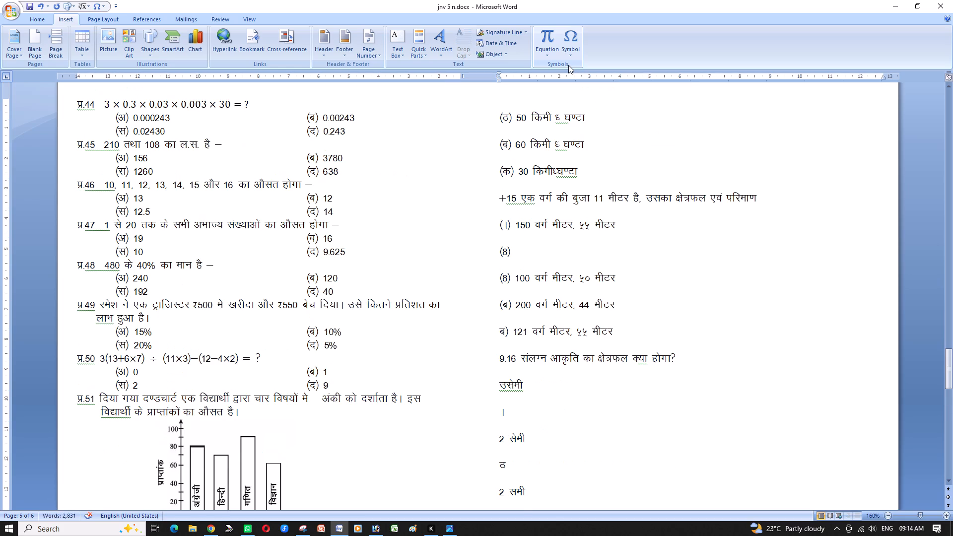
key(Right)
key(BackSpace)
key(BackSpace)
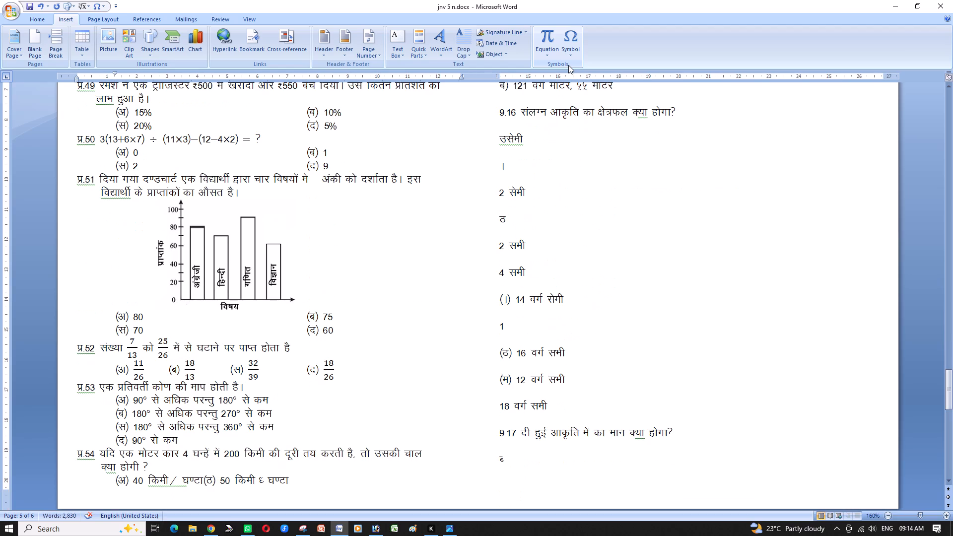
key(Tab)
key(Tab)
key(Tab)
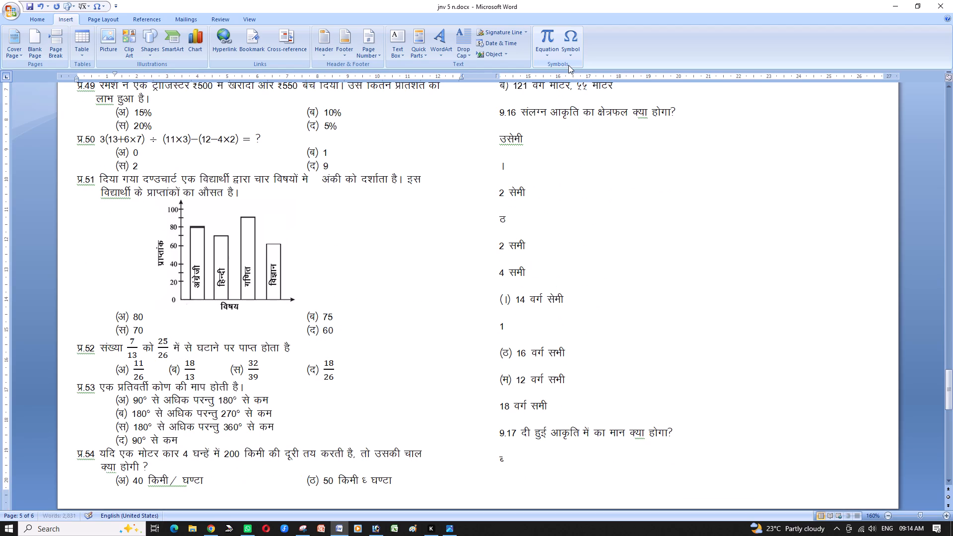
key(Right)
key(Right)
key(BackSpace)
key(c)
Replace the stray mark between किमी and घण्टा in option (ब) of question 54 with a slash.
key(Right)
key(Right)
key(Right)
key(Right)
key(Right)
key(Right)
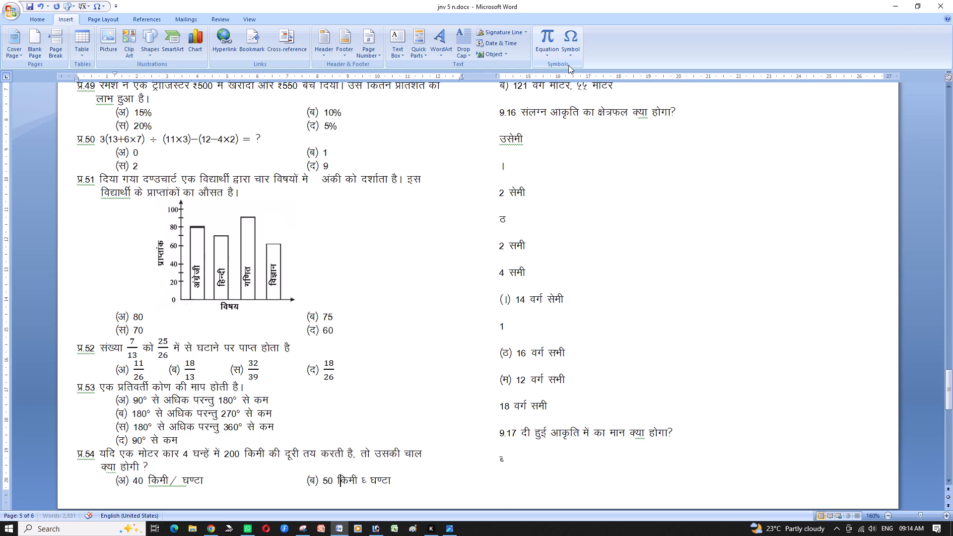
key(Right)
key(Right)
key(Right)
key(Right)
key(Right)
key(BackSpace)
key(shift+at)
key(Right)
key(Right)
key(Right)
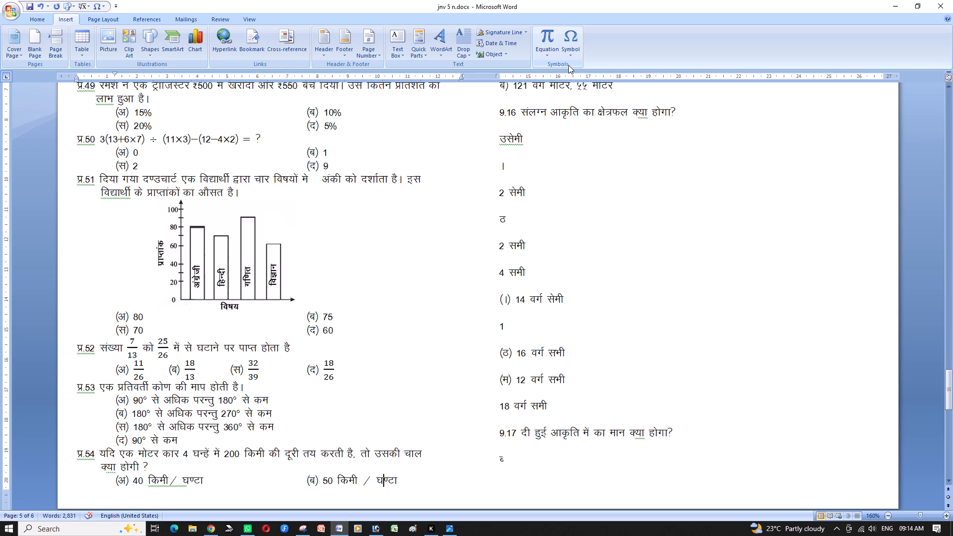
Shrink question 51's bar chart proportionally in two small reductions to make room for question 54's remaining options in the column.
click(253, 248)
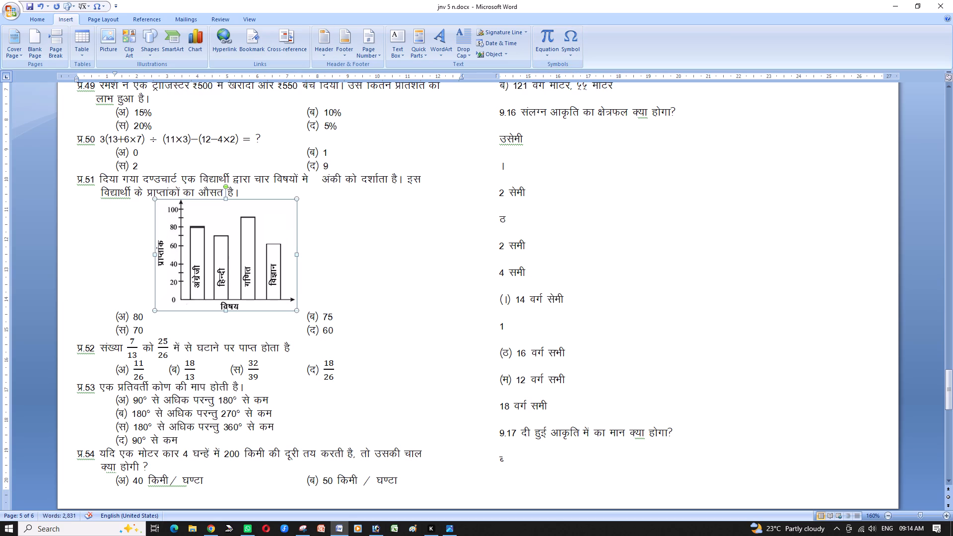
drag(296, 312, 288, 302)
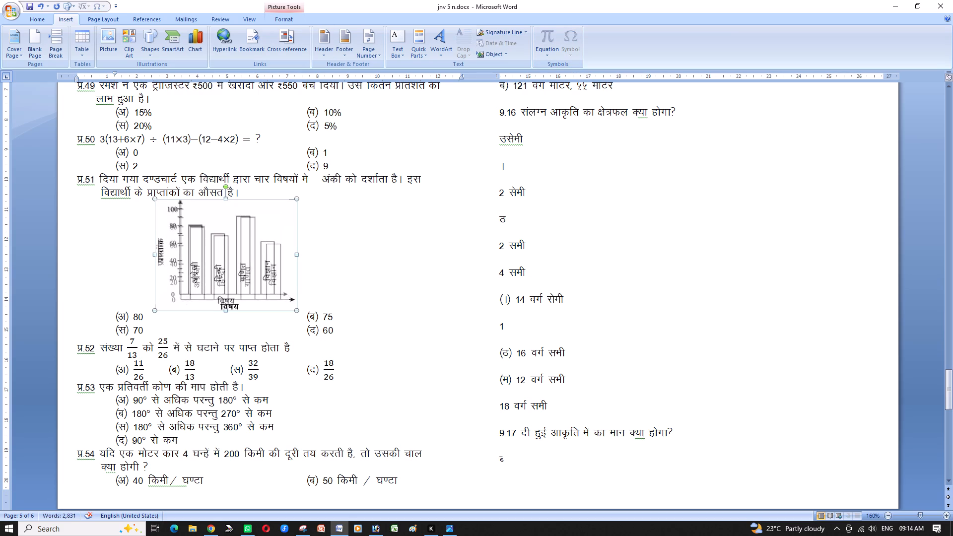
drag(288, 302, 288, 302)
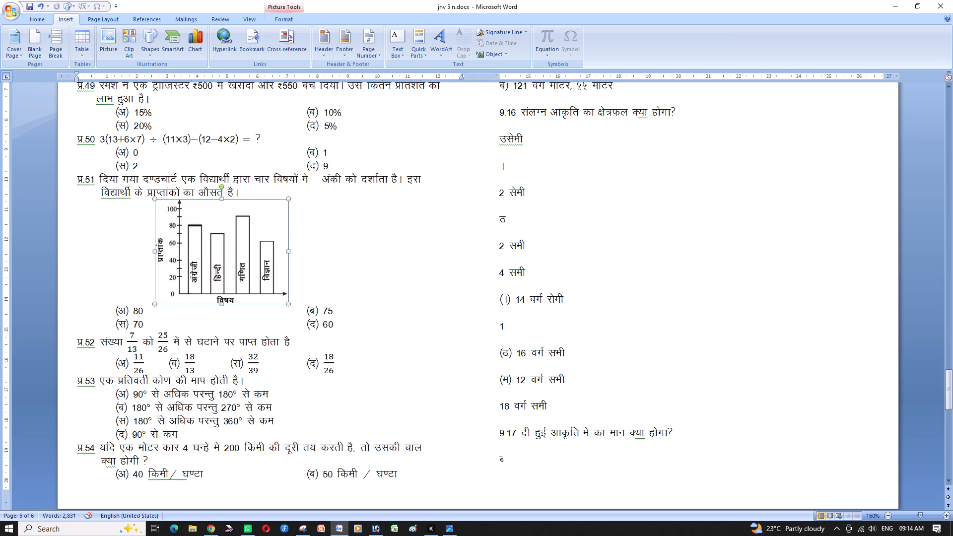
click(404, 474)
key(Right)
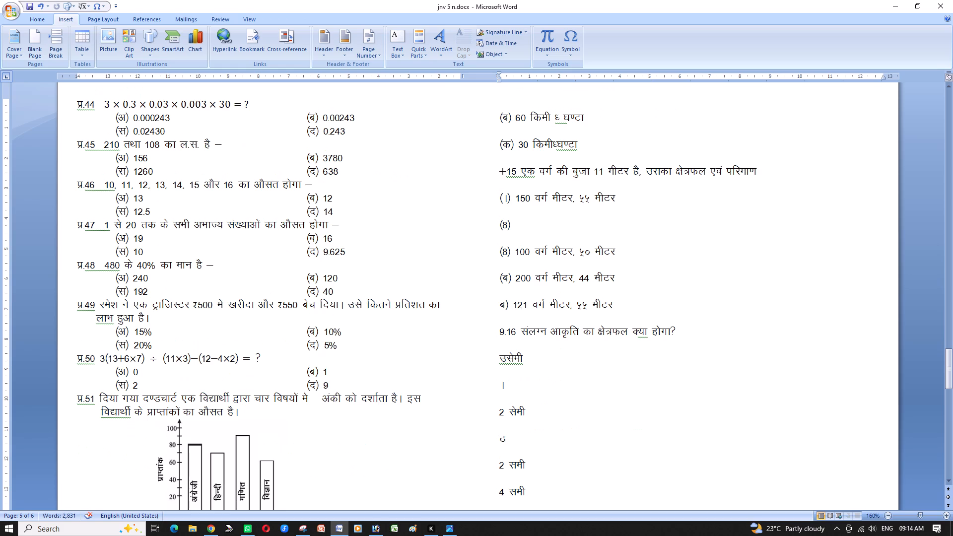
key(Left)
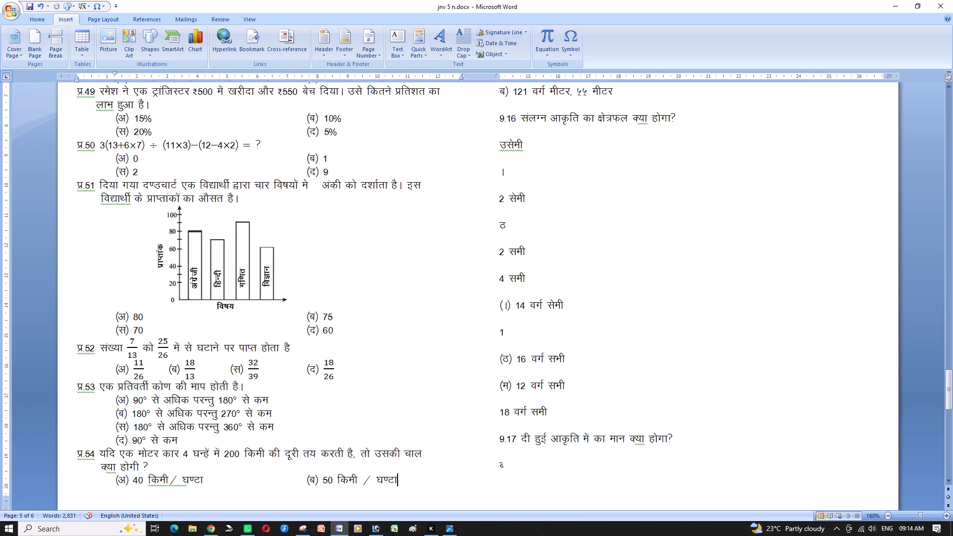
click(224, 282)
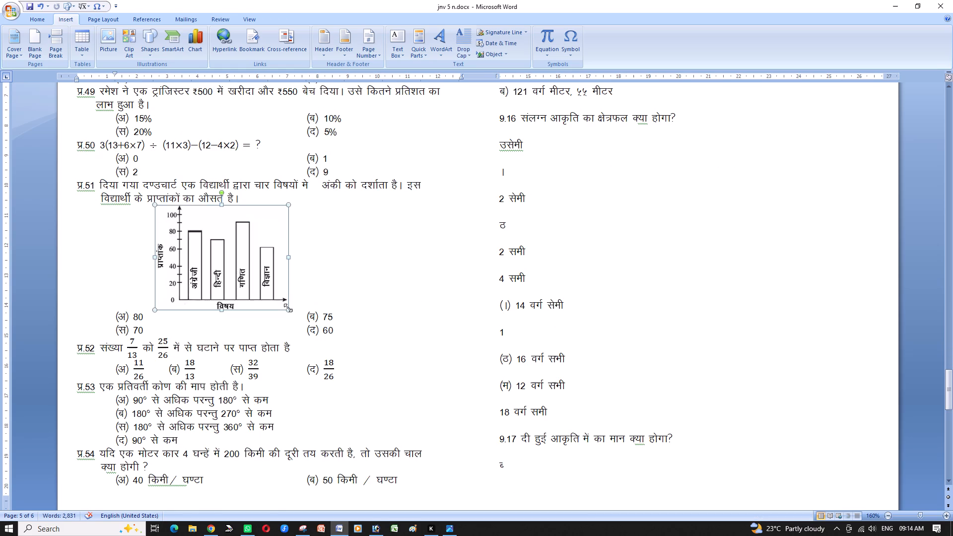
drag(288, 308, 276, 294)
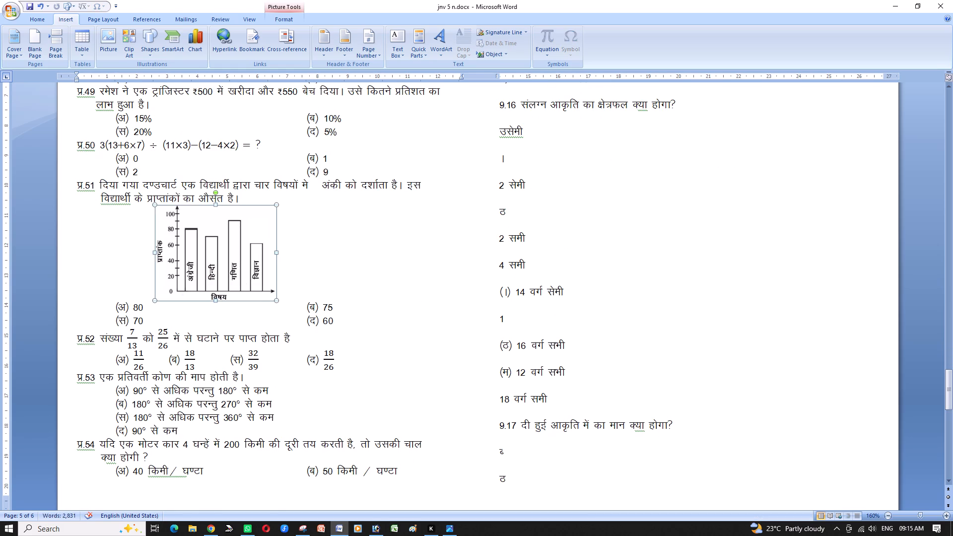
Bring the 60 किमी option directly under option (अ) of question 54, indent it one tab stop and label it (स).
click(400, 470)
key(Right)
key(Right)
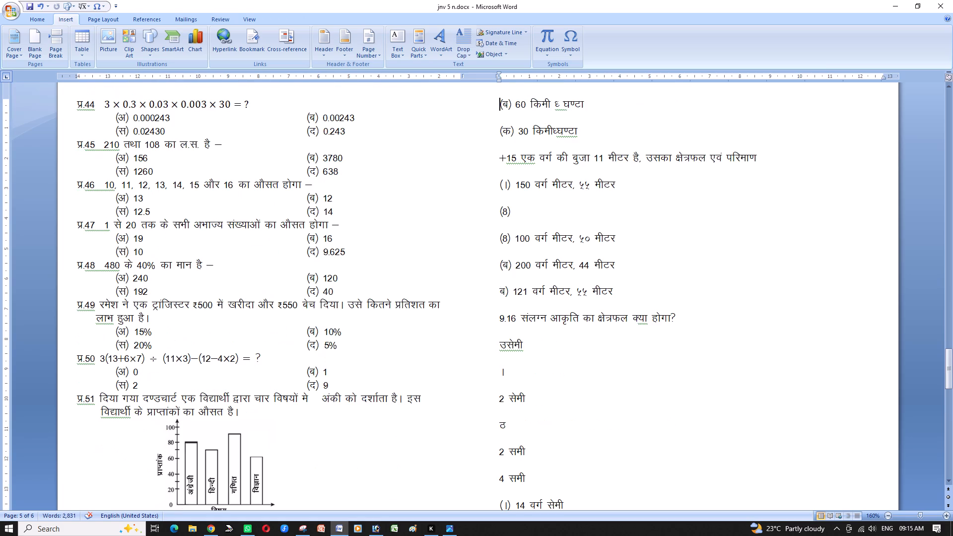
key(BackSpace)
key(Tab)
key(Right)
key(Right)
key(BackSpace)
key(l)
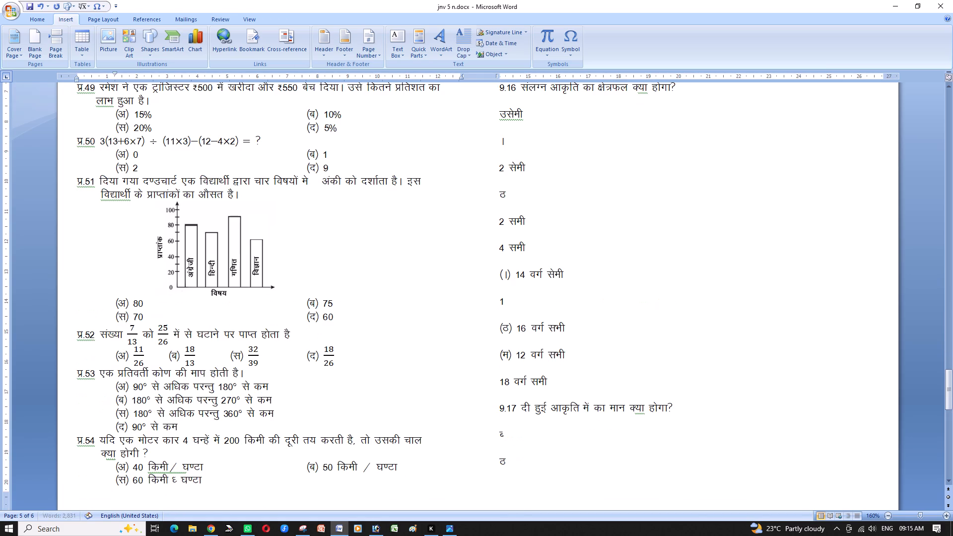
Replace the stray mark between किमी and घण्टा in option (स) of question 54 with a slash.
key(Right)
key(Right)
key(Right)
key(Right)
key(Right)
key(Right)
key(Right)
key(Right)
key(Right)
key(Right)
key(Right)
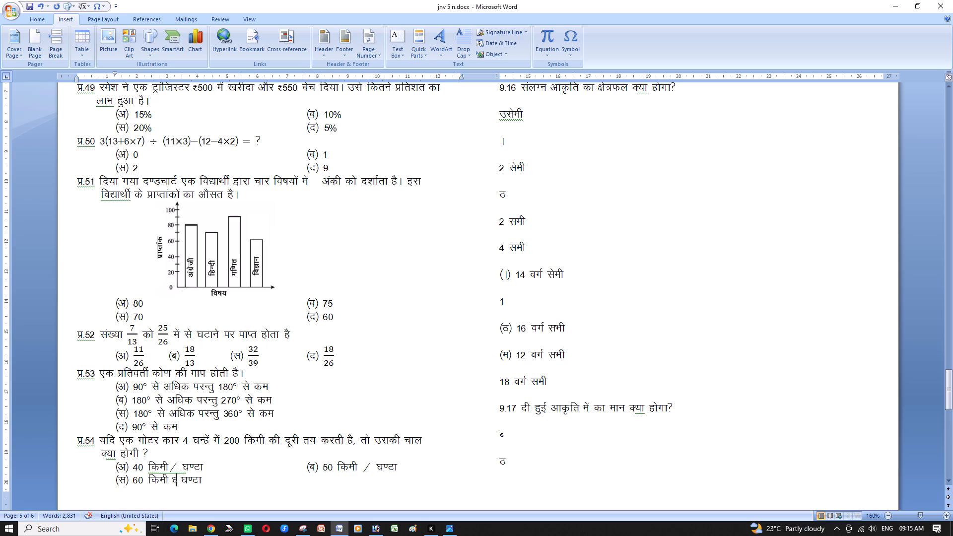
key(BackSpace)
key(shift+at)
Bring the 30 किमी option onto the same line as option (स), aligned in the second option column, and label it (द).
key(Right)
key(Right)
key(Right)
key(Right)
key(Right)
key(Right)
key(Right)
key(Right)
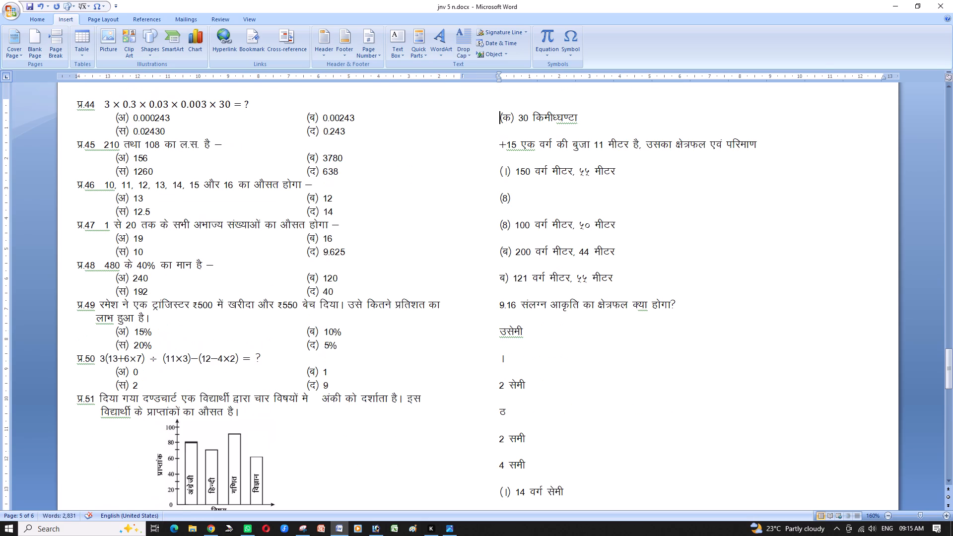
key(BackSpace)
key(BackSpace)
key(Tab)
key(Tab)
key(Tab)
key(Right)
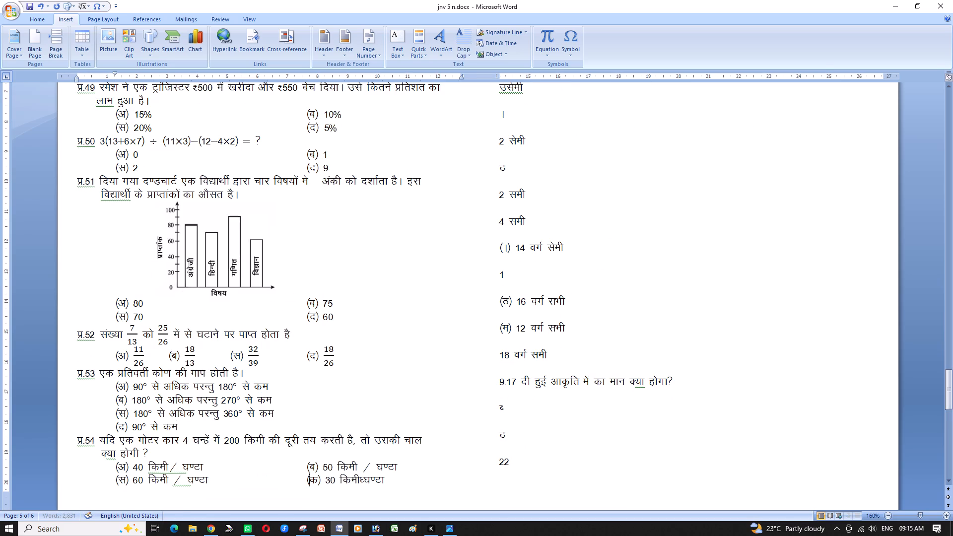
key(Right)
key(BackSpace)
key(n)
Replace the stray half-letter between किमी and घण्टा in option (द) of question 54 with a spaced slash.
key(Right)
key(Right)
key(Right)
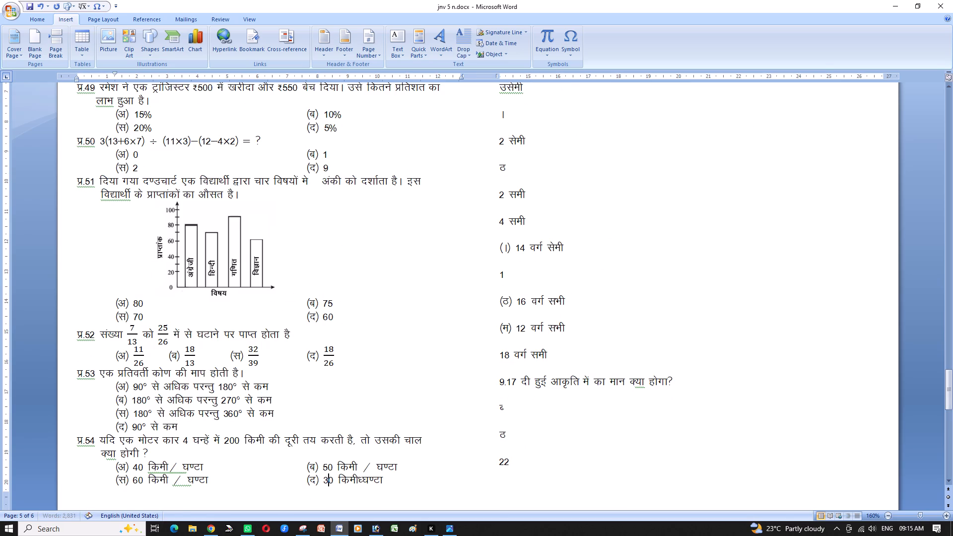
key(Right)
key(Right)
key(Right)
key(Right)
key(Right)
key(Right)
key(Right)
key(BackSpace)
key(space)
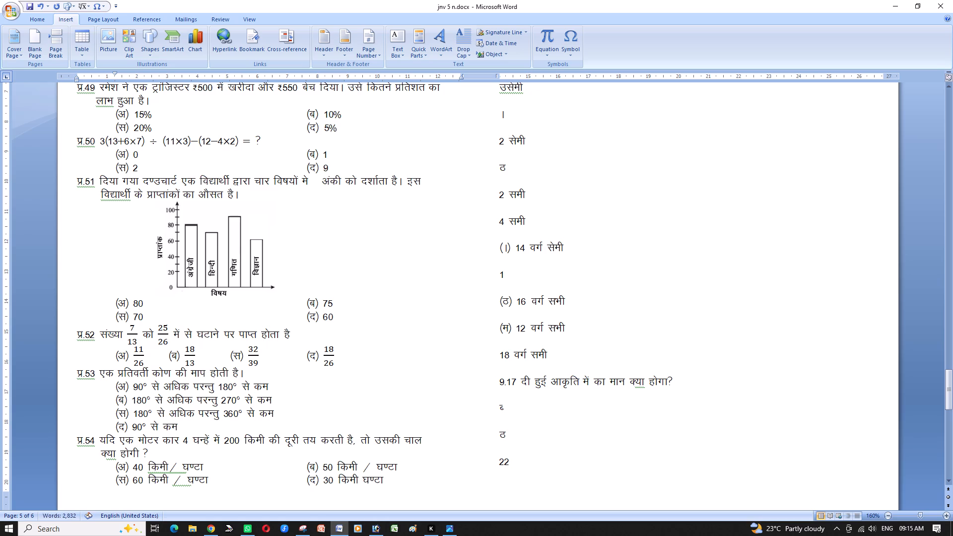
text(@)
key(space)
Remove the blank line before the square's area question and renumber that question from +15 to प्र.55.
key(Right)
key(Right)
key(Right)
key(Right)
key(Right)
key(Right)
key(Right)
key(BackSpace)
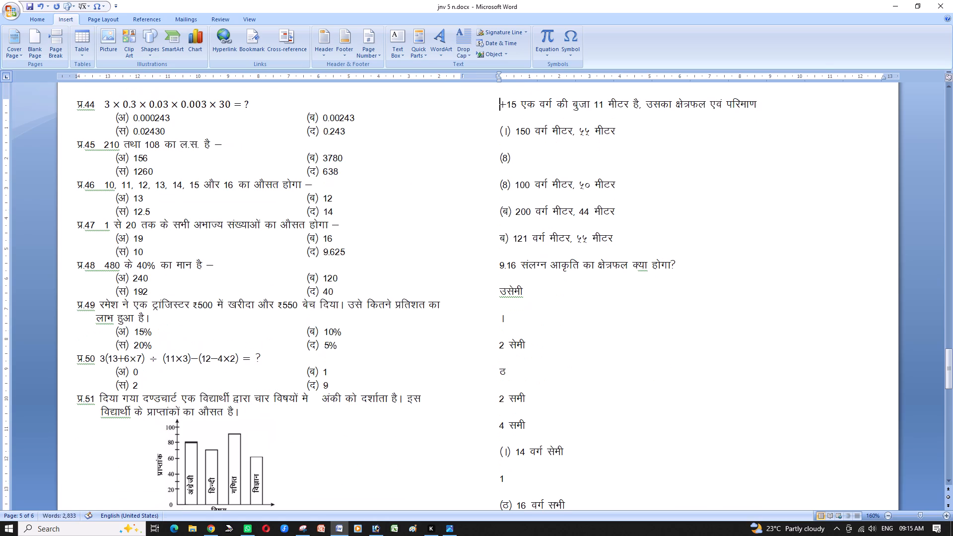
text(iz)
key(Right)
key(BackSpace)
key(minus)
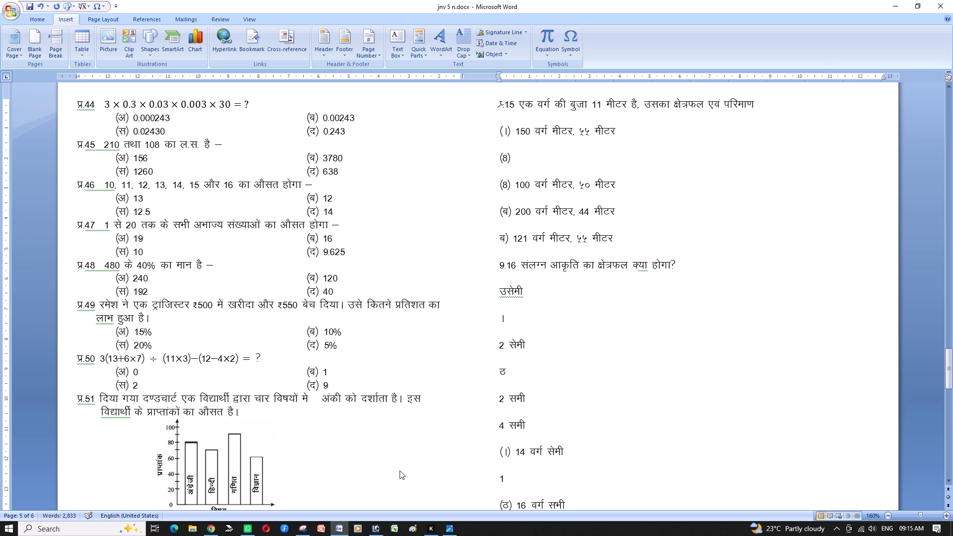
key(ctrl+z)
key(Right)
key(BackSpace)
key(5)
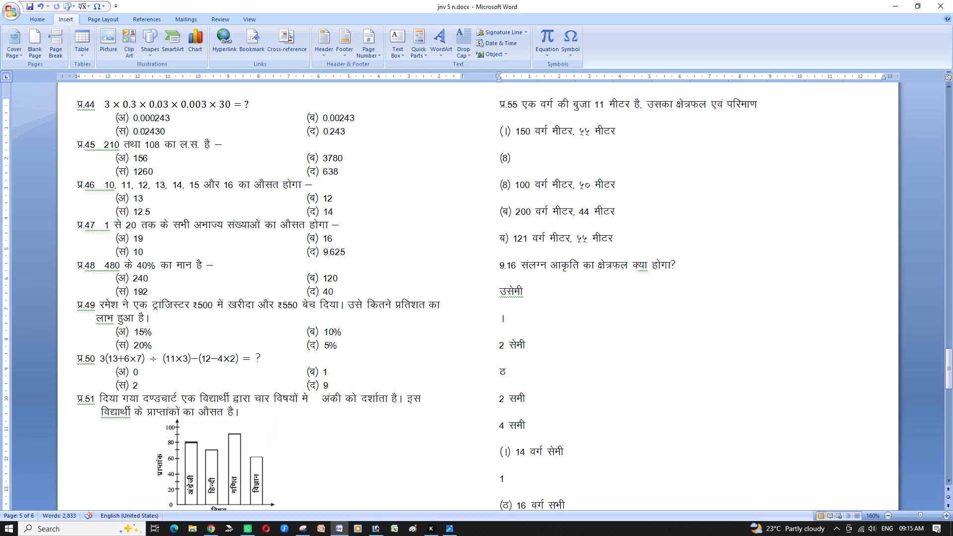
Correct the last word of question 55 to परिमाप and complete the sentence with होगा and a dash.
key(Right)
key(Right)
key(Right)
key(Right)
key(Right)
key(Right)
key(Right)
key(Right)
key(Right)
key(Right)
key(Right)
key(Right)
key(Right)
key(Right)
key(Right)
key(Right)
key(Right)
key(Right)
key(Right)
key(Right)
key(Right)
key(Right)
key(Right)
key(Right)
key(Right)
key(Right)
key(Right)
key(Right)
key(Right)
key(Right)
key(Right)
key(Right)
key(Right)
key(Right)
key(Right)
key(Right)
key(Right)
key(Right)
key(Right)
key(Right)
key(Right)
key(Right)
key(Right)
key(Right)
key(Right)
key(Right)
key(Right)
key(Right)
key(Right)
key(Right)
key(Right)
key(Right)
key(Right)
key(Left)
key(BackSpace)
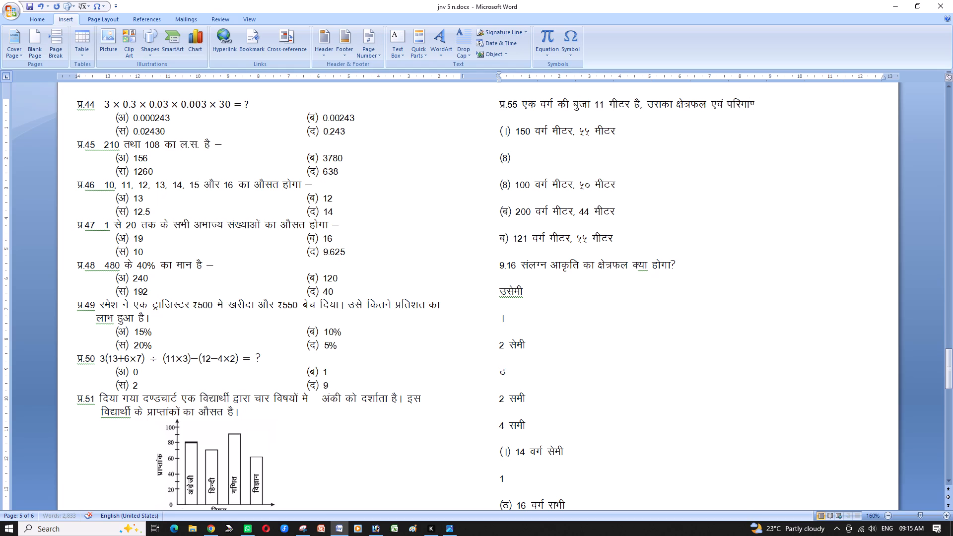
key(BackSpace)
text(i)
key(space)
text(gks)
text(xk &)
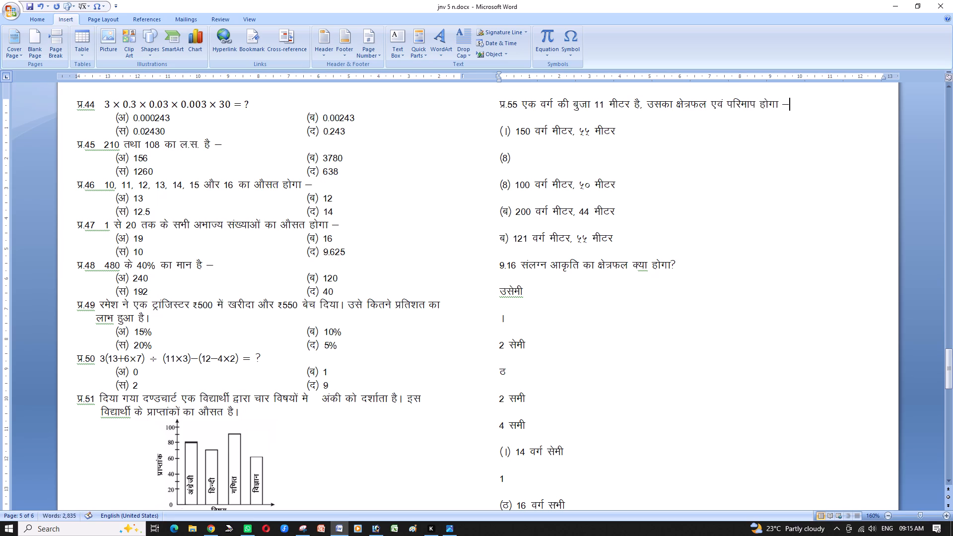
Bring the 150 वर्ग मीटर option directly under question 55, indent it one tab stop and label it (अ).
key(Right)
key(Right)
key(BackSpace)
key(Tab)
key(Right)
key(Right)
key(BackSpace)
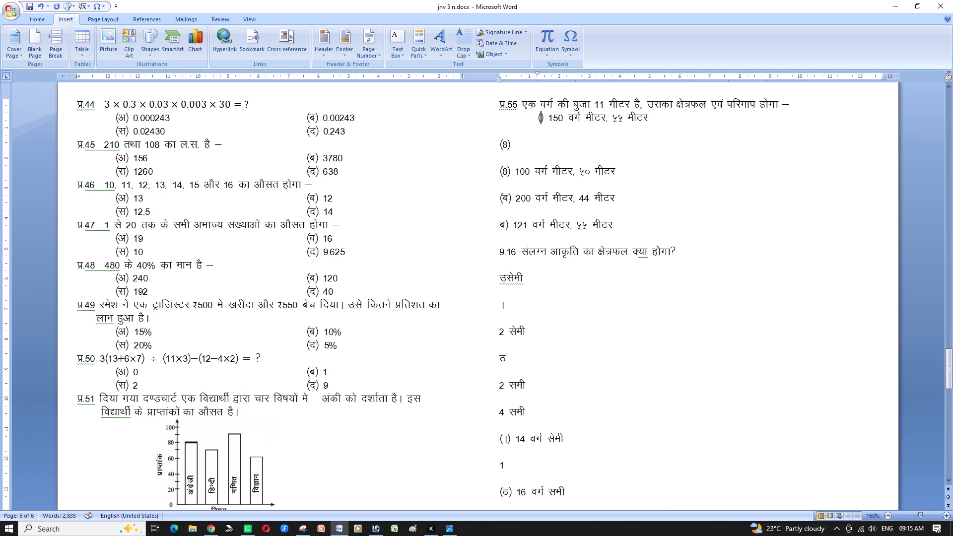
key(v)
Replace the garbled perimeter number in option (अ) of question 55 with 44.
key(Right)
key(Right)
key(Right)
key(Right)
key(Right)
key(Right)
key(Right)
key(Right)
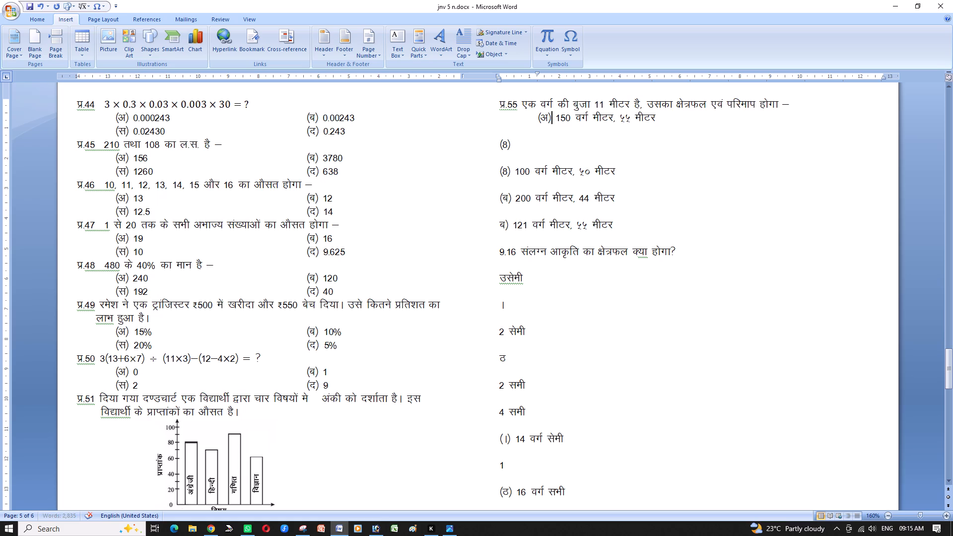
key(Right)
key(Right)
key(Right)
key(Right)
key(Right)
key(Right)
key(Right)
key(Right)
key(Right)
key(Right)
key(BackSpace)
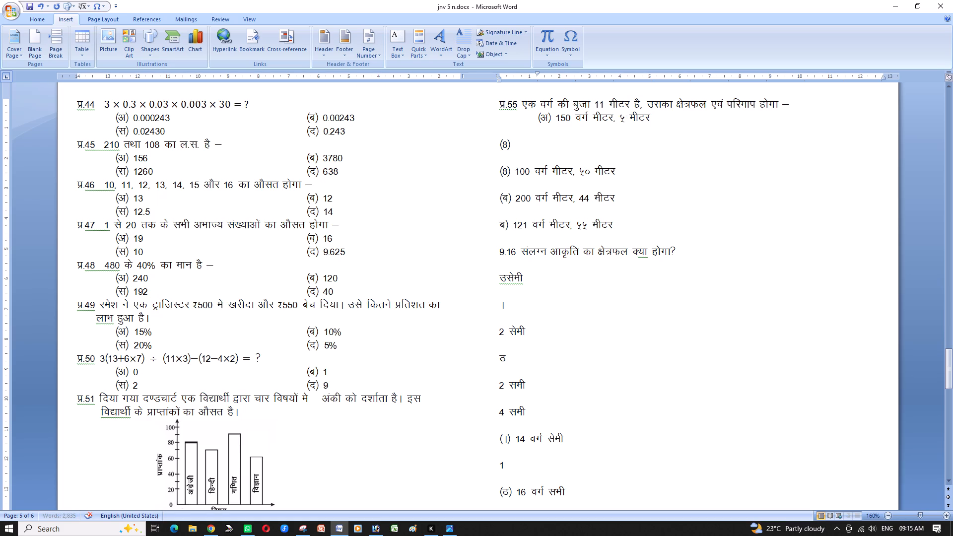
key(BackSpace)
text(44)
Bring the empty (8) option onto the same line as option (अ) of question 55, two tab stops over, and label it (ब).
key(Down)
key(Right)
key(BackSpace)
key(BackSpace)
key(Tab)
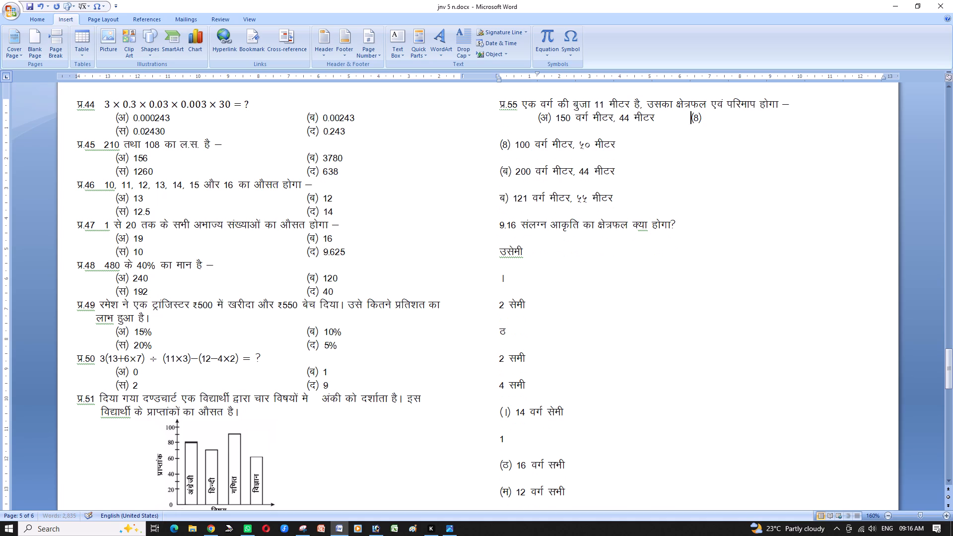
key(Tab)
key(Right)
key(Right)
key(BackSpace)
key(c)
scroll(819, 287, up, 3)
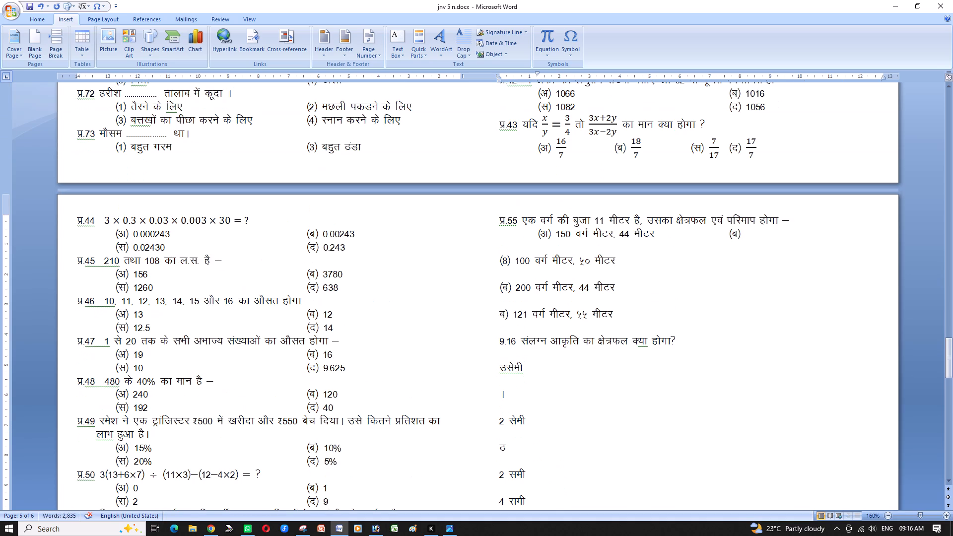
Join the 100 वर्ग मीटर option's text onto the (ब) label of question 55, removing its old (8) label.
key(Right)
key(Right)
key(Right)
key(Right)
key(Right)
key(Right)
key(Right)
key(BackSpace)
key(BackSpace)
key(BackSpace)
key(BackSpace)
key(BackSpace)
key(BackSpace)
key(space)
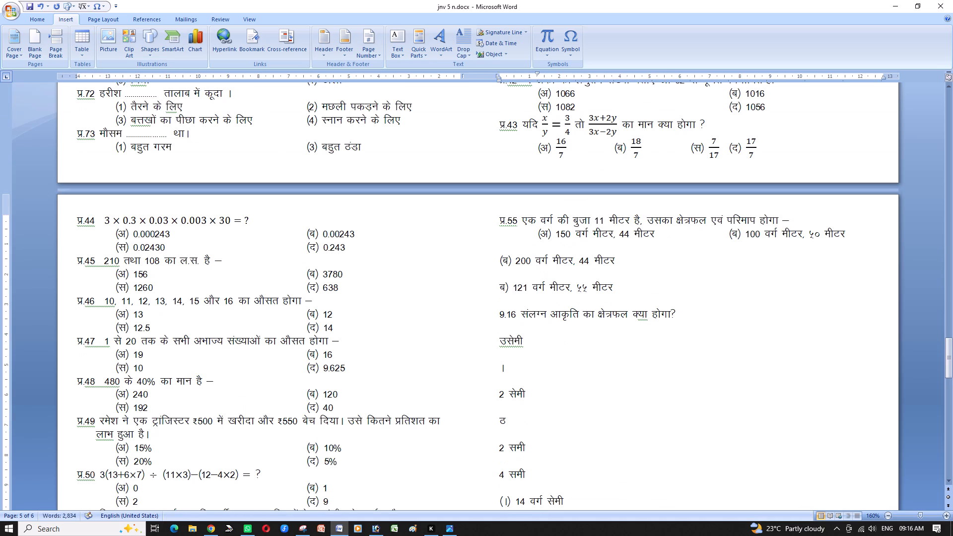
Replace the garbled perimeter number in option (ब) of question 55 with 40.
key(Right)
key(Right)
key(Right)
key(Right)
key(Right)
key(Right)
key(Right)
key(Right)
key(Right)
key(Right)
key(Right)
key(Right)
key(Right)
key(Right)
key(Right)
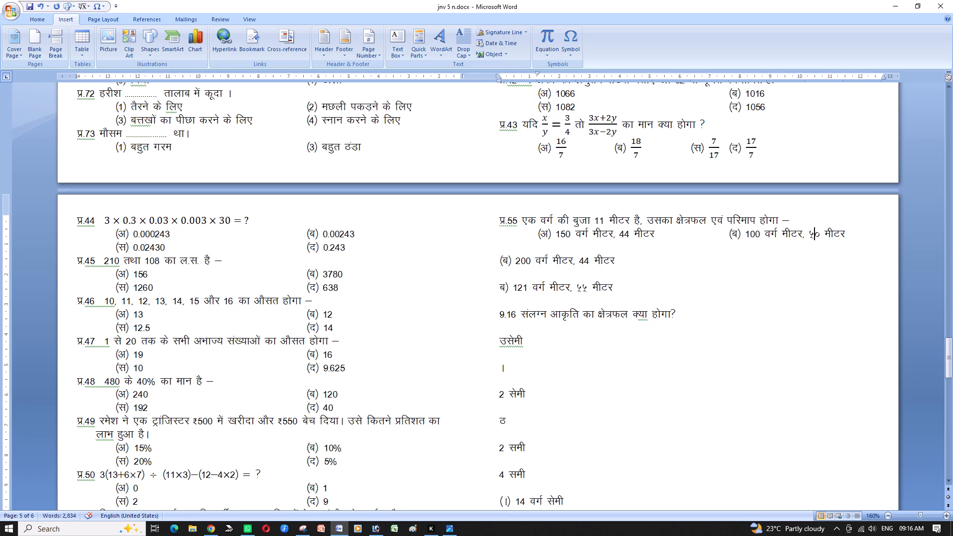
key(Right)
key(BackSpace)
key(BackSpace)
text(40)
Bring the 200 वर्ग मीटर option directly under option (अ) of question 55, indent it one tab stop and label it (स).
key(Down)
key(Right)
key(BackSpace)
key(Tab)
key(Right)
key(Right)
key(BackSpace)
key(l)
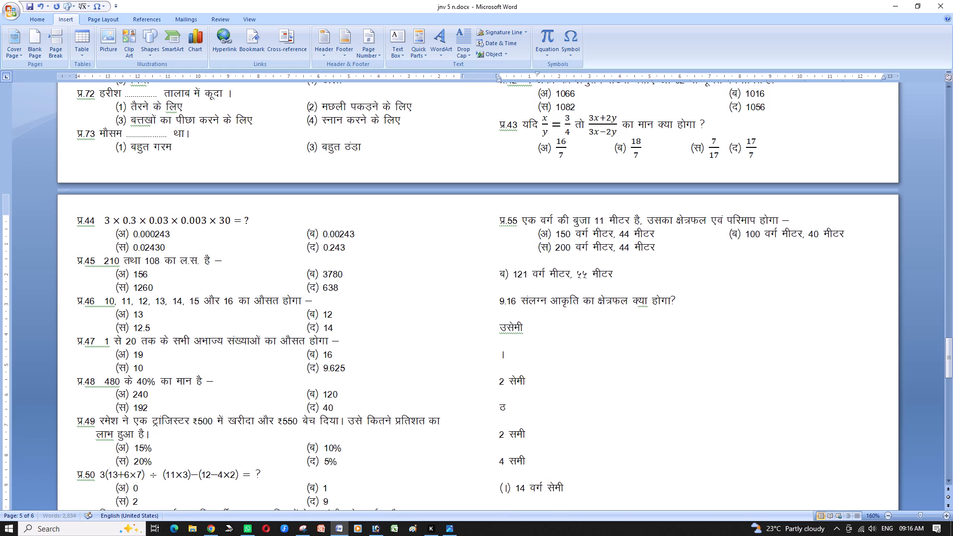
Bring the 121 वर्ग मीटर option onto the same line as option (स), two tab stops over, and label it (द).
key(Right)
key(Right)
key(Right)
key(Right)
key(Right)
key(Right)
key(Right)
key(Right)
key(Right)
key(Right)
key(Right)
key(Right)
key(Right)
key(Right)
key(Right)
key(Down)
key(Right)
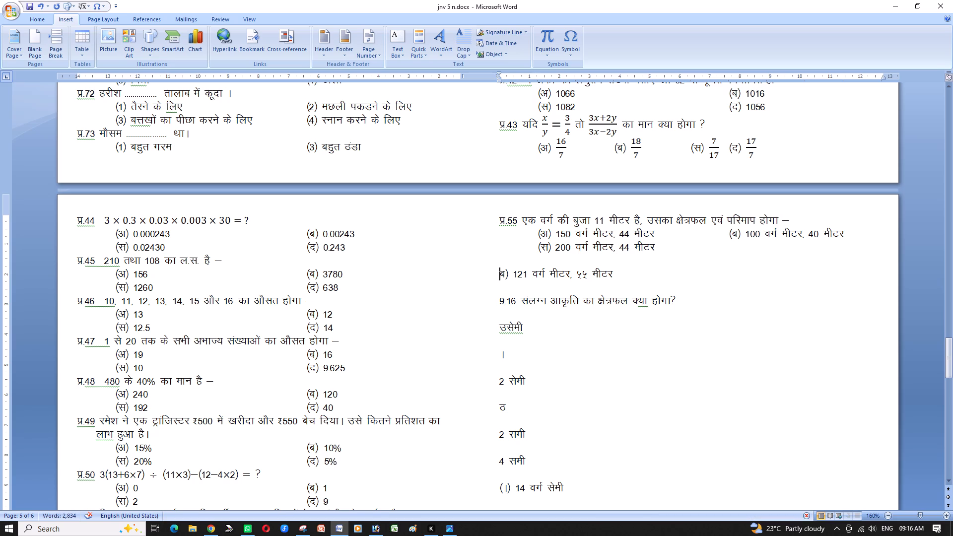
key(Right)
key(BackSpace)
key(BackSpace)
key(BackSpace)
key(Tab)
key(Tab)
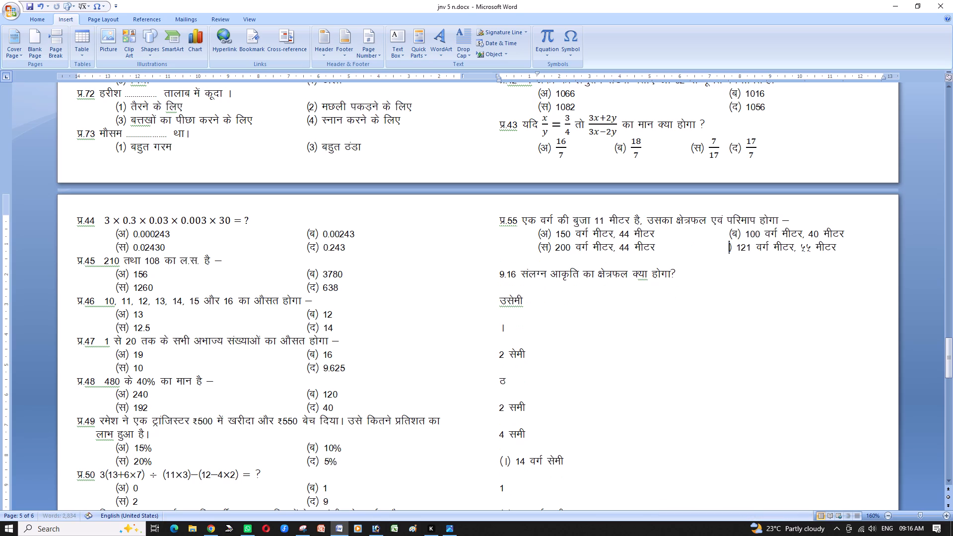
key(ctrl+v)
key(Right)
key(BackSpace)
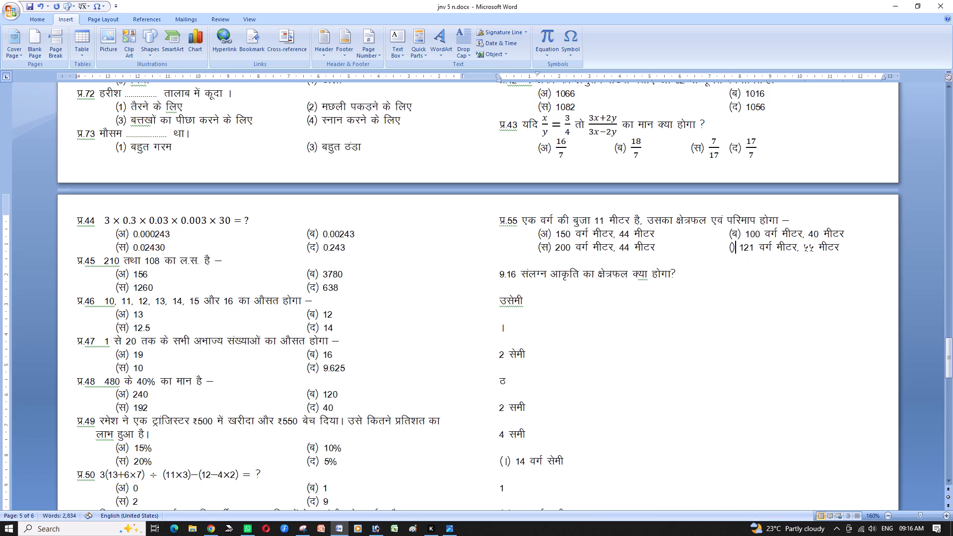
key(Left)
key(n)
Replace the garbled perimeter number in option (द) of question 55 with 4.
key(Right)
key(Right)
key(Right)
key(Right)
key(Right)
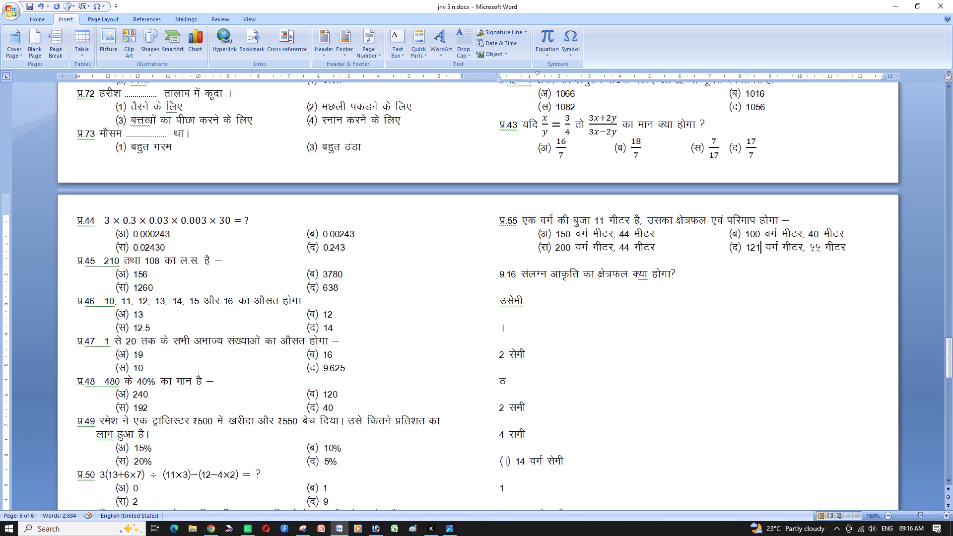
key(Right)
key(Right)
key(Right)
key(Right)
key(Right)
key(Right)
key(Right)
key(Right)
key(Right)
key(Right)
key(Right)
key(Right)
key(Right)
key(BackSpace)
key(BackSpace)
key(4)
Bring the संलग्न आकृति question directly below question 55's options and renumber it प्र.56.
key(Down)
key(Right)
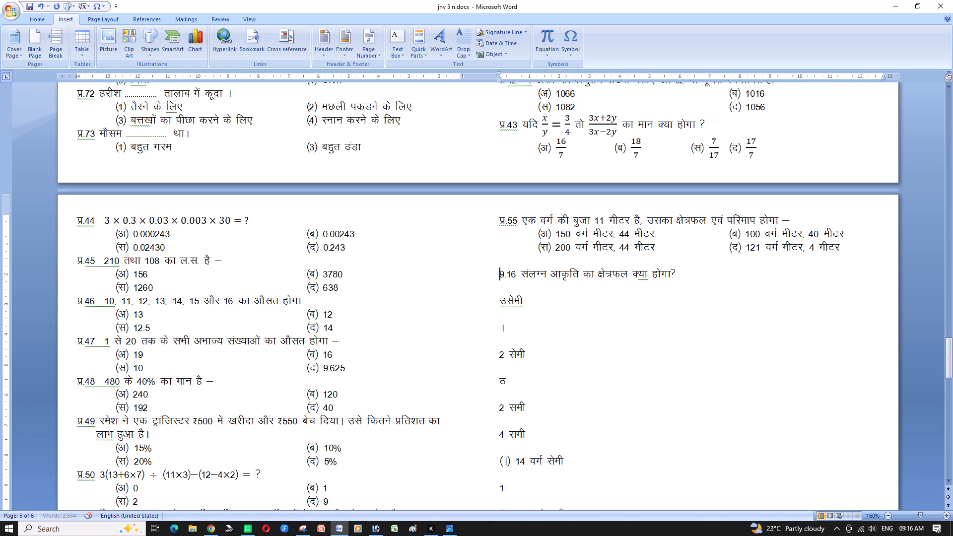
key(Right)
key(Right)
key(Right)
key(BackSpace)
key(Left)
key(BackSpace)
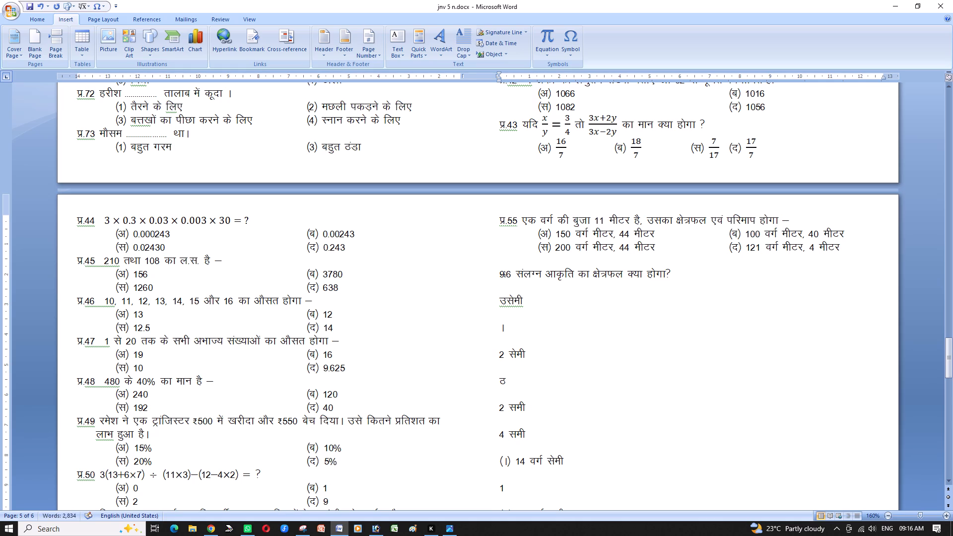
key(BackSpace)
text(iz)
key(Right)
key(5)
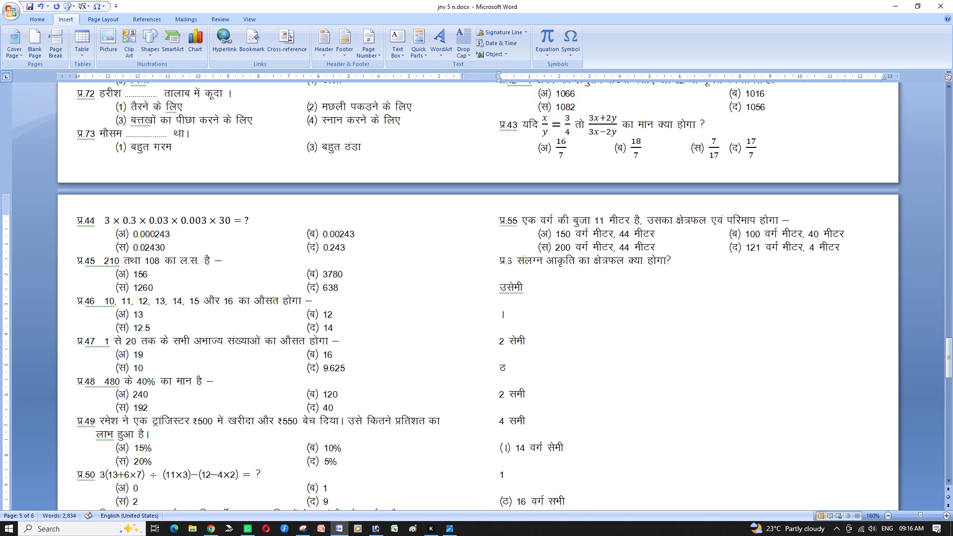
Insert a space before the question mark at the end of question 56.
key(Right)
key(Right)
key(Right)
key(Right)
key(Right)
key(Right)
key(Right)
key(Right)
key(Right)
key(Right)
key(Right)
key(Right)
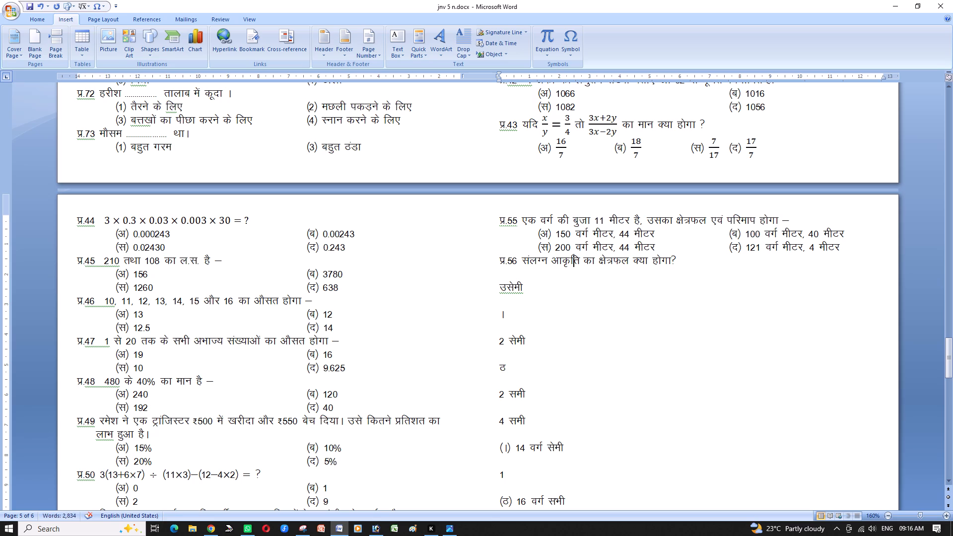
key(Right)
key(Right)
key(Right)
key(Right)
key(Right)
key(Right)
key(Right)
key(Right)
key(Right)
key(Right)
key(Right)
key(Right)
key(Right)
key(Right)
key(Right)
key(Down)
key(Left)
key(Left)
key(space)
key(Down)
key(Right)
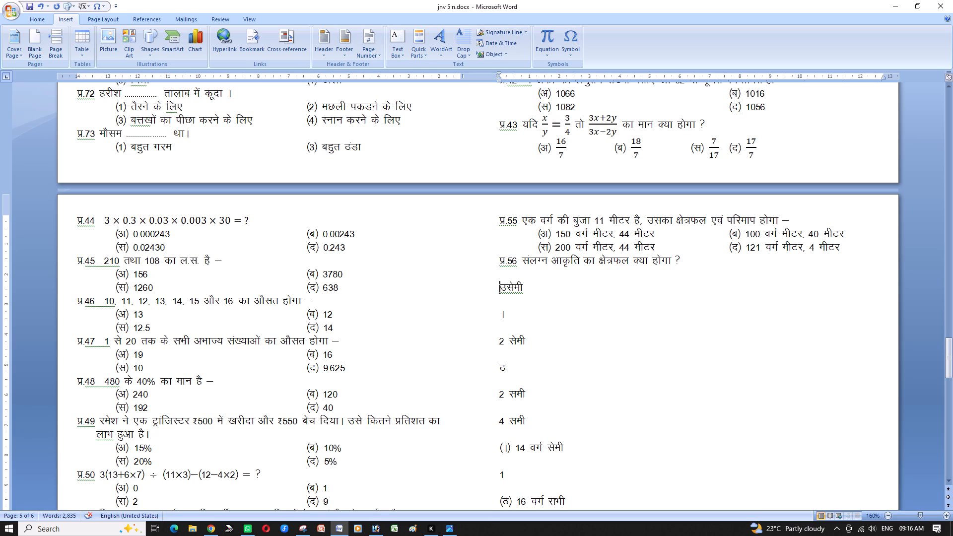
Save the document.
key(ctrl+s)
Switch to Paint and draw a small black-outlined rectangle on the blank canvas for question 56's figure.
click(411, 527)
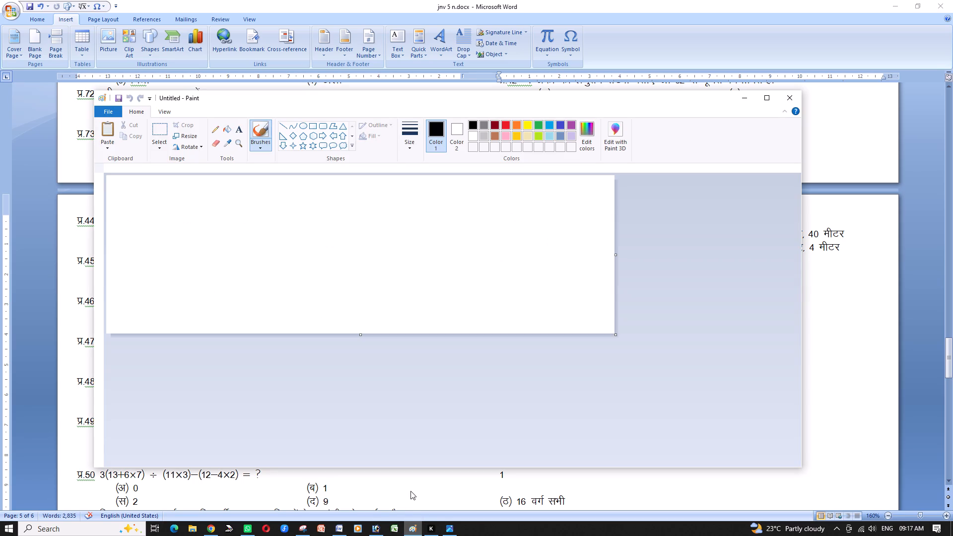
click(311, 125)
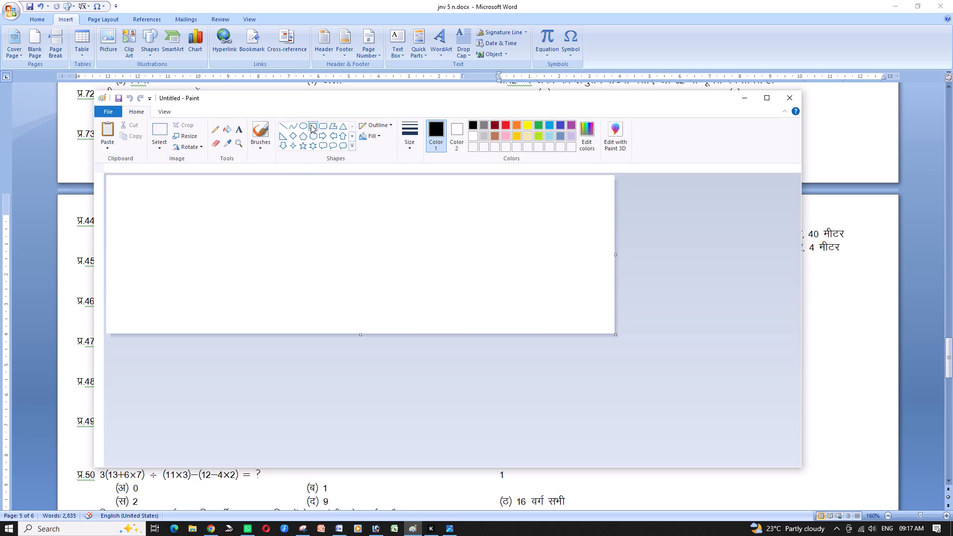
drag(190, 203, 232, 216)
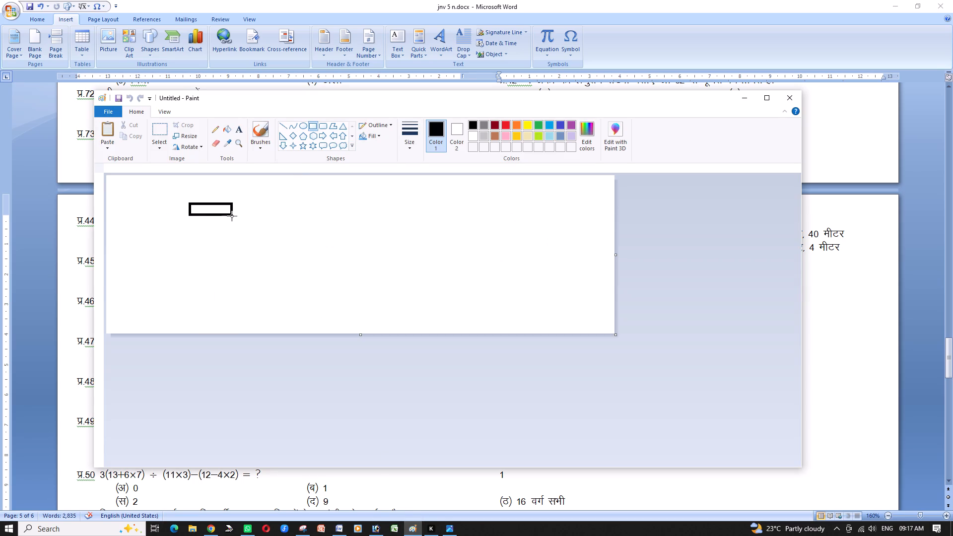
drag(232, 216, 240, 231)
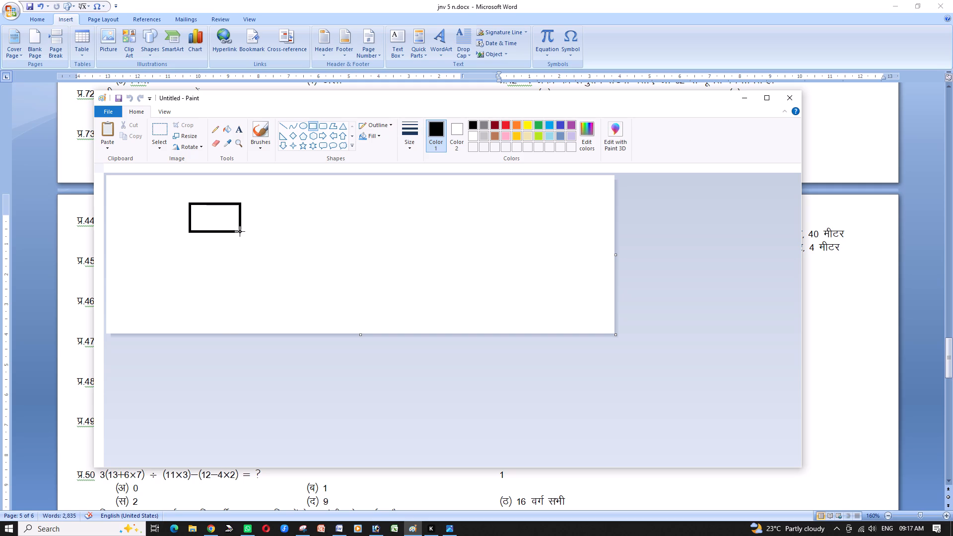
drag(240, 231, 236, 227)
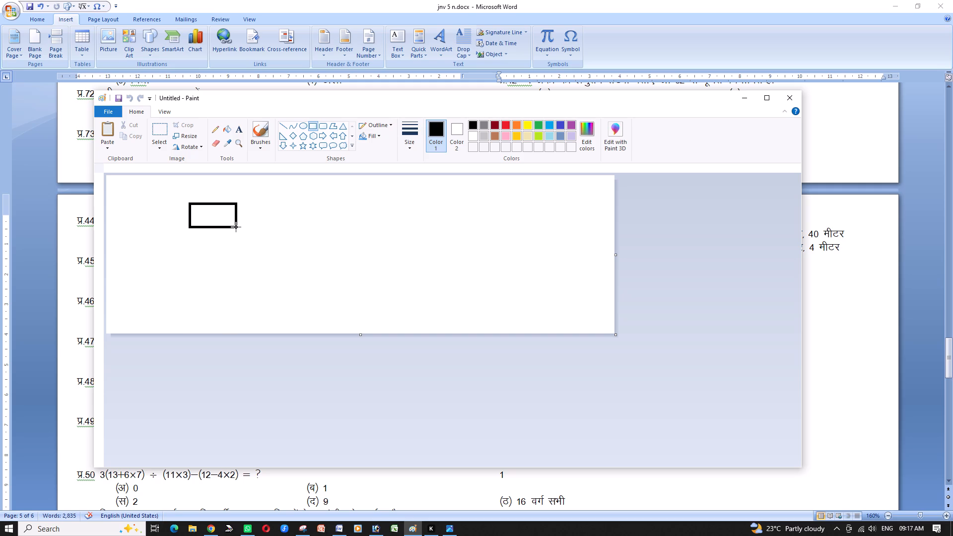
drag(236, 227, 237, 228)
click(263, 239)
Draw a wider rectangle directly beneath the first one, with their left edges aligned.
drag(190, 228, 231, 254)
drag(231, 254, 267, 258)
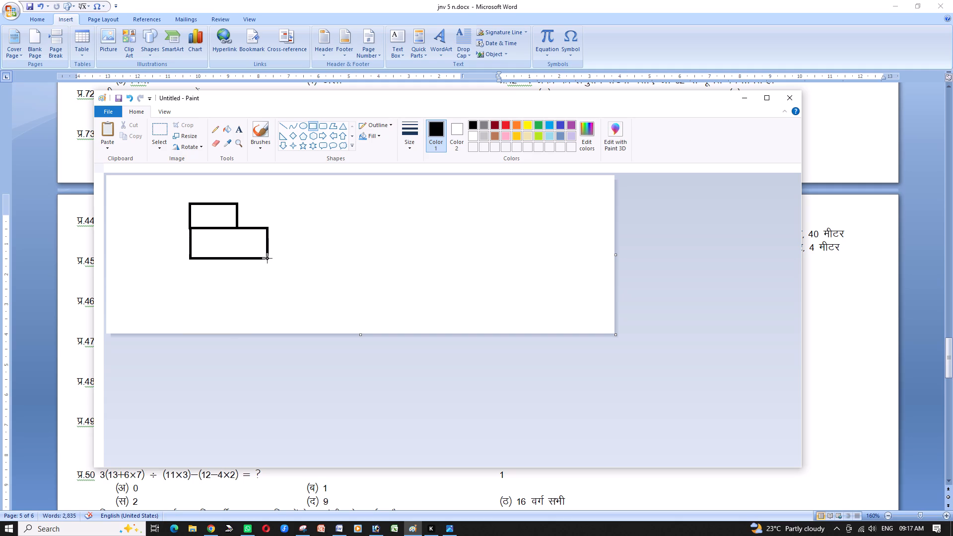
drag(267, 258, 271, 258)
drag(271, 258, 272, 257)
key(Left)
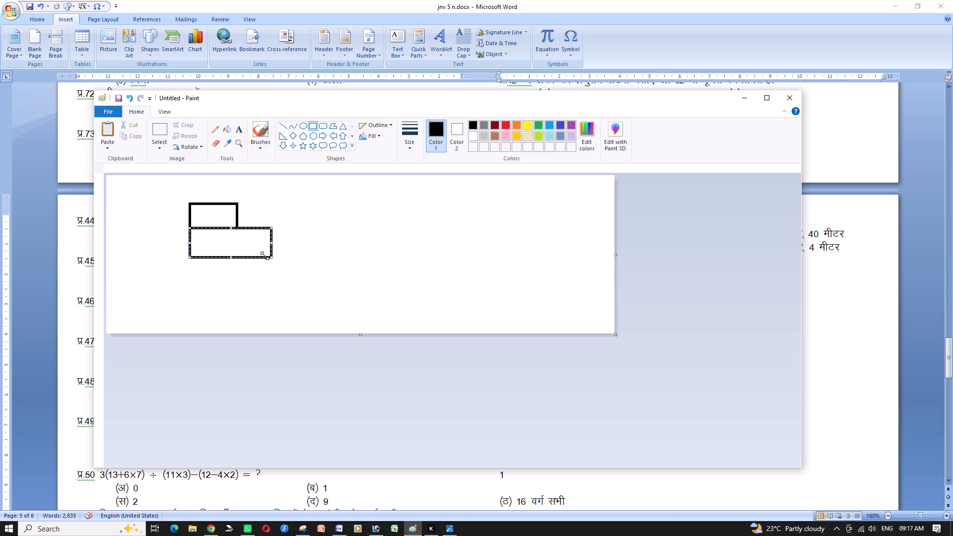
click(272, 244)
click(304, 241)
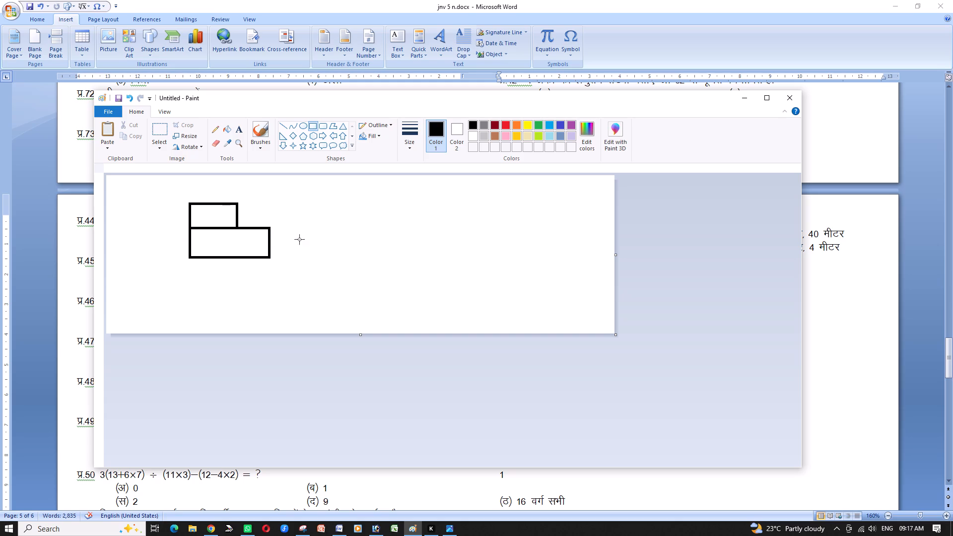
Add the text label A inside the upper rectangle.
click(242, 131)
click(209, 215)
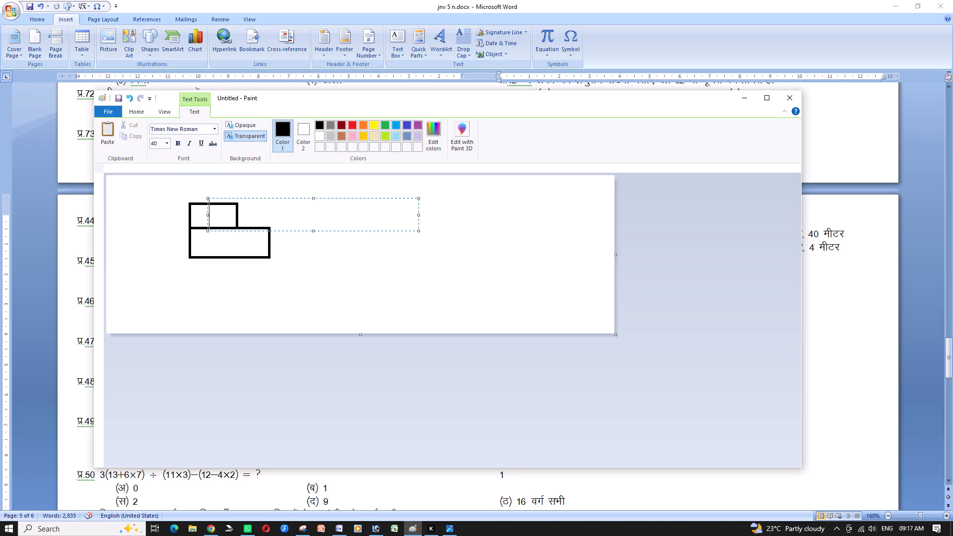
key(a)
key(BackSpace)
key(shift+a)
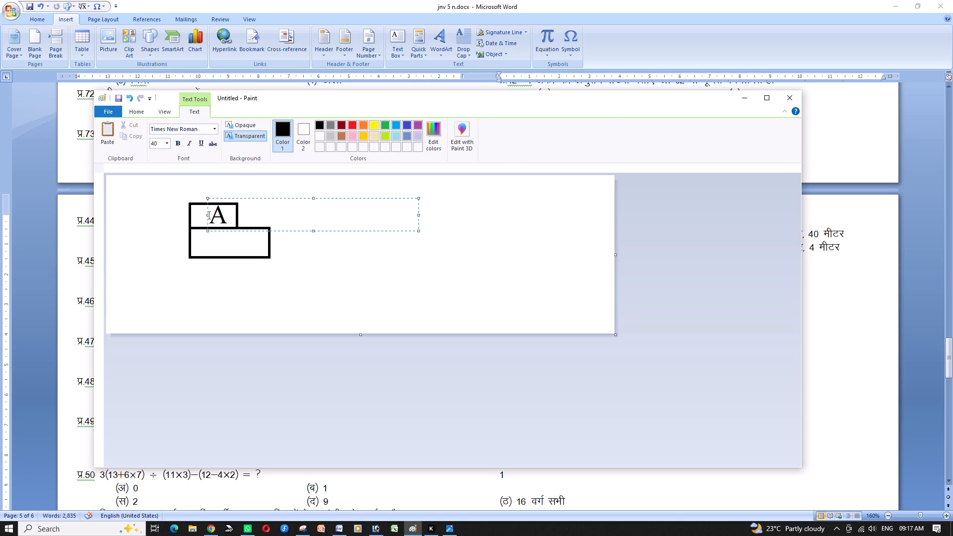
Set the letter A's font size to 28 and reposition it at the middle of the upper rectangle.
double_click(219, 216)
click(215, 214)
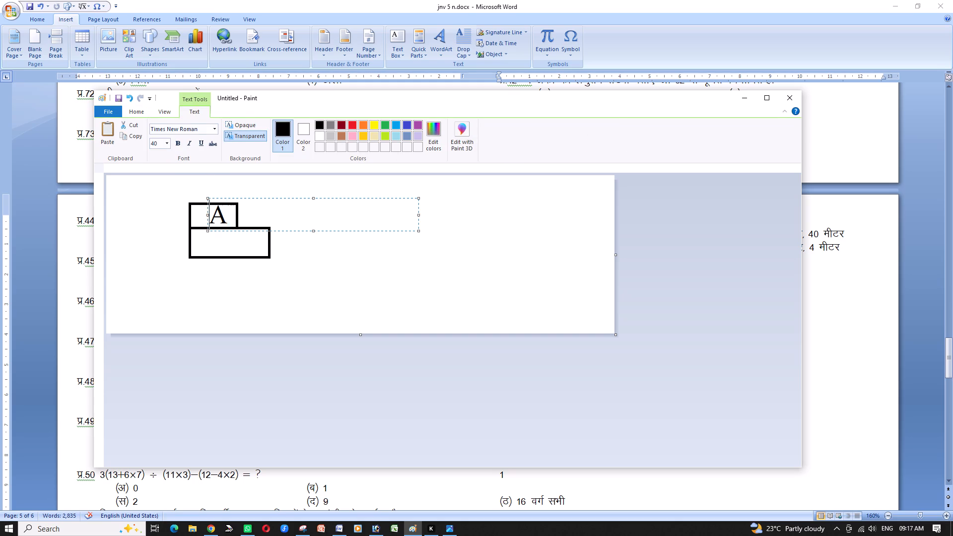
right_click(215, 214)
double_click(215, 214)
click(169, 142)
click(169, 142)
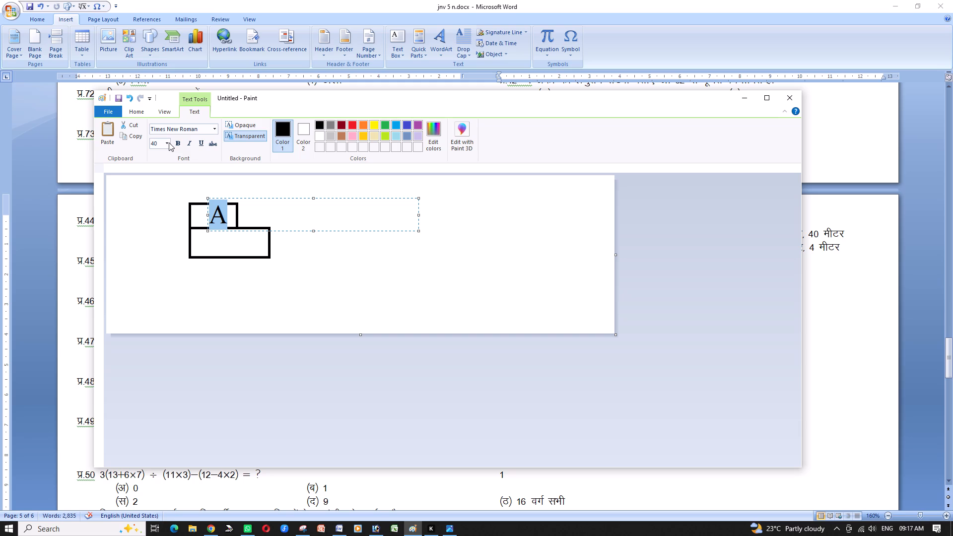
click(166, 144)
click(167, 141)
click(167, 144)
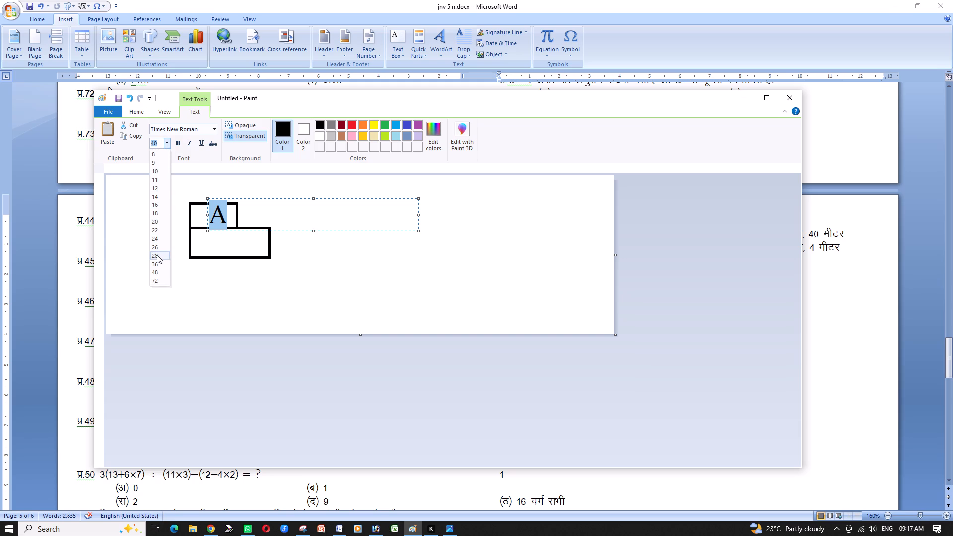
click(157, 261)
click(166, 143)
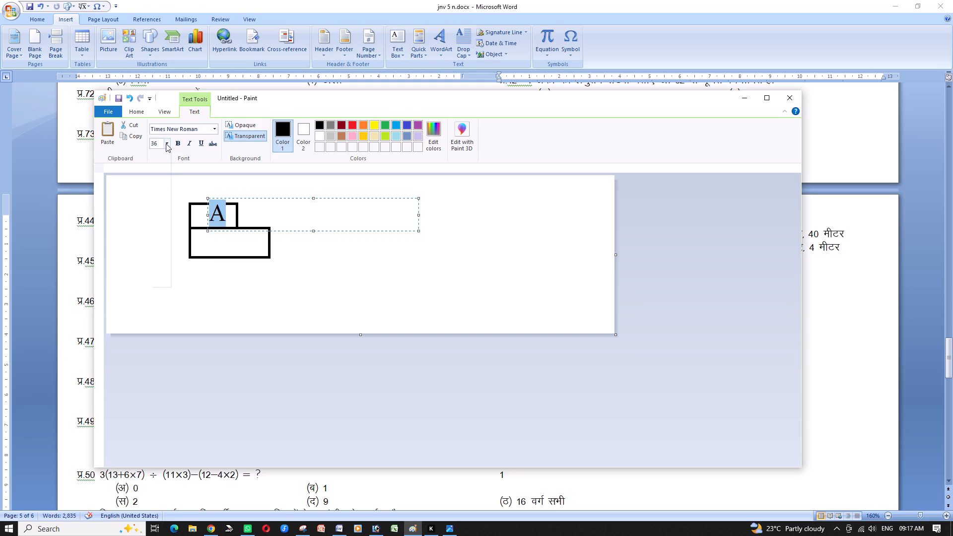
click(158, 255)
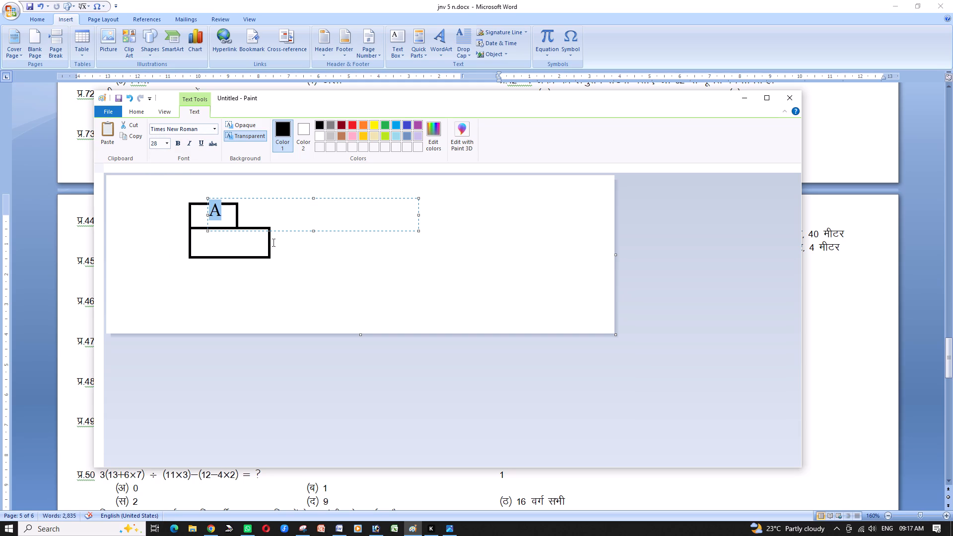
drag(293, 231, 291, 234)
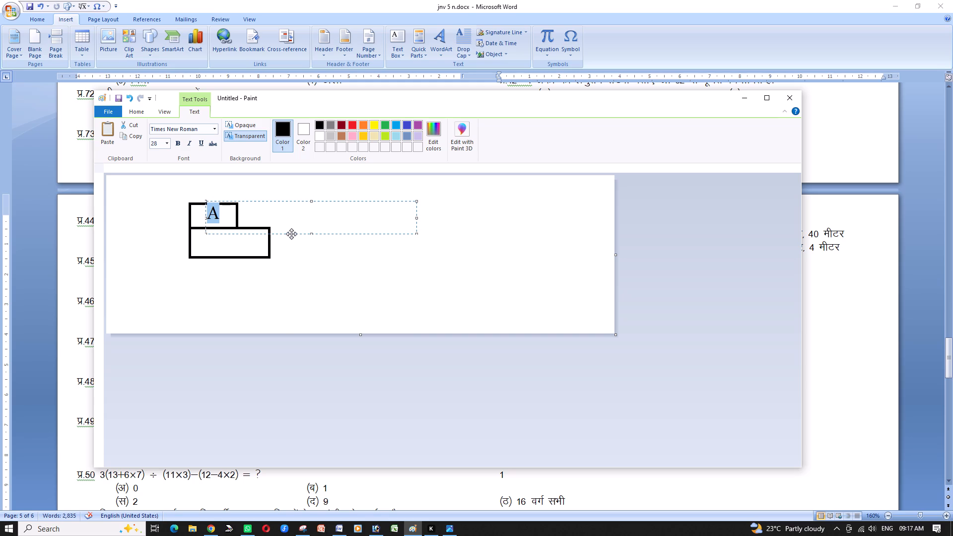
drag(291, 234, 291, 237)
click(287, 254)
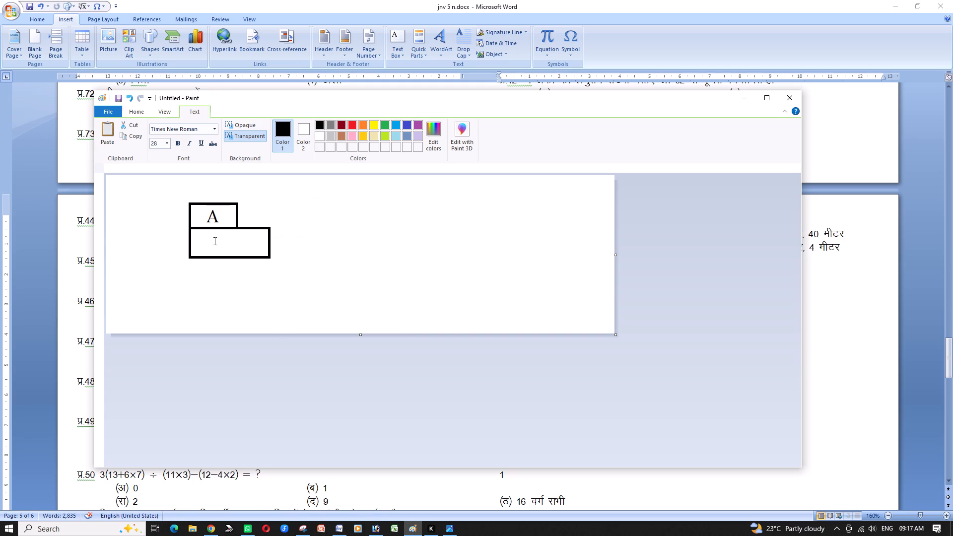
Add the text label B inside the lower rectangle, positioned directly below the letter A.
click(215, 241)
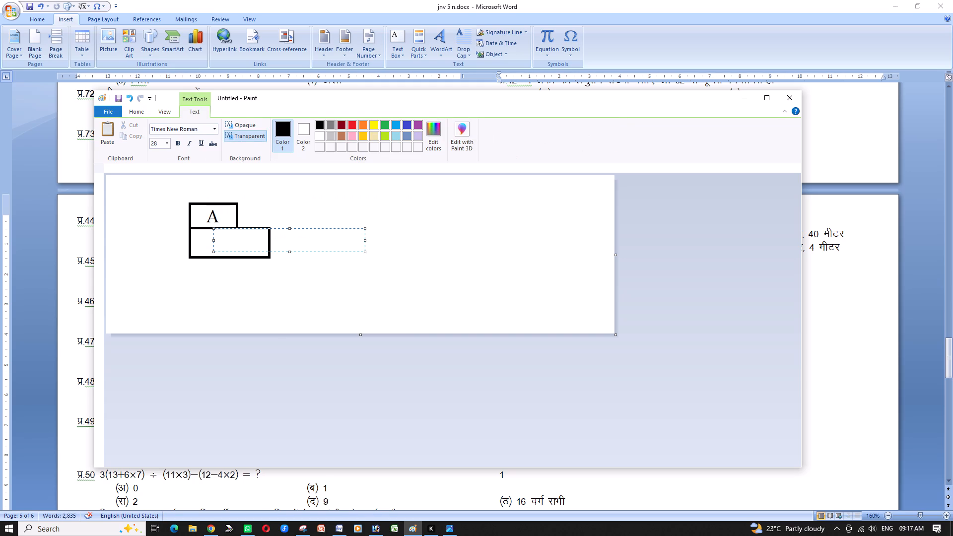
key(b)
key(BackSpace)
key(shift+b)
drag(304, 252, 296, 254)
click(344, 203)
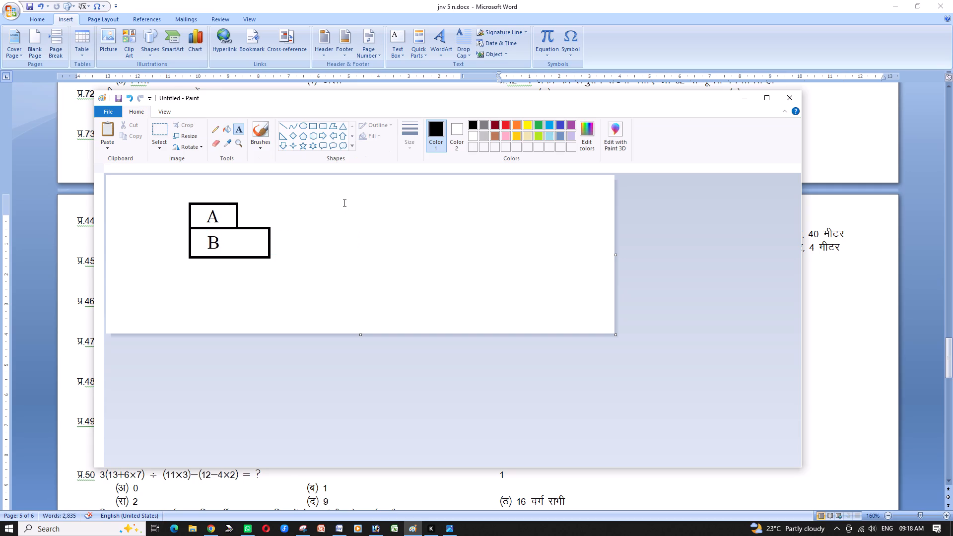
Crop the canvas to an area around the two labelled rectangles, leaving a white margin on all sides.
click(154, 132)
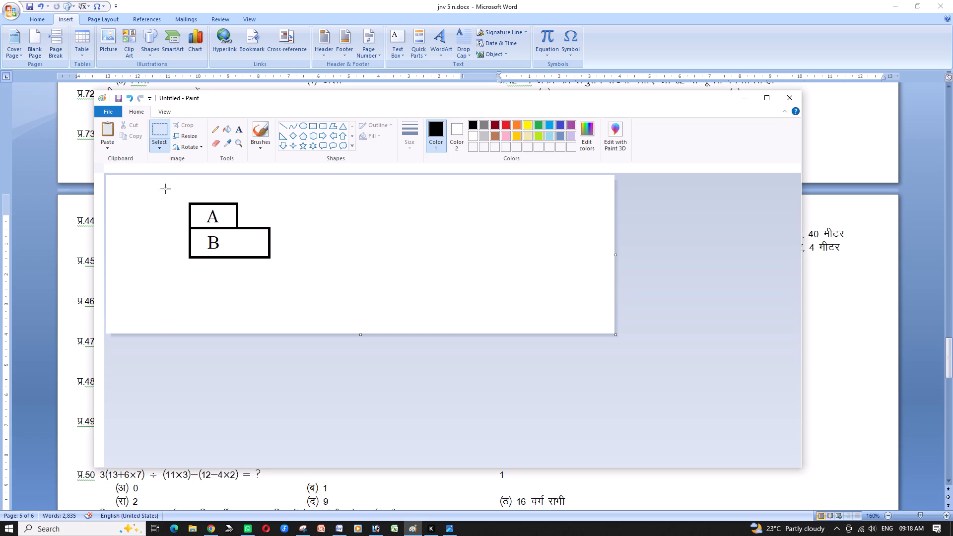
drag(154, 181, 291, 279)
drag(291, 279, 308, 296)
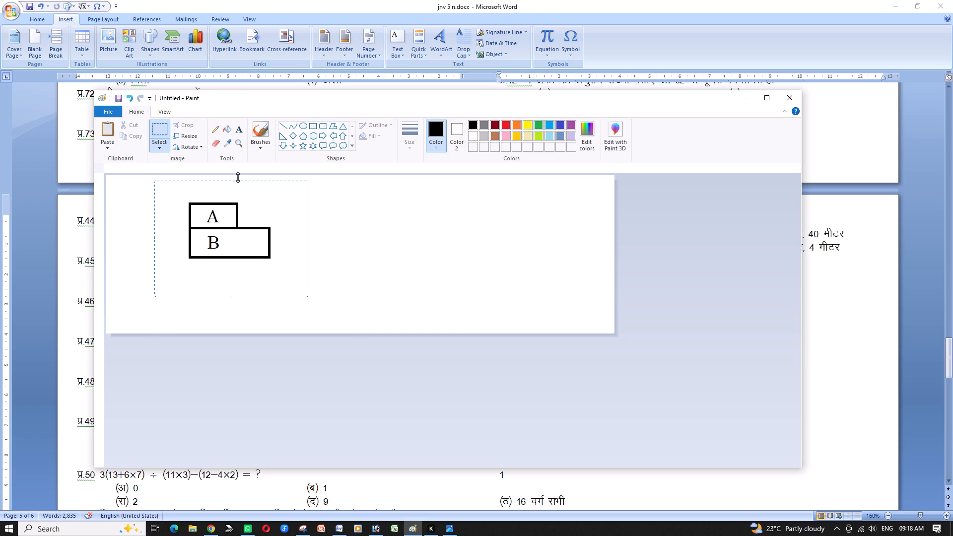
click(187, 129)
Save the cropped figure to the Desktop as Untitled.png and close Paint.
click(115, 98)
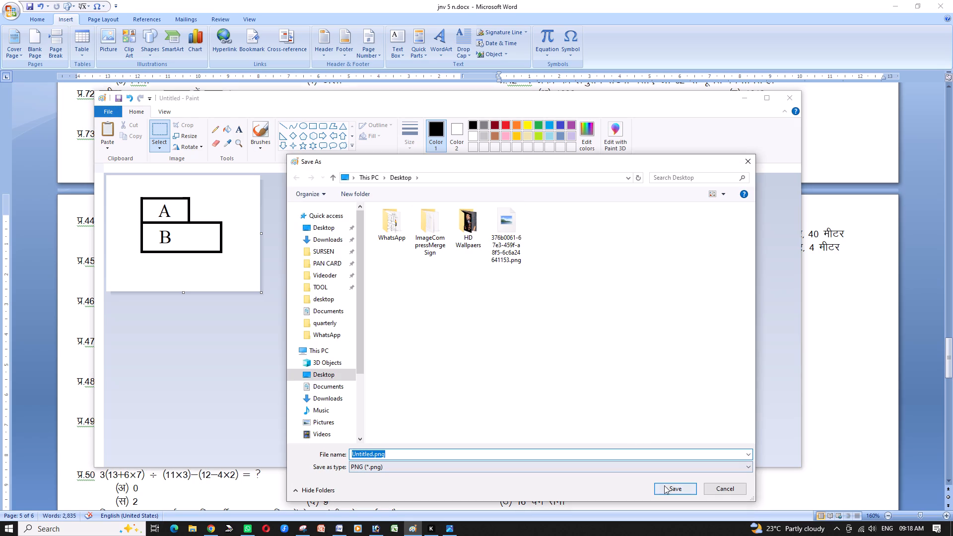
click(670, 487)
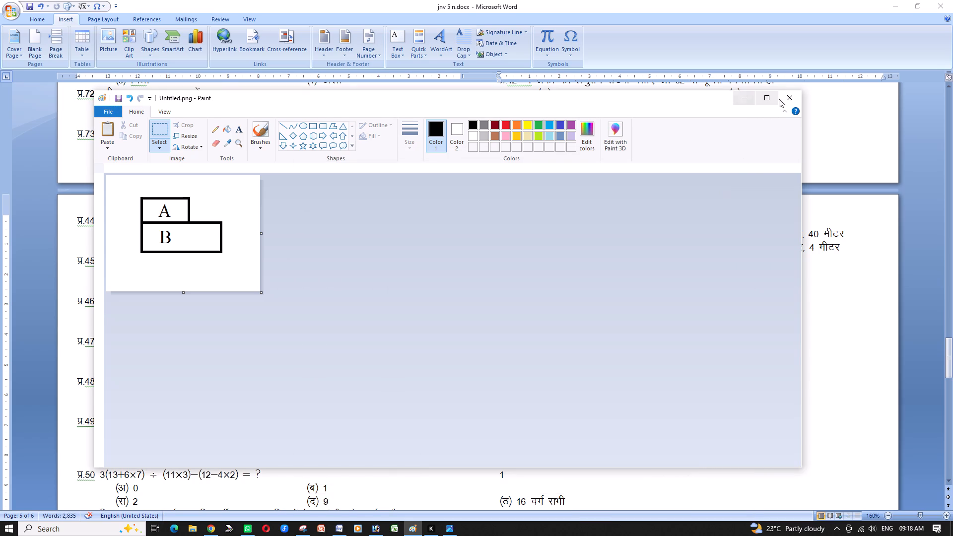
click(782, 98)
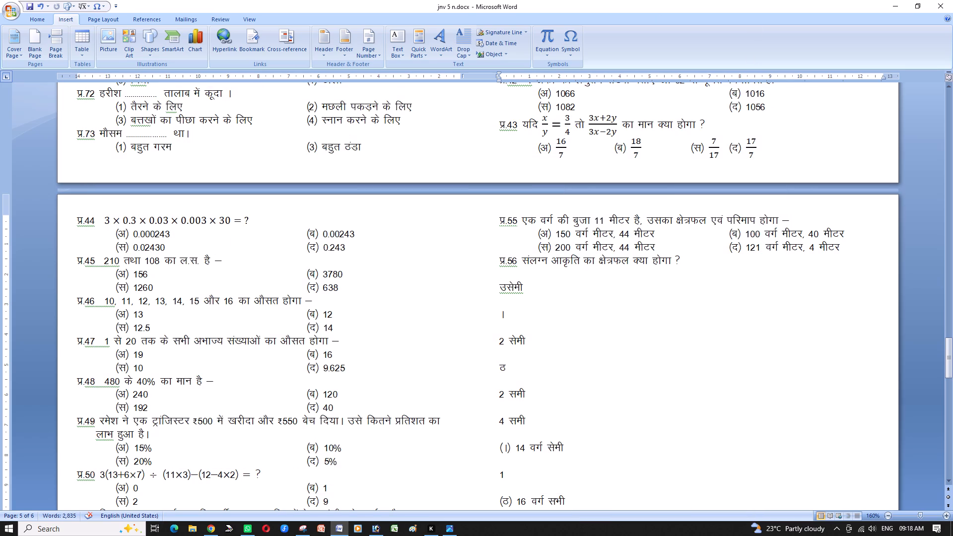
Switch to Photoshop and close the Capture.JPG bar chart without saving its changes.
click(377, 532)
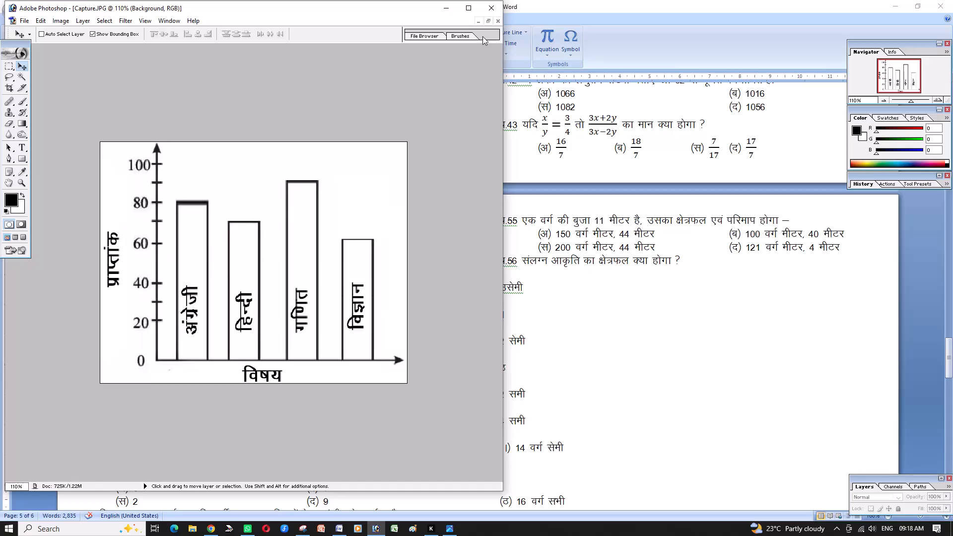
click(487, 22)
click(429, 95)
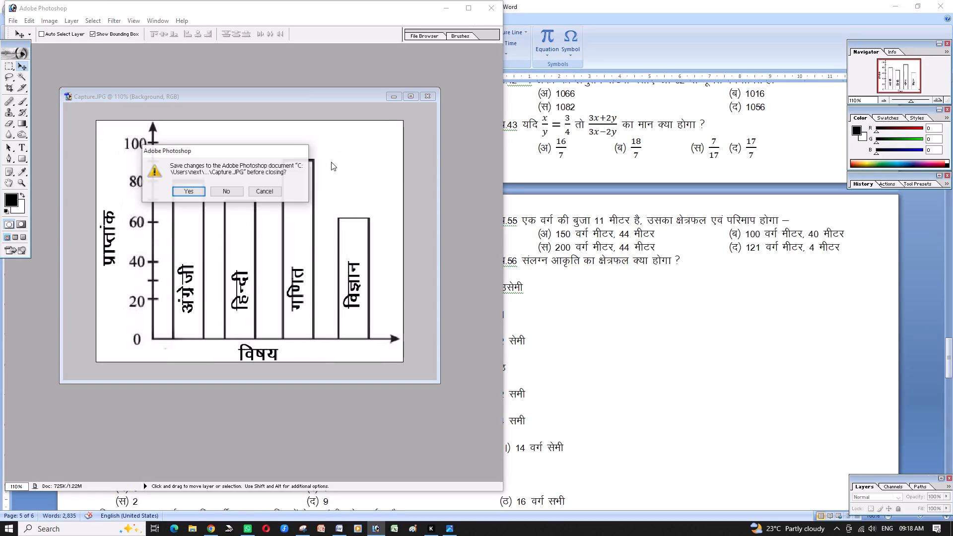
click(224, 193)
Open Untitled.png from the Desktop and maximise its image window.
double_click(224, 193)
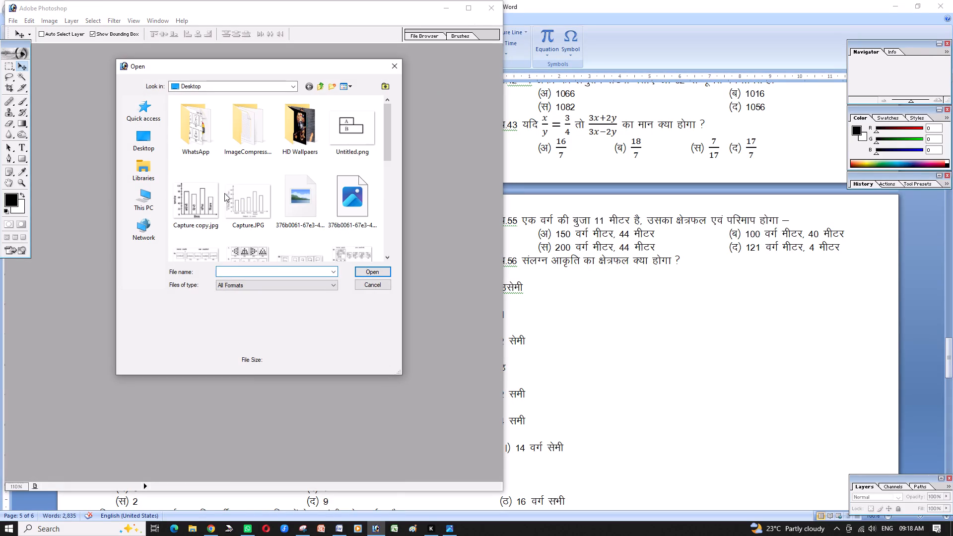
double_click(345, 133)
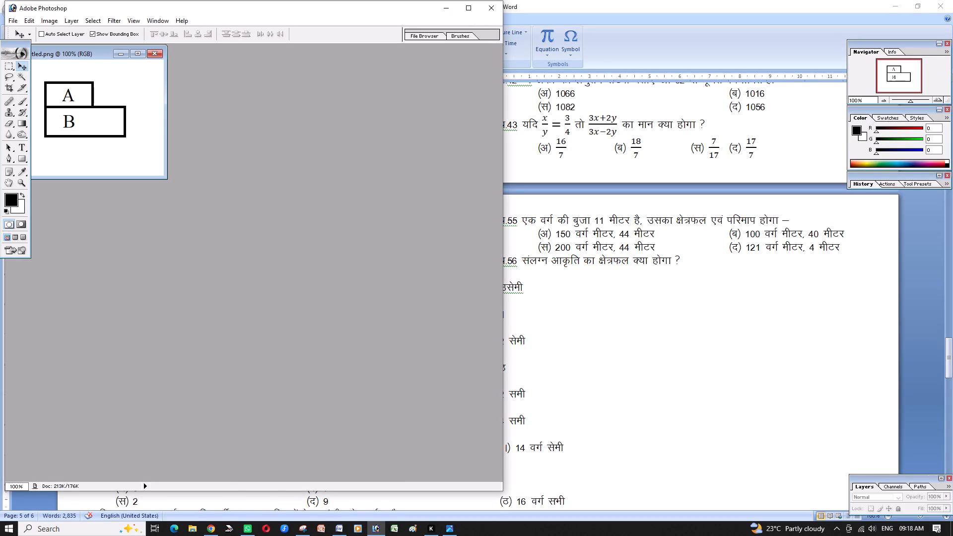
click(135, 54)
scroll(259, 222, down, 4)
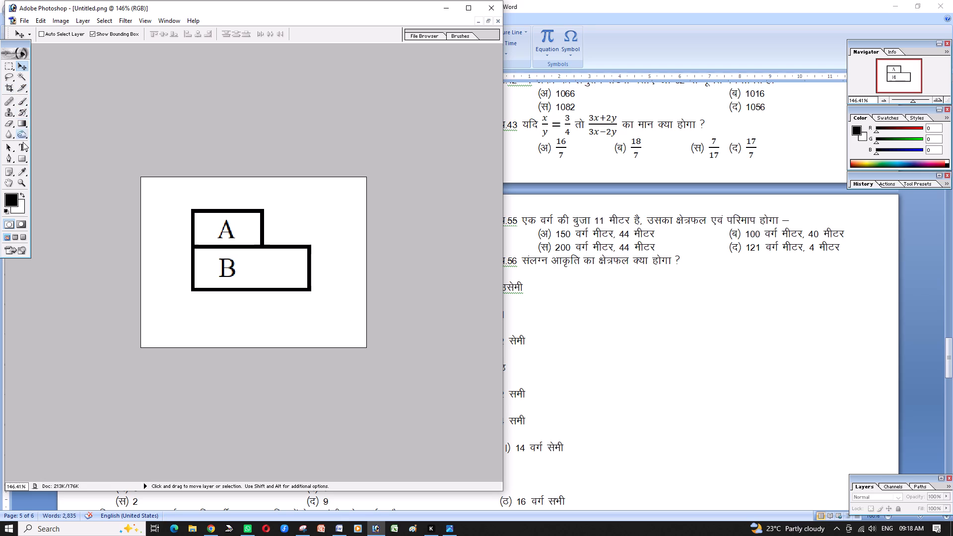
Add the text label "3 सेमी" in Kruti Dev 010 and position it just above the upper rectangle.
click(23, 144)
click(195, 192)
key(3)
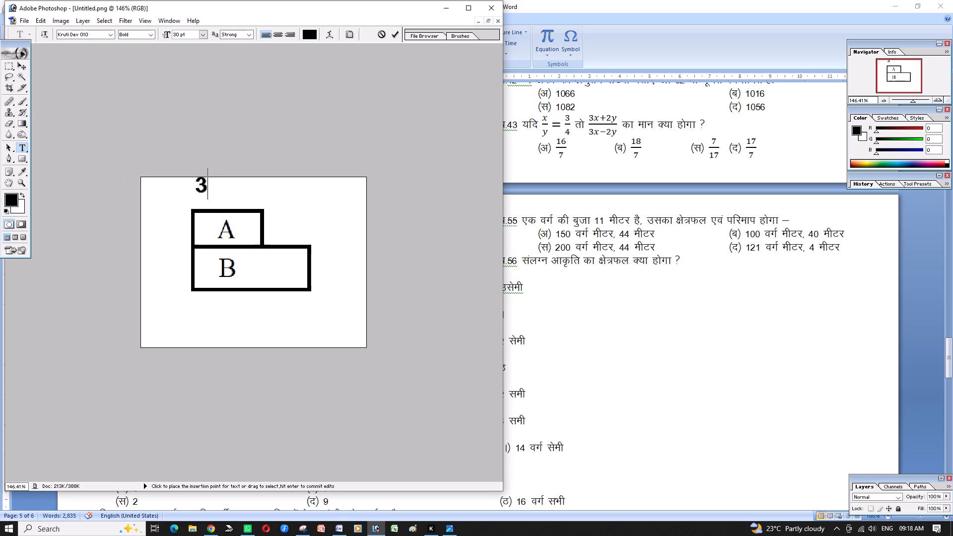
key(space)
text(ls)
text(eh)
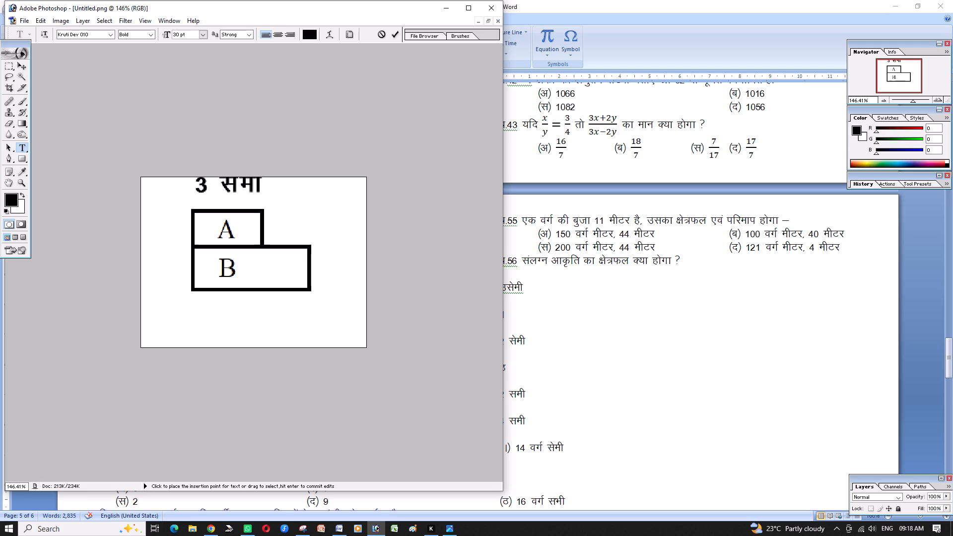
drag(289, 216, 286, 226)
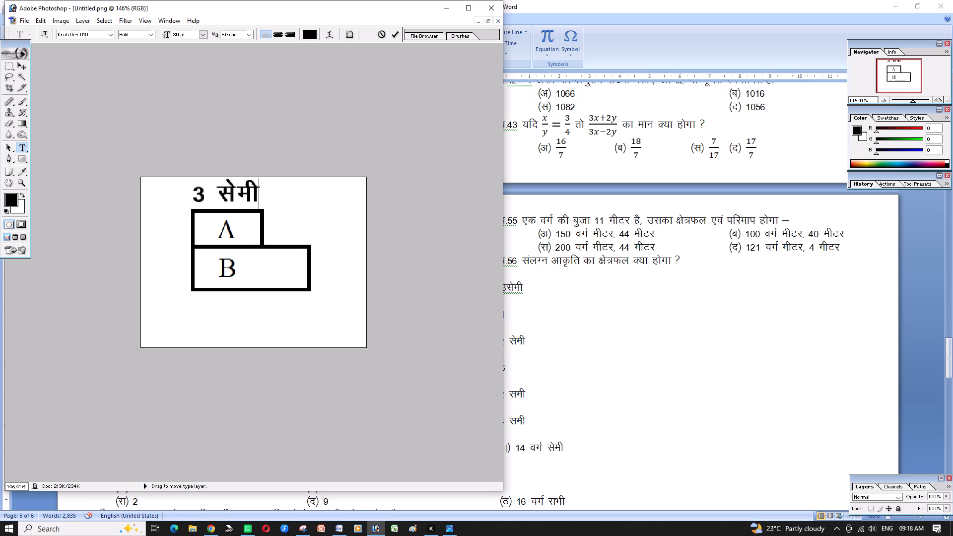
drag(286, 226, 286, 227)
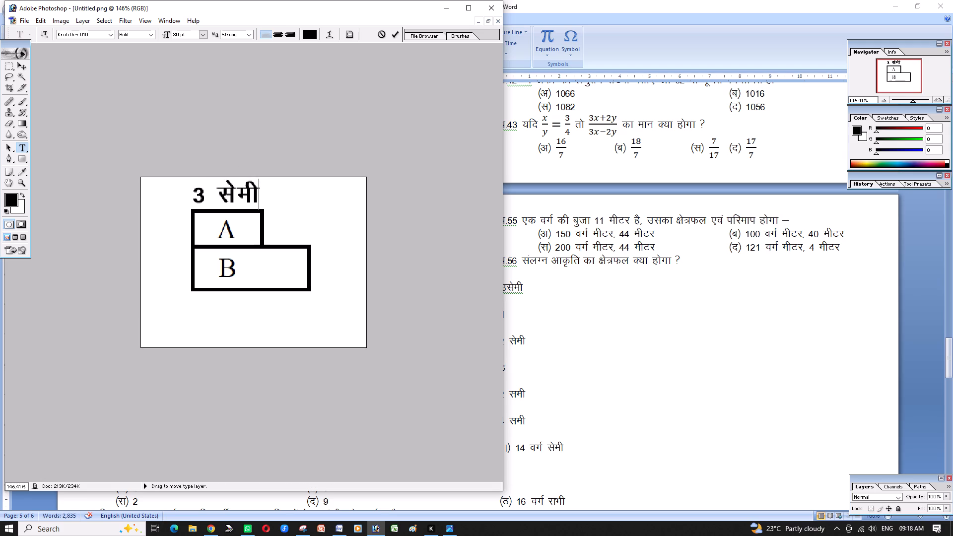
Restyle the "3 सेमी" label as Regular, 24 pt with Strong anti-aliasing, and centre it above rectangle A.
triple_click(224, 193)
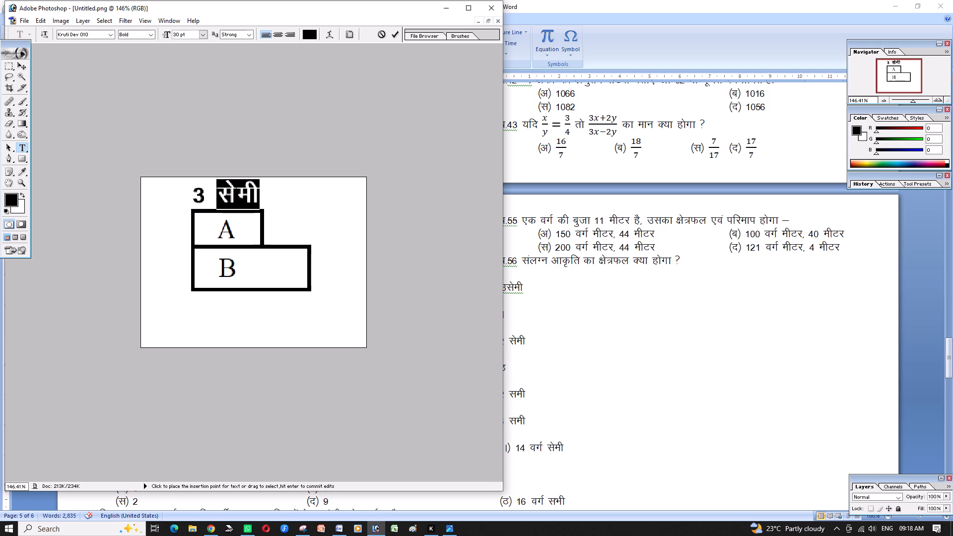
click(252, 35)
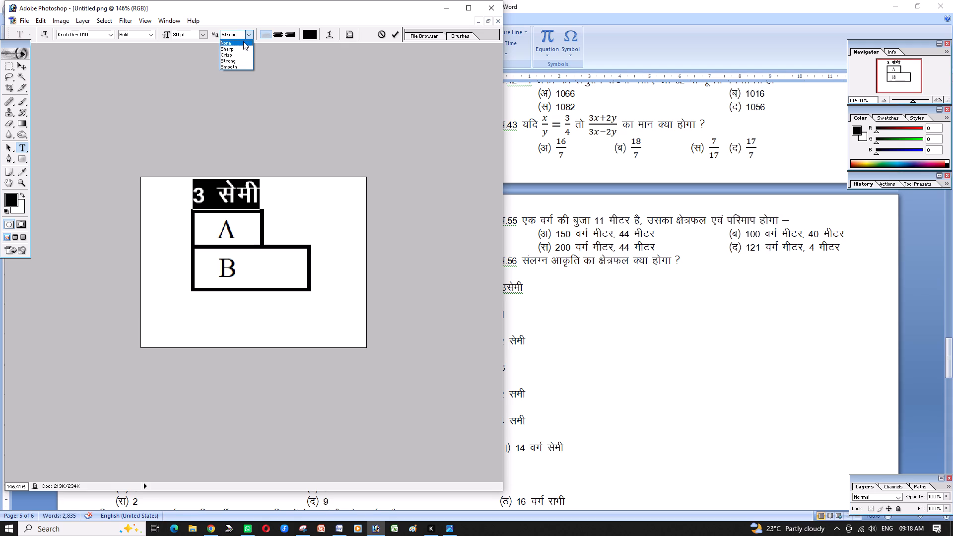
click(243, 41)
click(151, 34)
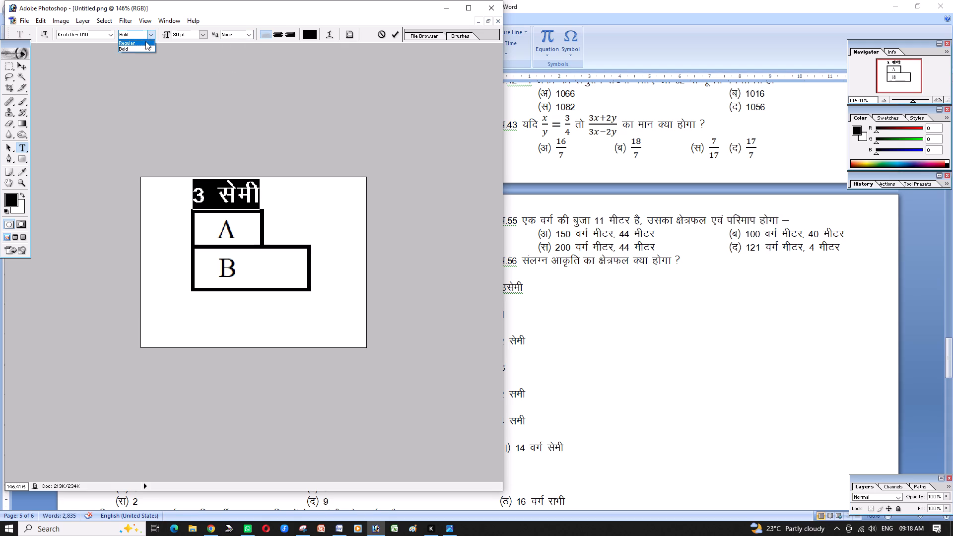
click(145, 42)
triple_click(228, 195)
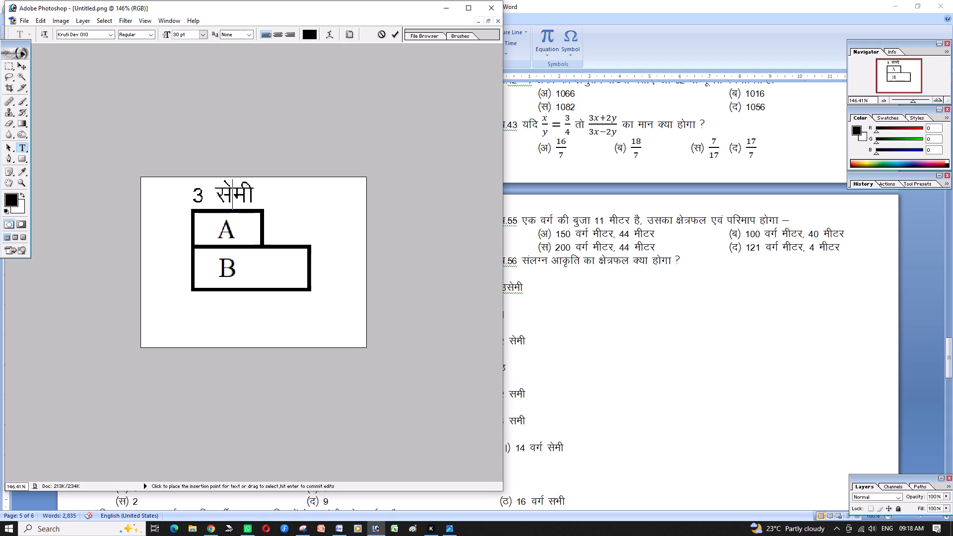
click(228, 195)
click(252, 33)
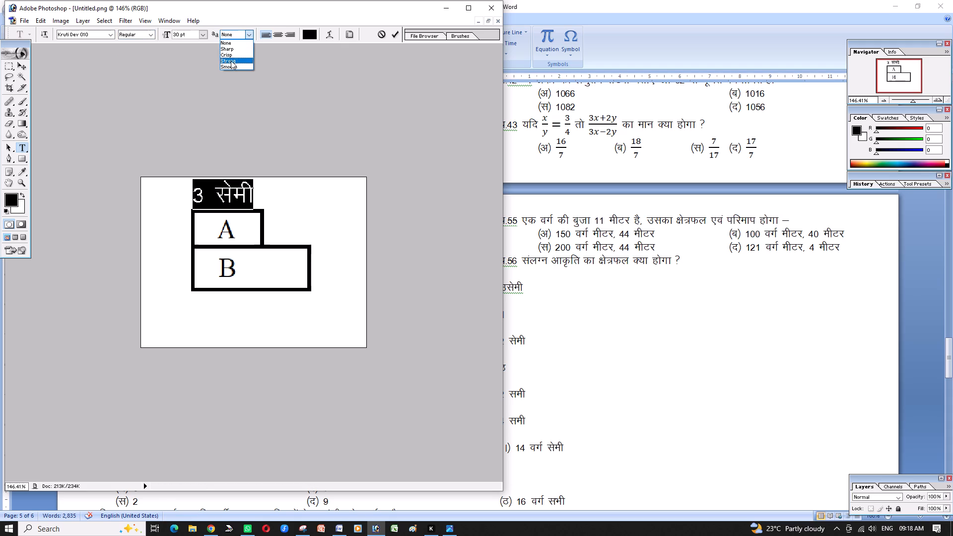
click(236, 60)
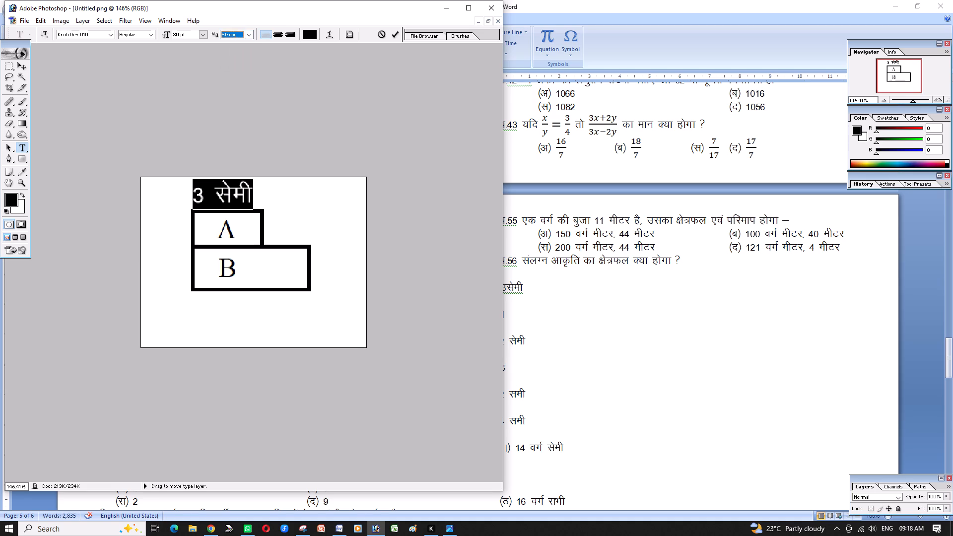
triple_click(232, 198)
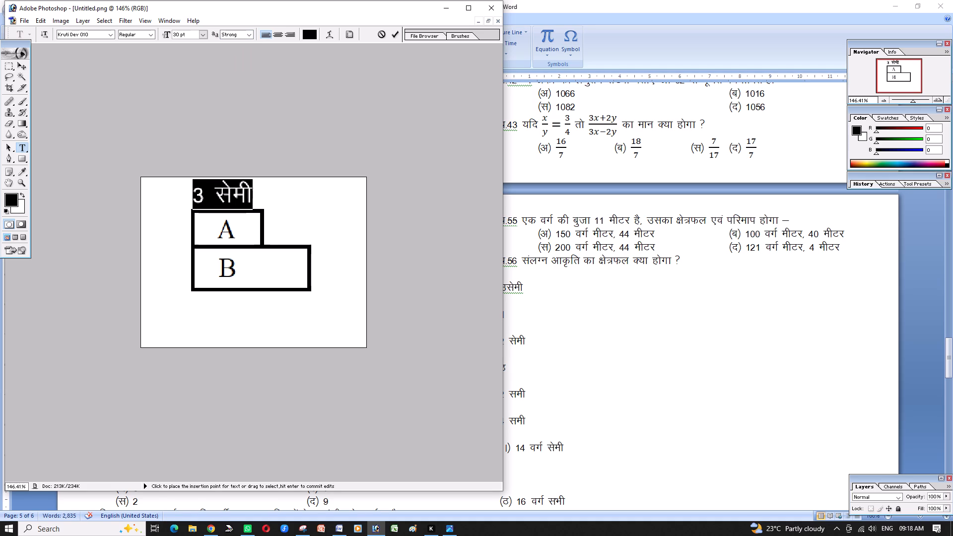
click(232, 198)
click(205, 37)
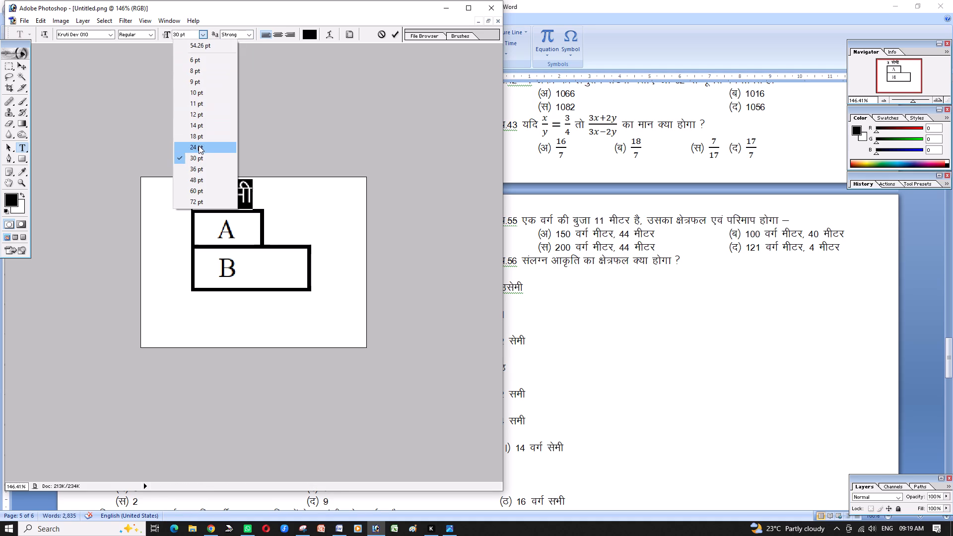
click(199, 145)
drag(269, 197, 278, 195)
click(394, 36)
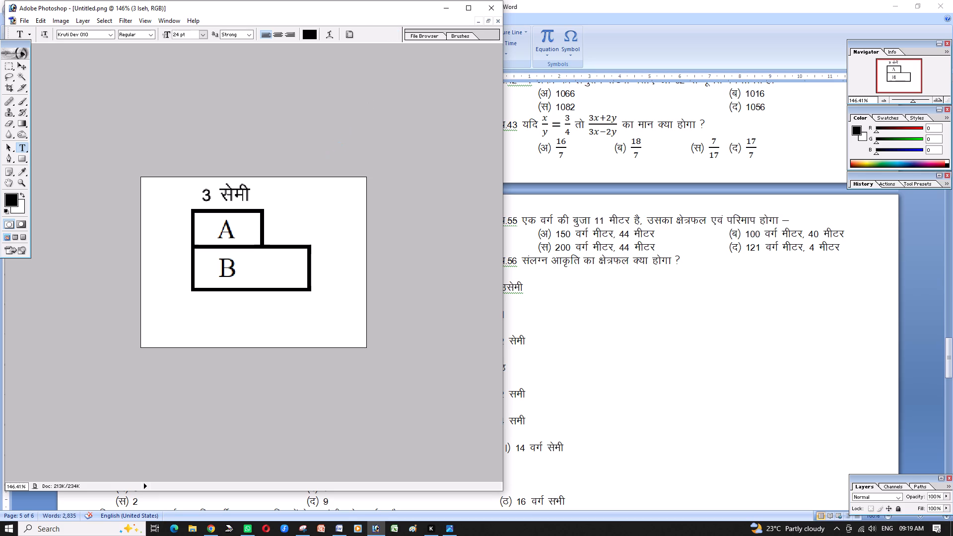
Add the text label "2 सेमी" in Kruti Dev 010, 24 pt, and position it just beside rectangle A's right edge.
click(273, 221)
text(2ks)
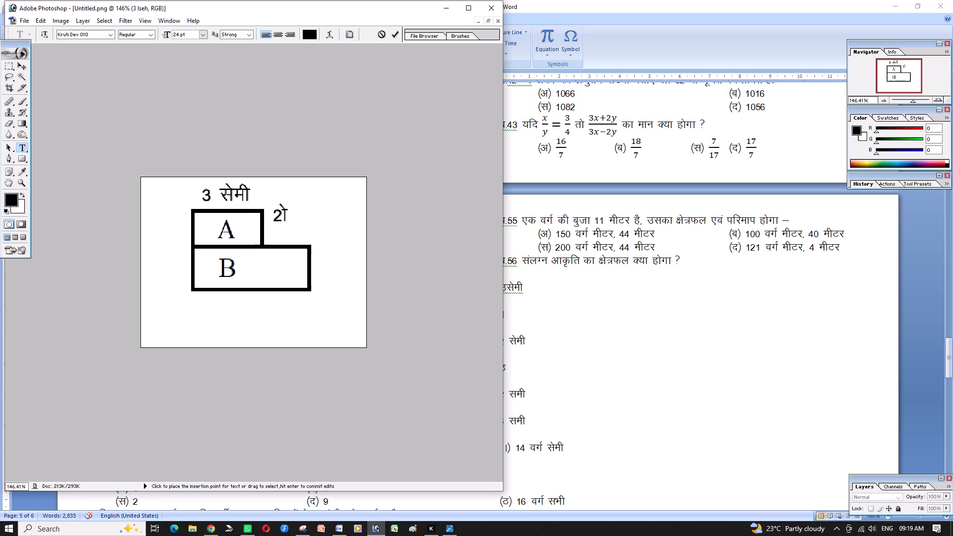
key(BackSpace)
key(BackSpace)
text(ls)
text(ejh)
key(Left)
key(BackSpace)
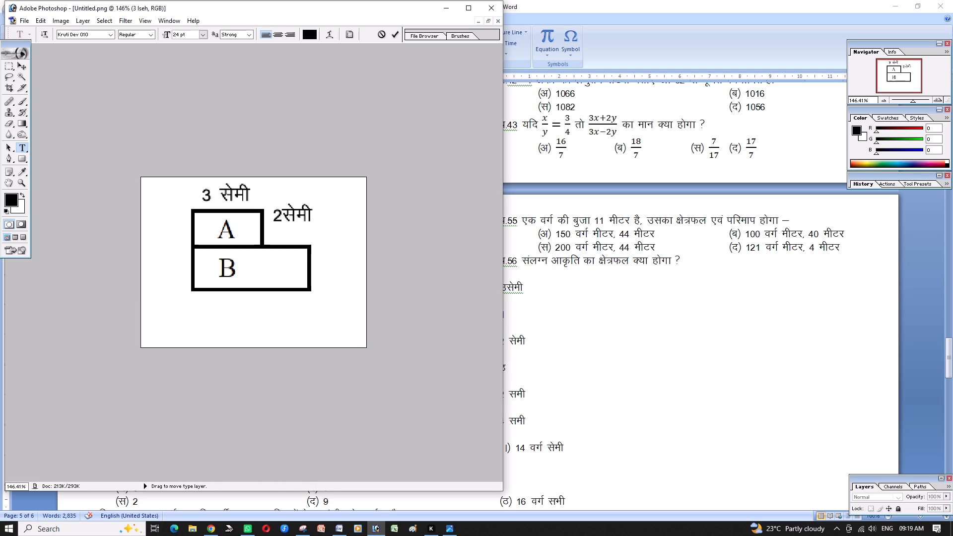
key(Left)
key(Left)
key(Left)
key(space)
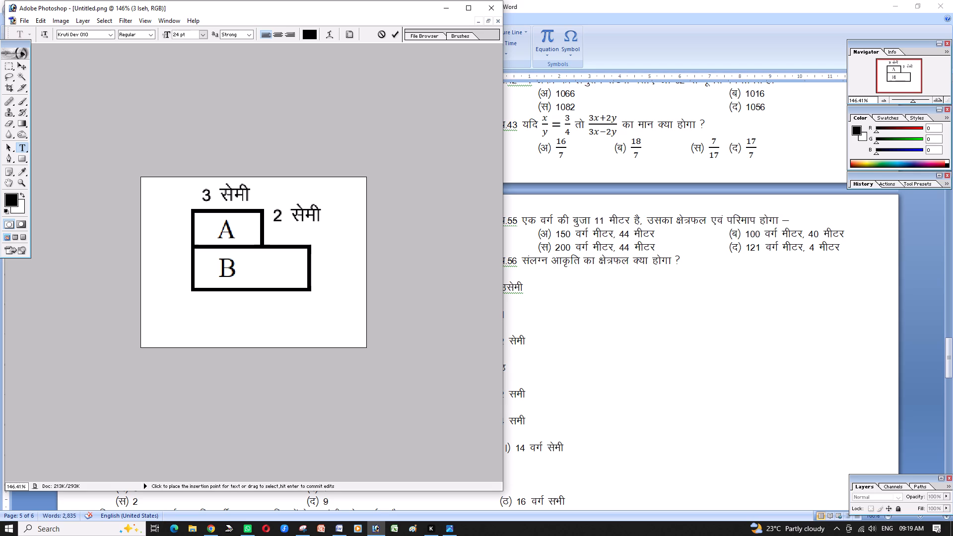
drag(307, 240, 302, 246)
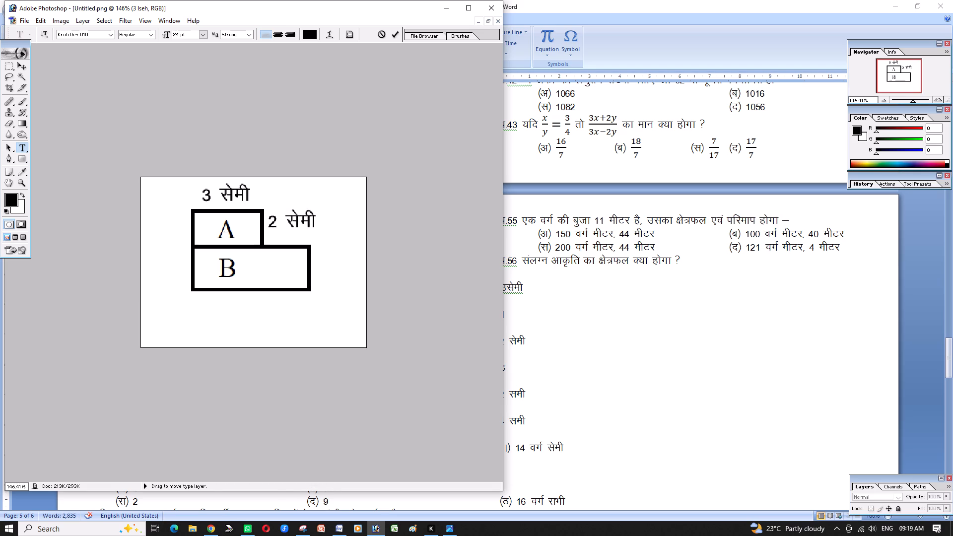
Copy the "2 सेमी" label text and paste it as a new label just beside rectangle B's right edge.
triple_click(293, 221)
key(ctrl+c)
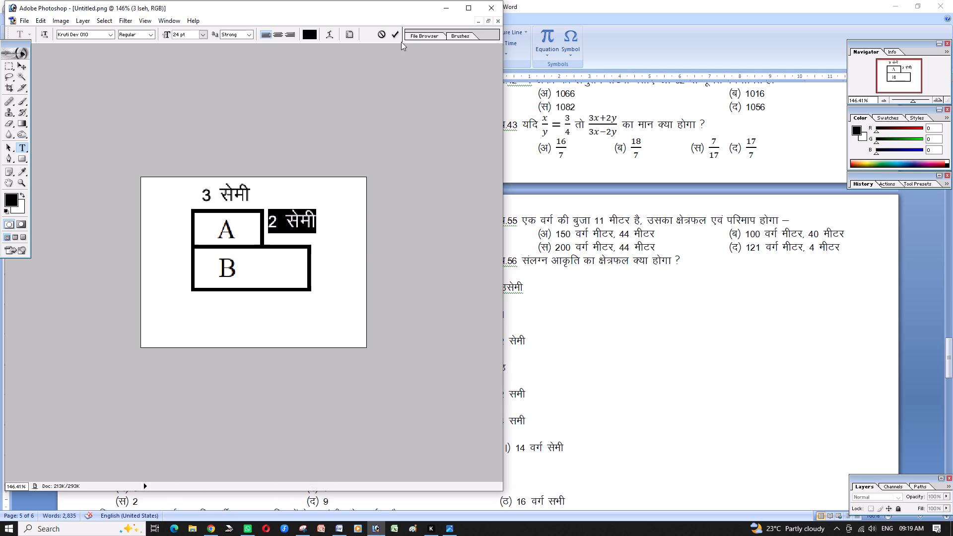
click(394, 36)
click(321, 267)
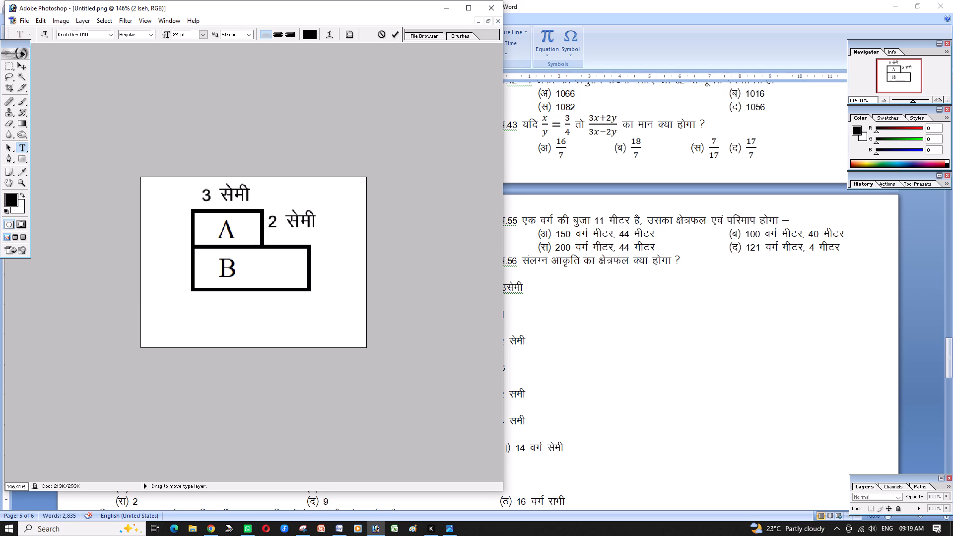
key(ctrl+v)
drag(355, 297, 349, 304)
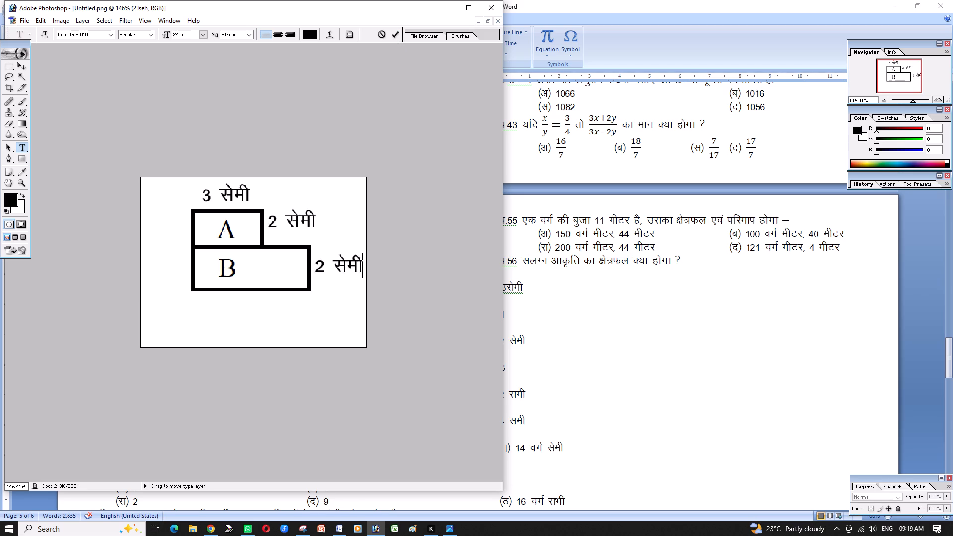
drag(349, 304, 349, 304)
click(395, 36)
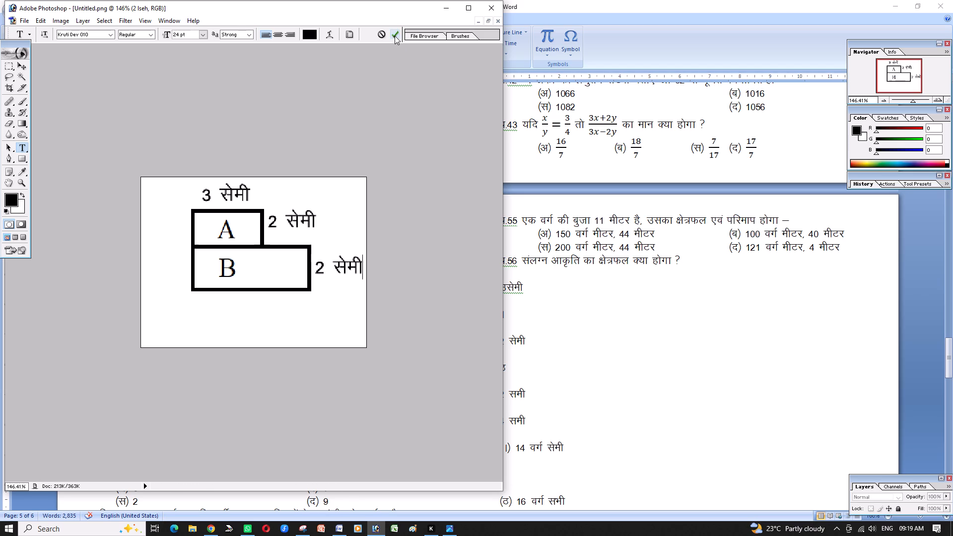
Paste the copied label below rectangle B, change it to "4 सेमी", and position it clear of the bottom edge.
click(226, 300)
key(ctrl+v)
key(Left)
key(Left)
key(Left)
key(Left)
key(Left)
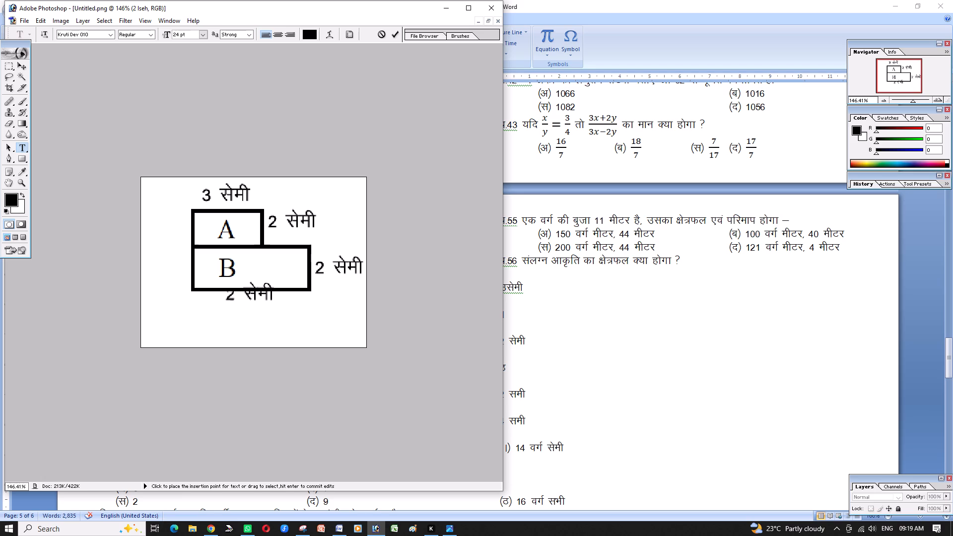
key(BackSpace)
key(4)
drag(269, 322, 269, 331)
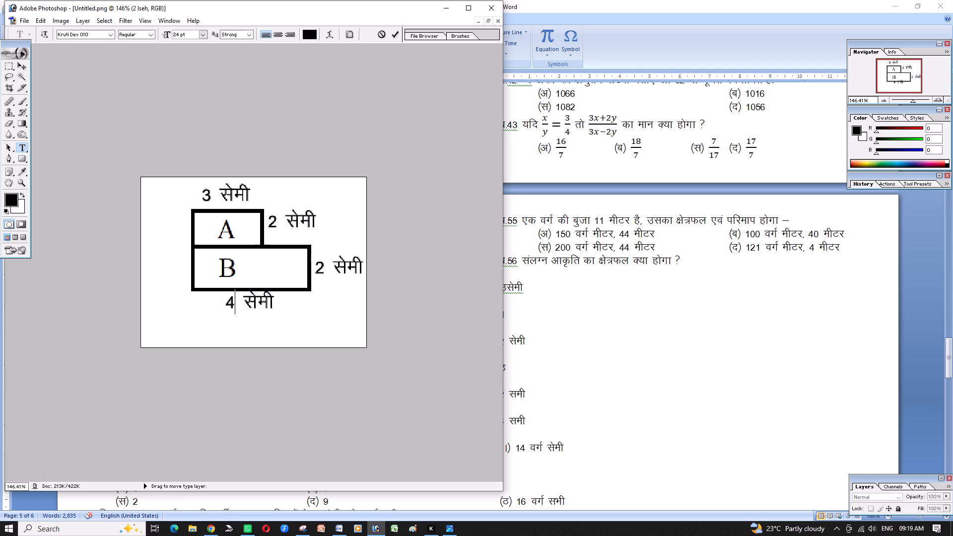
drag(269, 331, 269, 334)
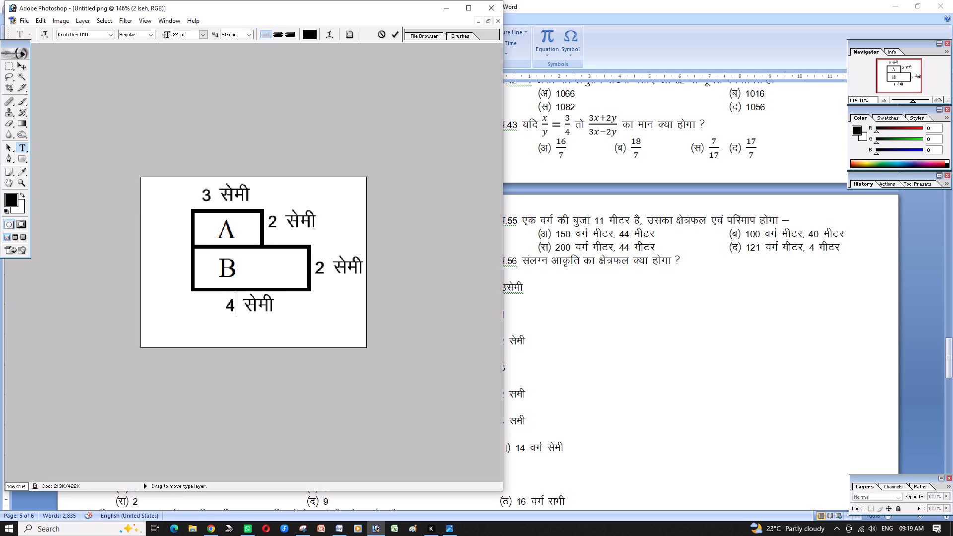
click(393, 35)
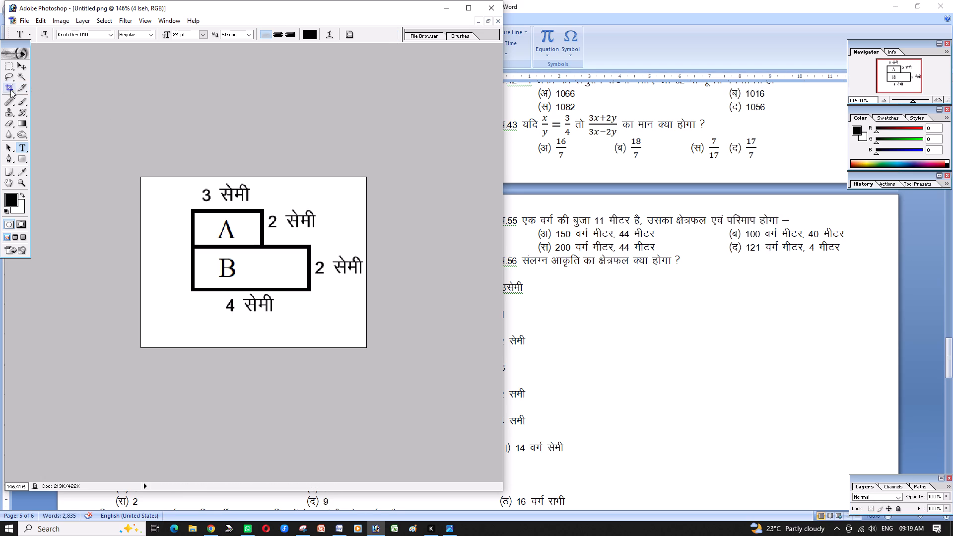
Crop the image closely around the rectangles and their four dimension labels, trimming the spare white margins.
click(9, 86)
drag(181, 177, 269, 249)
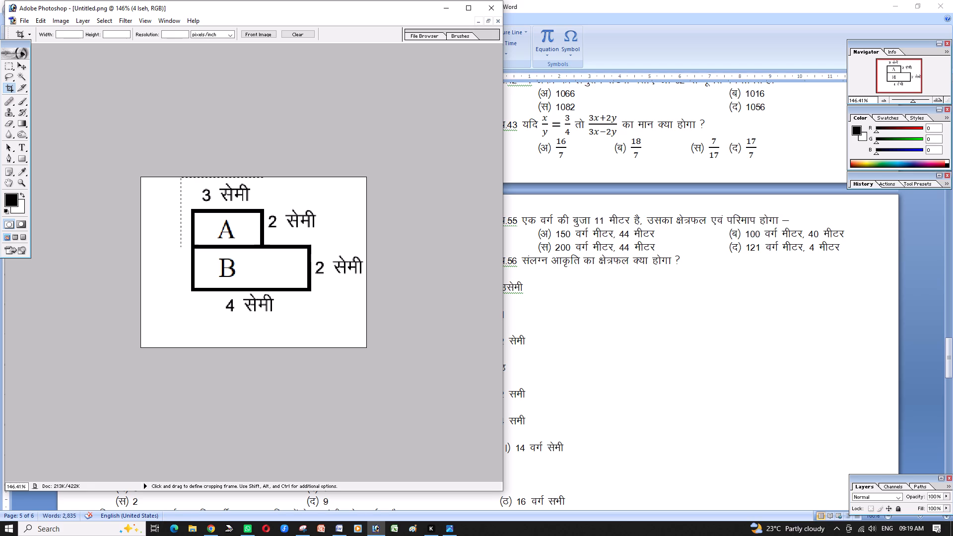
drag(269, 249, 369, 316)
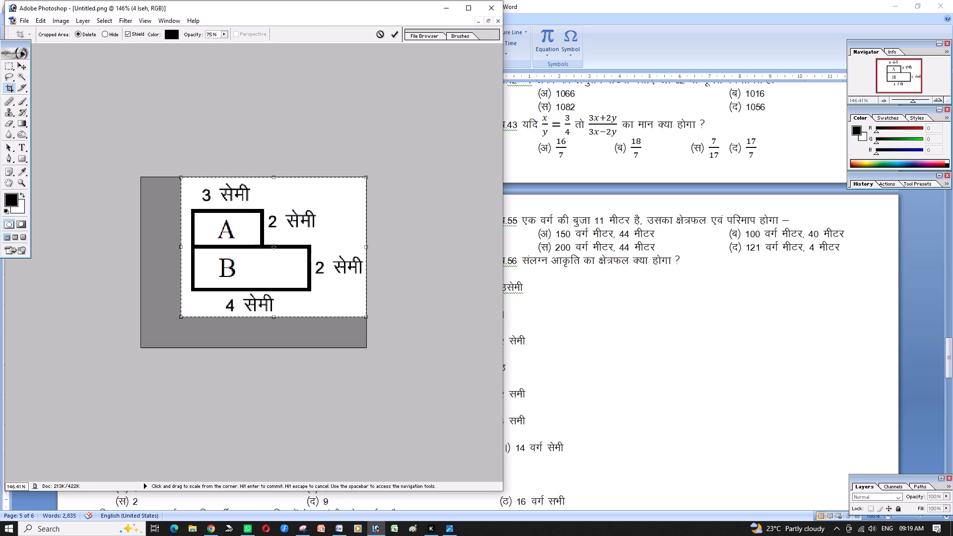
key(Down)
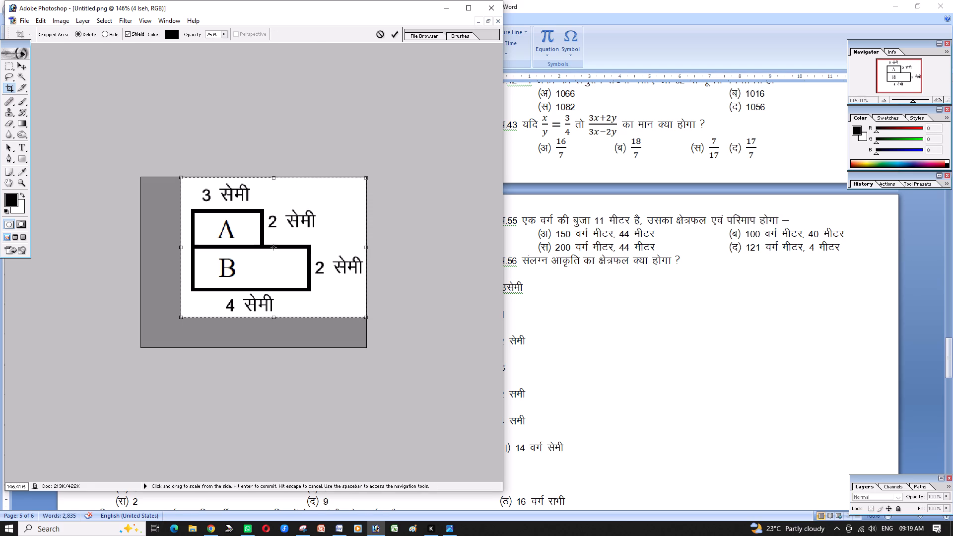
key(Down)
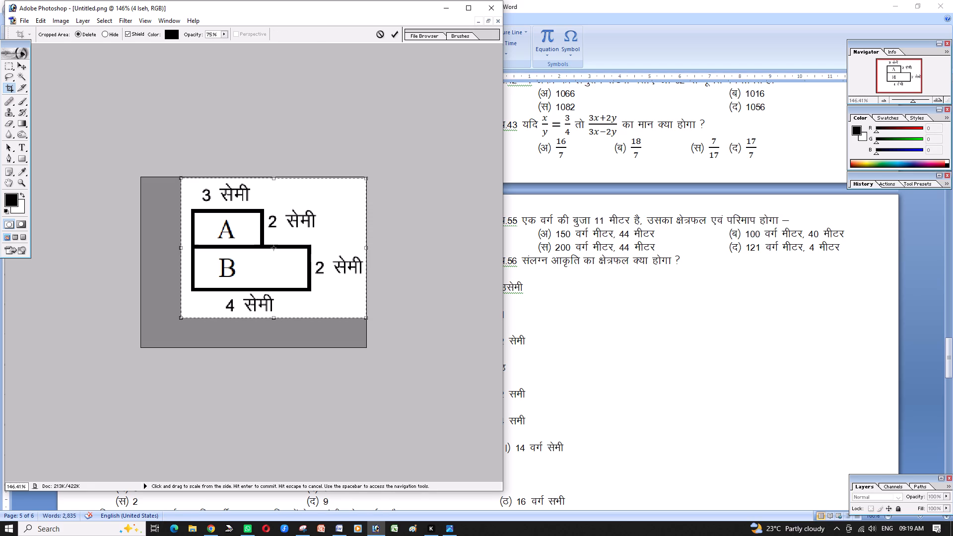
key(Up)
key(Up)
key(Up)
key(Up)
key(Up)
key(Up)
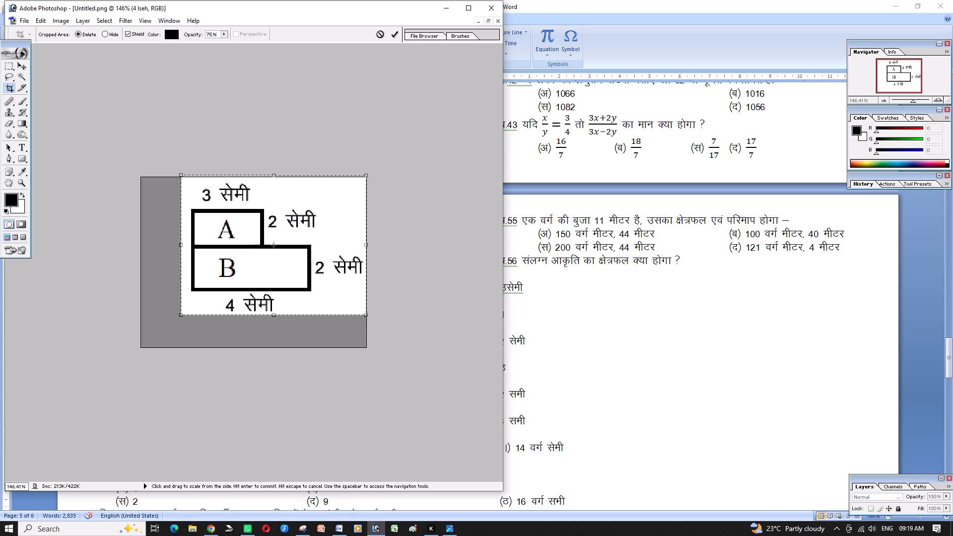
drag(272, 175, 271, 182)
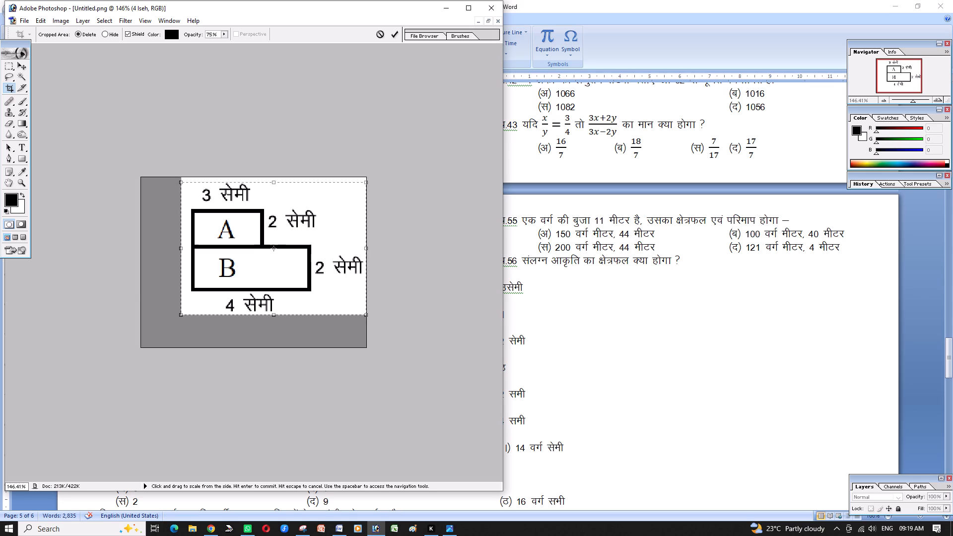
drag(271, 182, 270, 182)
key(Up)
key(Return)
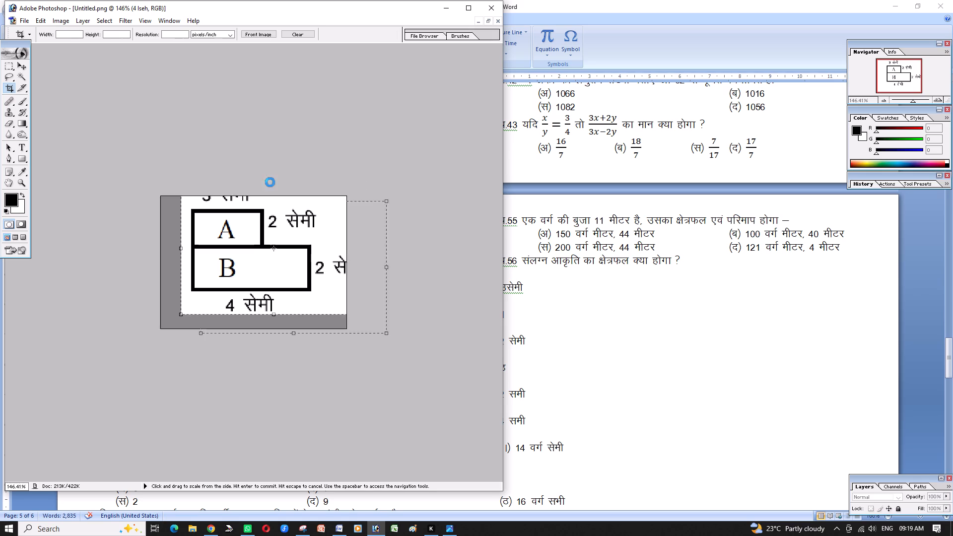
Save the cropped figure to the Desktop as a JPEG copy named Untitled copy.jpg, at High quality with Progressive format.
key(ctrl+s)
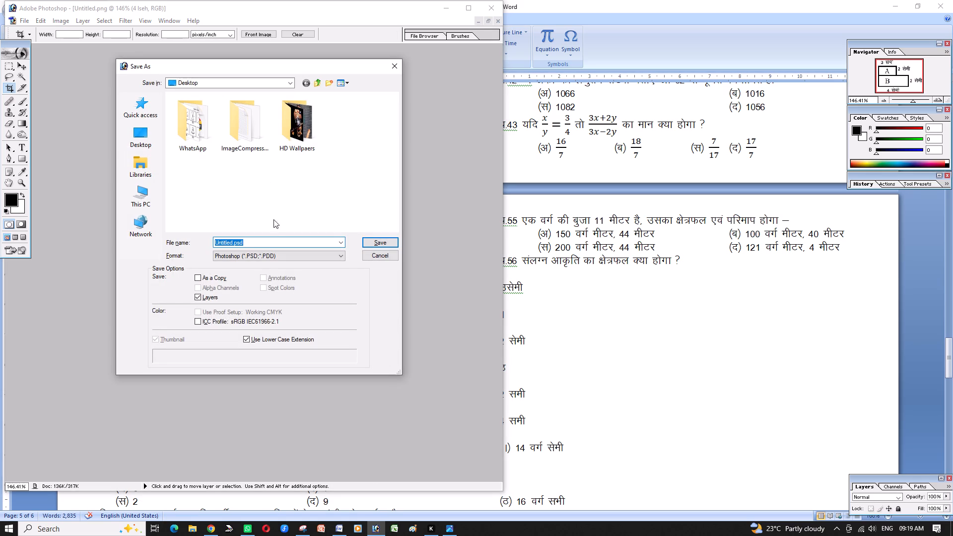
click(269, 256)
click(241, 321)
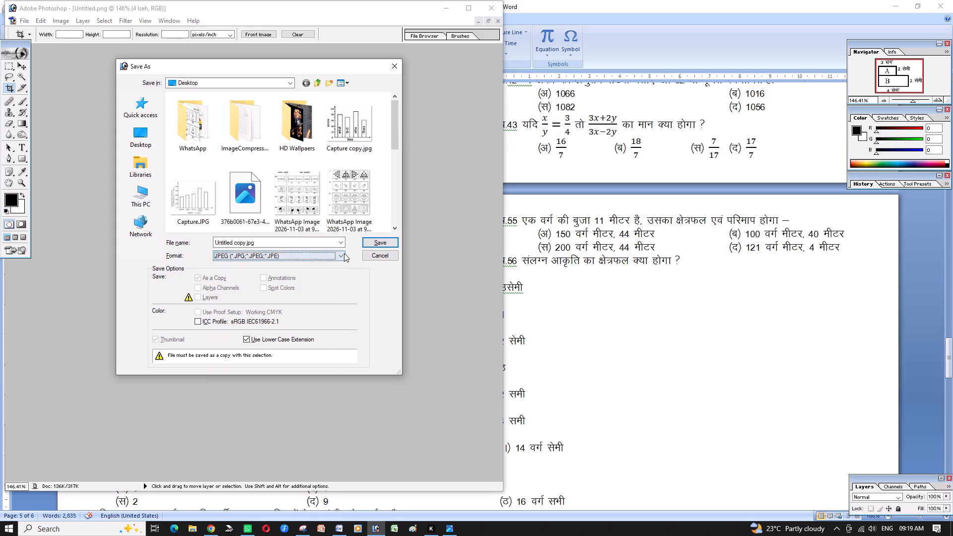
click(376, 243)
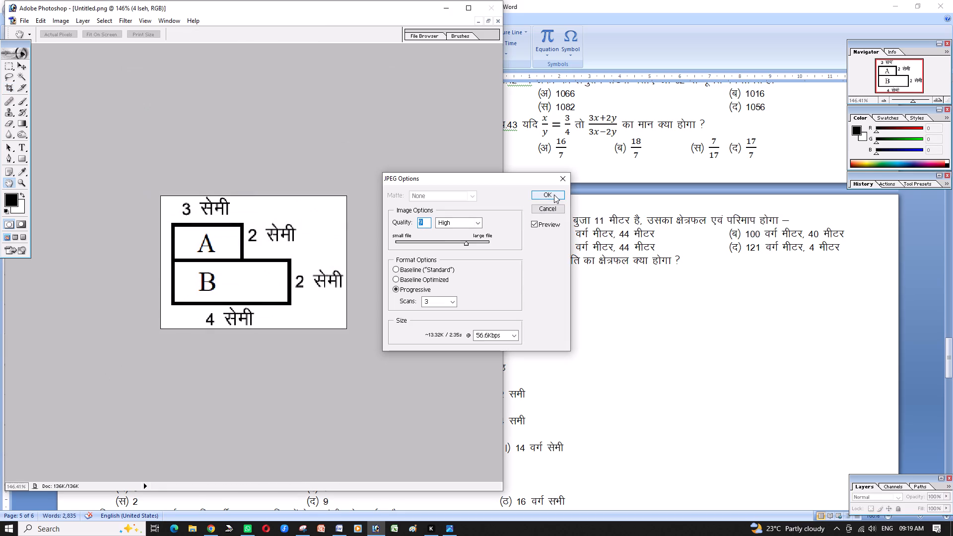
click(554, 195)
Switch to Word and insert Untitled copy.jpg from the Desktop on the blank line below question 56, indented by two tabs.
click(450, 9)
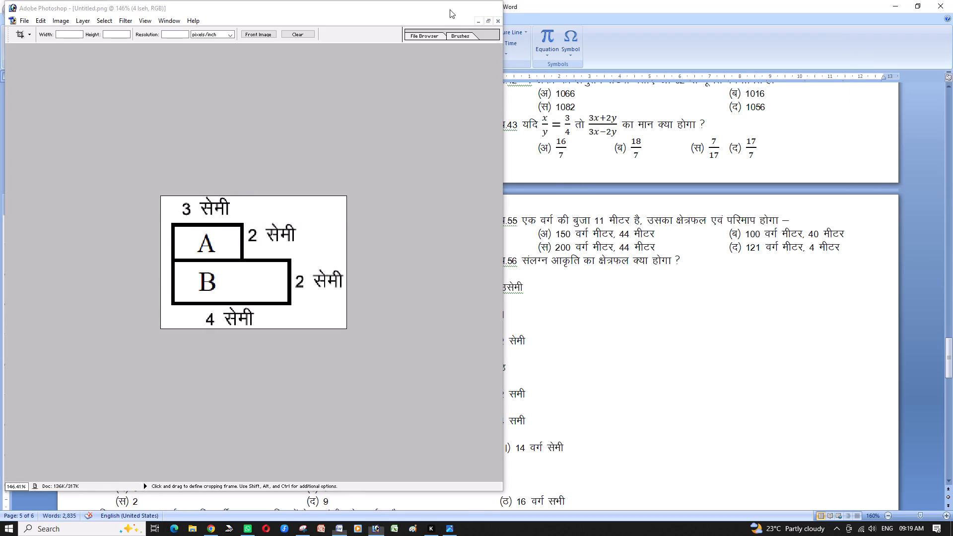
click(533, 275)
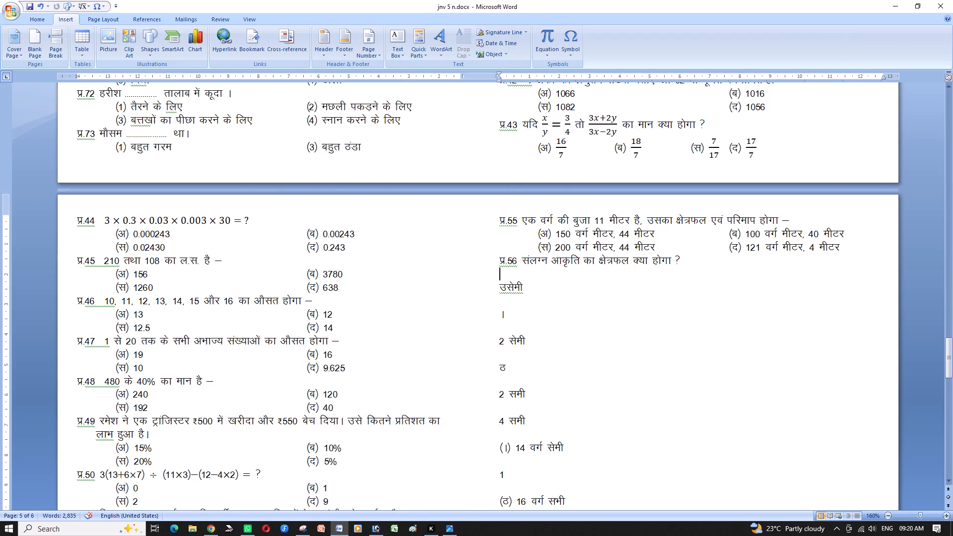
key(Tab)
key(Tab)
click(111, 35)
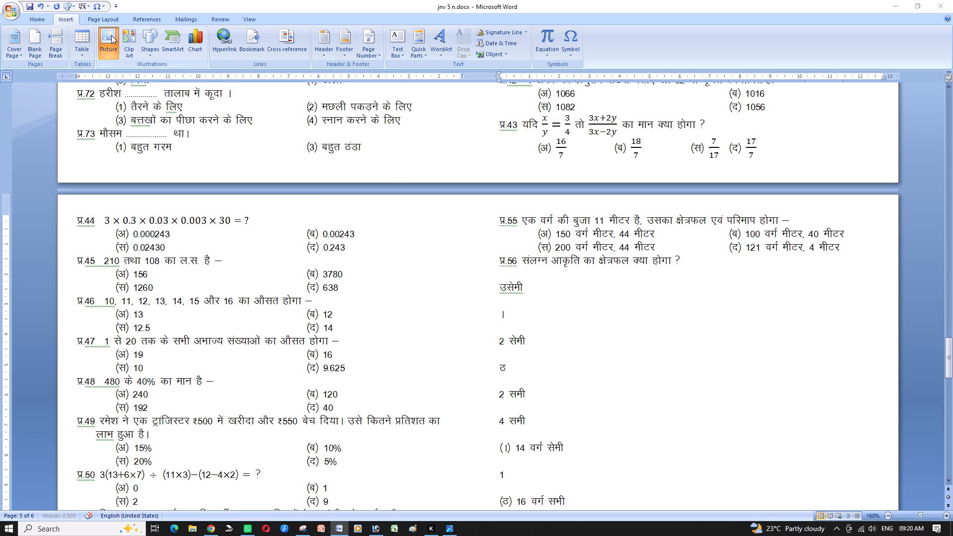
double_click(121, 149)
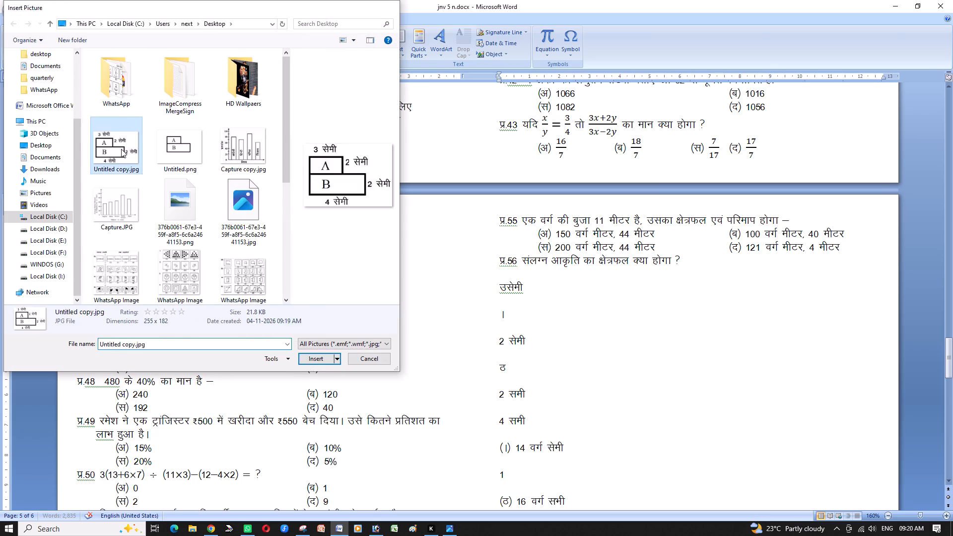
Shrink the inserted rectangle figure proportionally to about 2.73 cm wide and 1.95 cm high.
drag(782, 415, 713, 369)
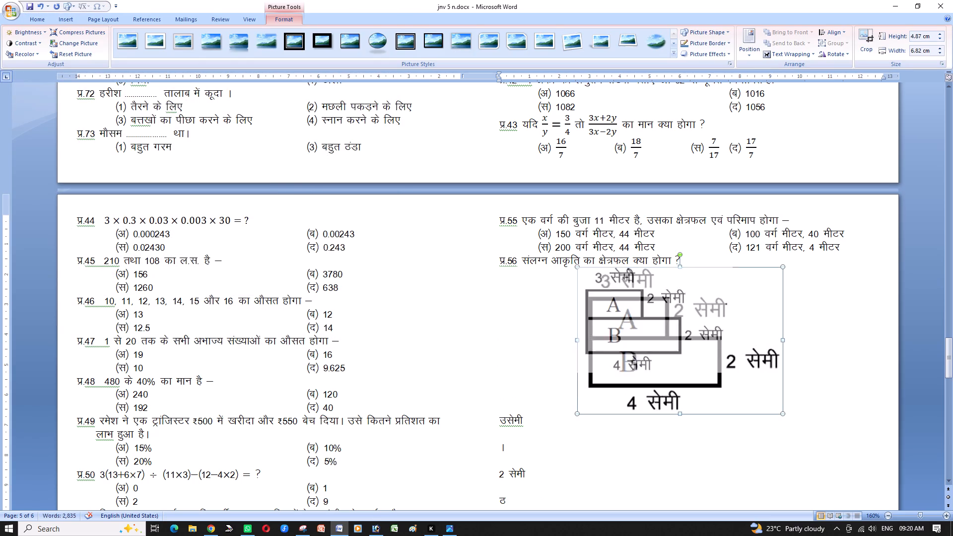
drag(713, 369, 654, 326)
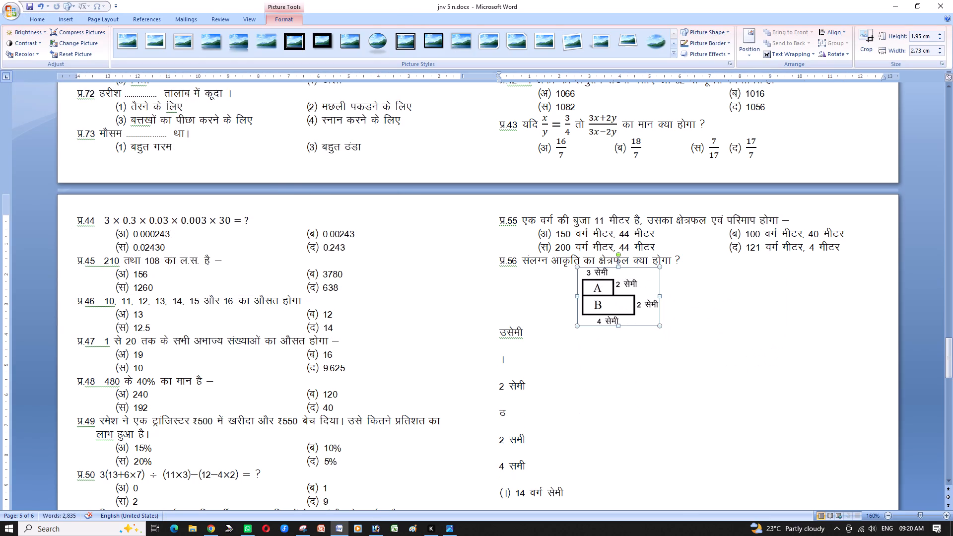
Indent question 56's figure by three more tabs, moving it toward the middle of the column, and save the document.
key(Left)
key(Tab)
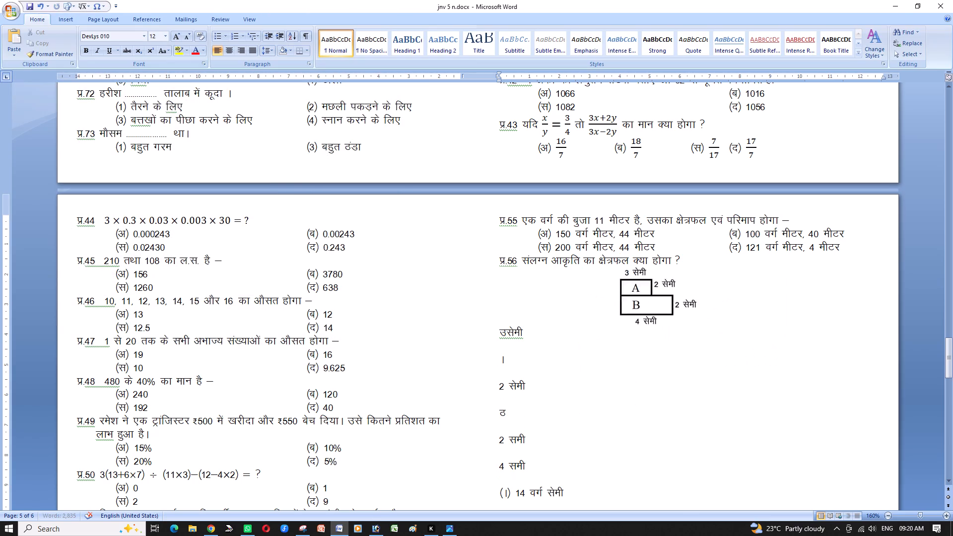
key(Tab)
key(Tab)
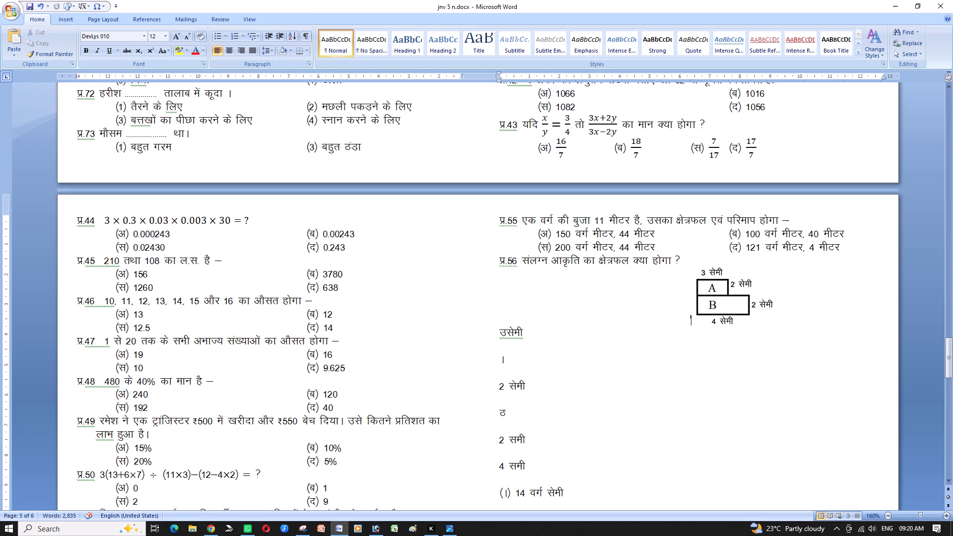
key(ctrl+s)
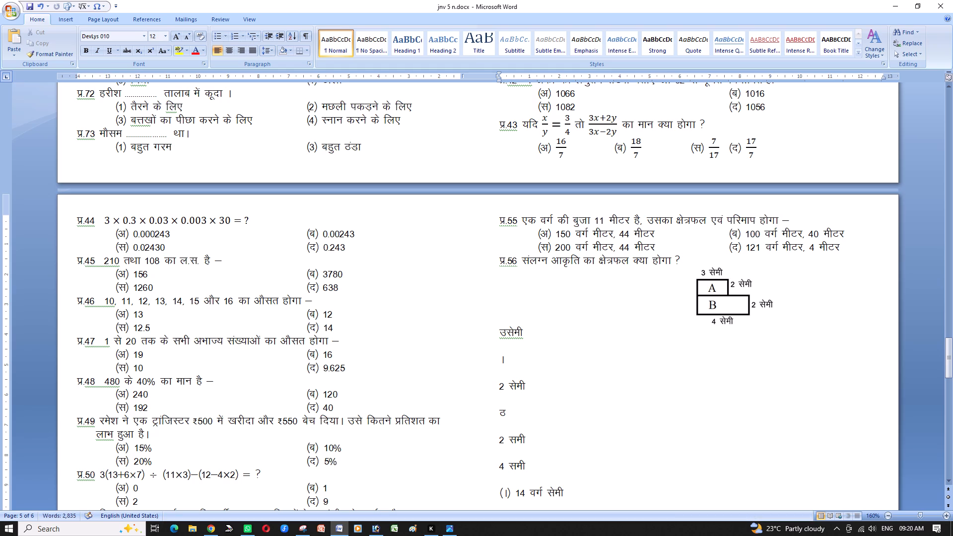
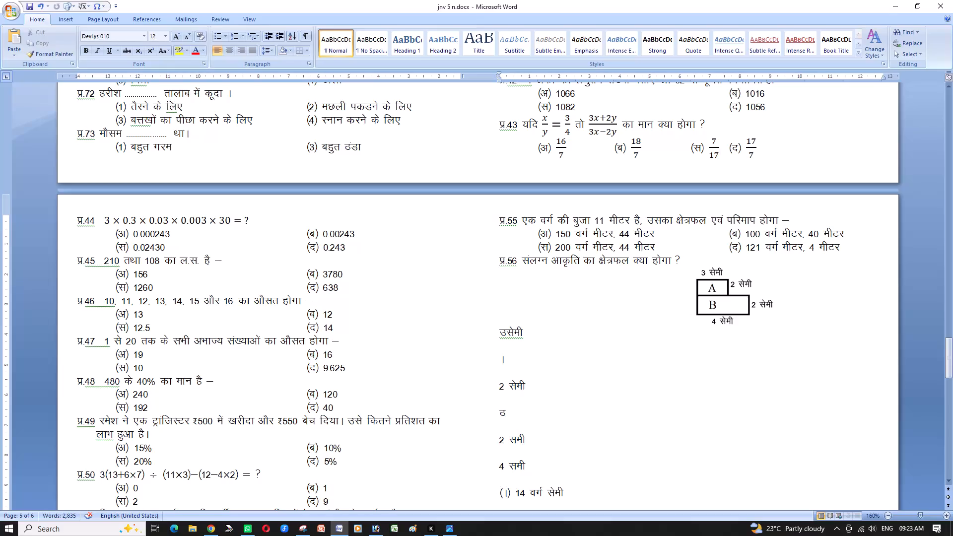
Delete the leftover label lines below question 56's figure, from उसेमी through 4 समी, so the 14 वर्ग सेमी option follows the figure.
key(Down)
key(Left)
key(Left)
key(Left)
key(Left)
key(Left)
key(Left)
key(Right)
key(shift+Down)
key(shift+Down)
key(shift+Down)
key(shift+Down)
key(shift+Down)
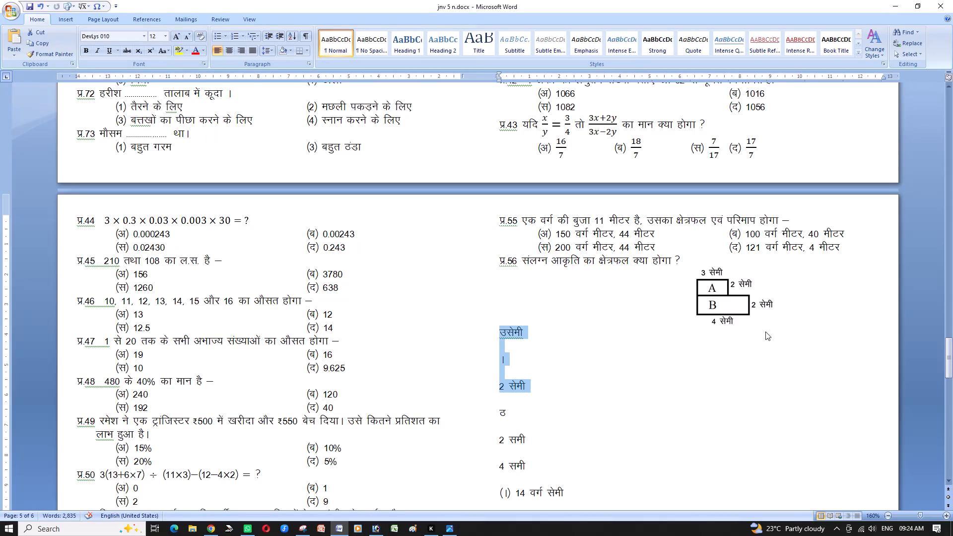
key(shift+Down)
key(shift+Down)
key(shift+Down)
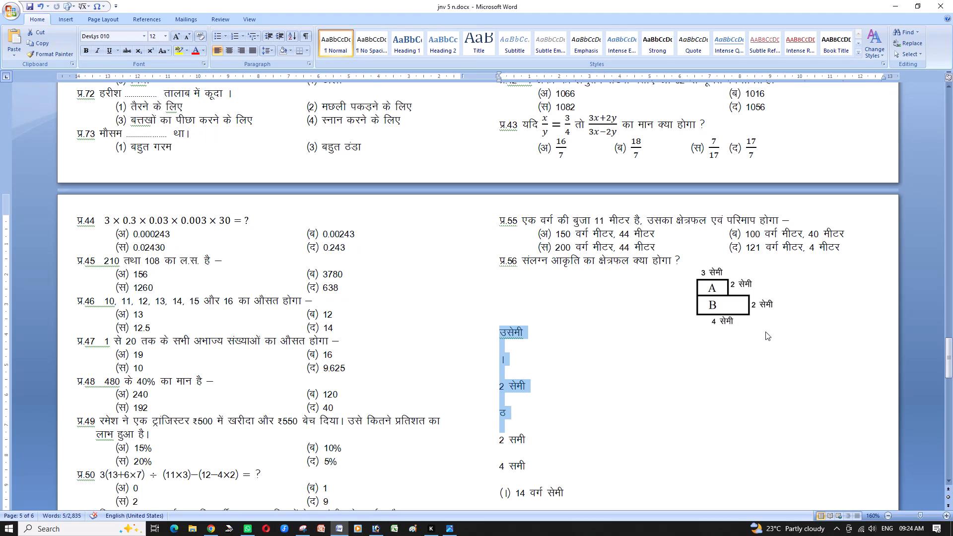
key(shift+Down)
key(shift+Down)
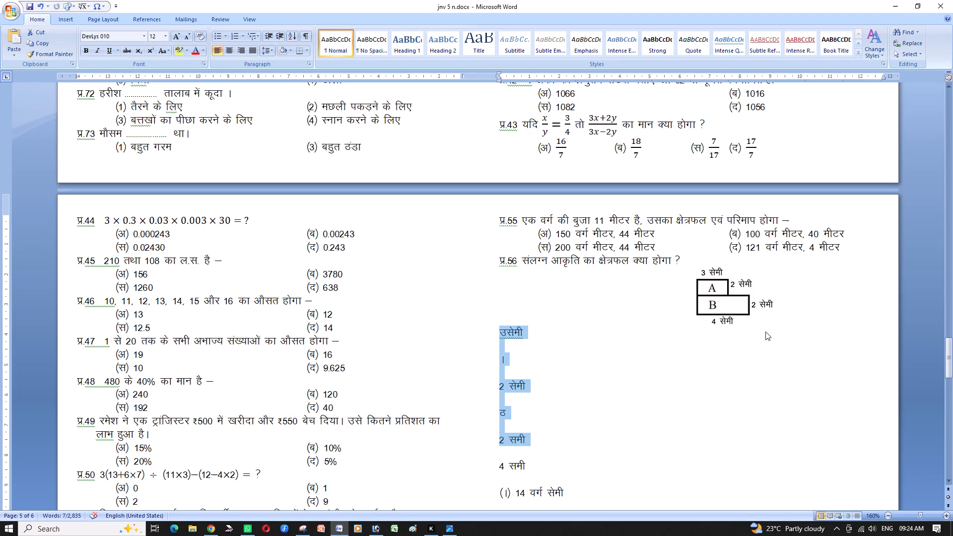
key(shift+Down)
key(shift+Down)
key(BackSpace)
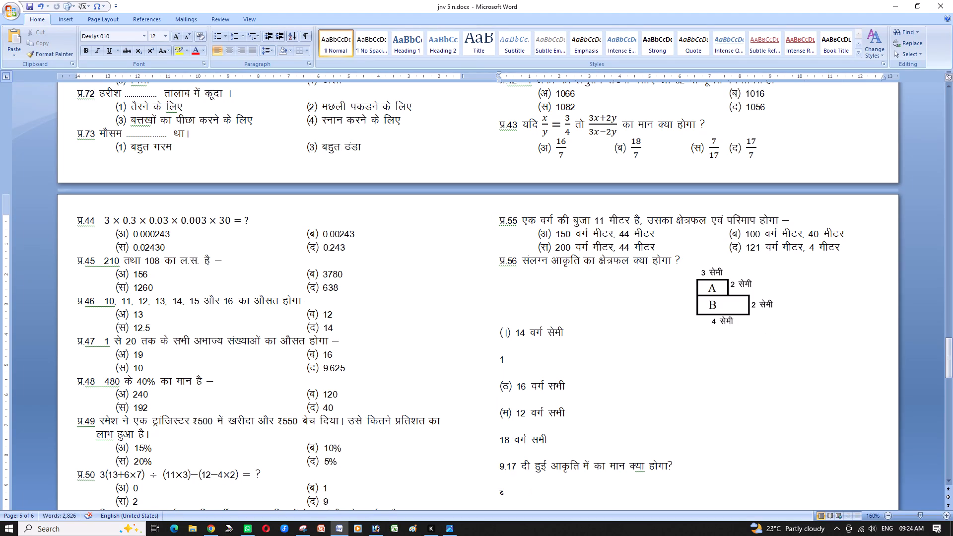
Indent question 56's 14 वर्ग सेमी option by one tab and change its label to (अ).
key(Tab)
key(Right)
key(Right)
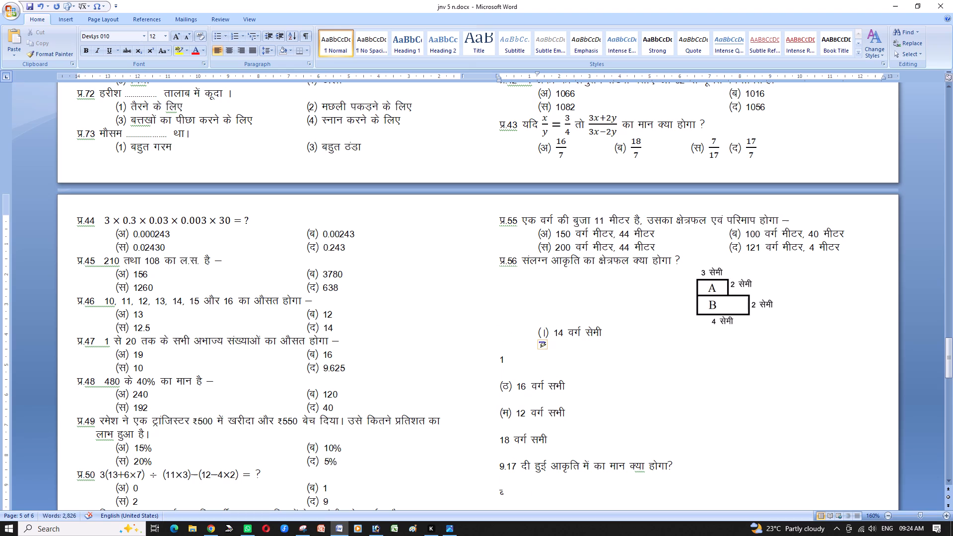
key(BackSpace)
key(v)
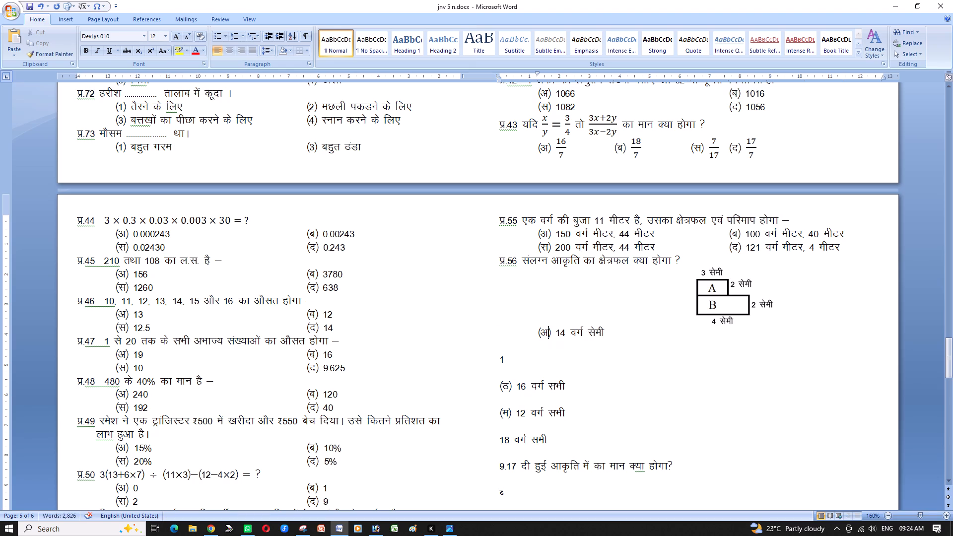
Remove the stray 1 and blank lines, and bring the 16 वर्ग option onto the (अ) line, separated by four tabs.
key(Right)
key(Right)
key(Right)
key(Right)
key(Down)
key(Right)
key(Down)
key(Right)
key(BackSpace)
key(BackSpace)
key(BackSpace)
key(BackSpace)
key(BackSpace)
key(Tab)
key(Tab)
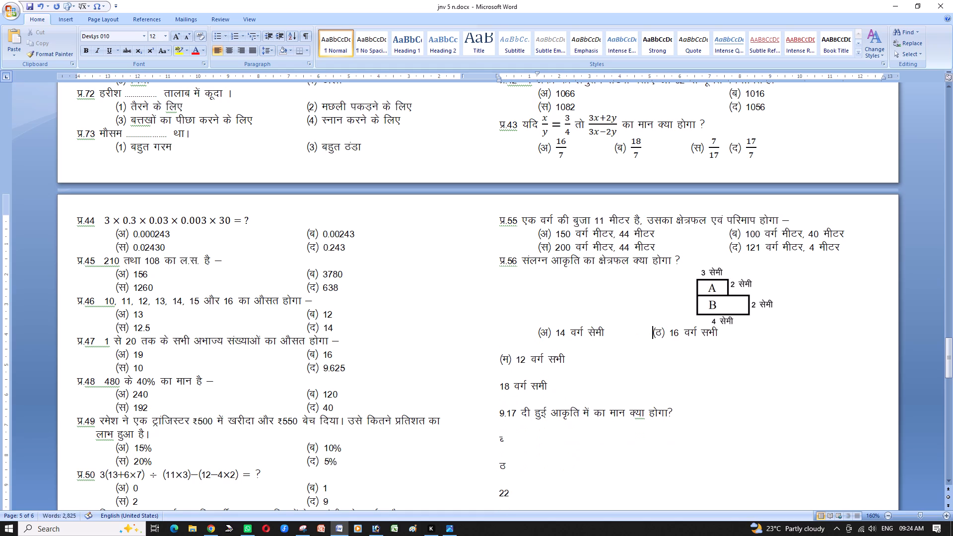
key(Tab)
key(Tab)
Reduce the indent of question 56's figure by one tab.
key(Up)
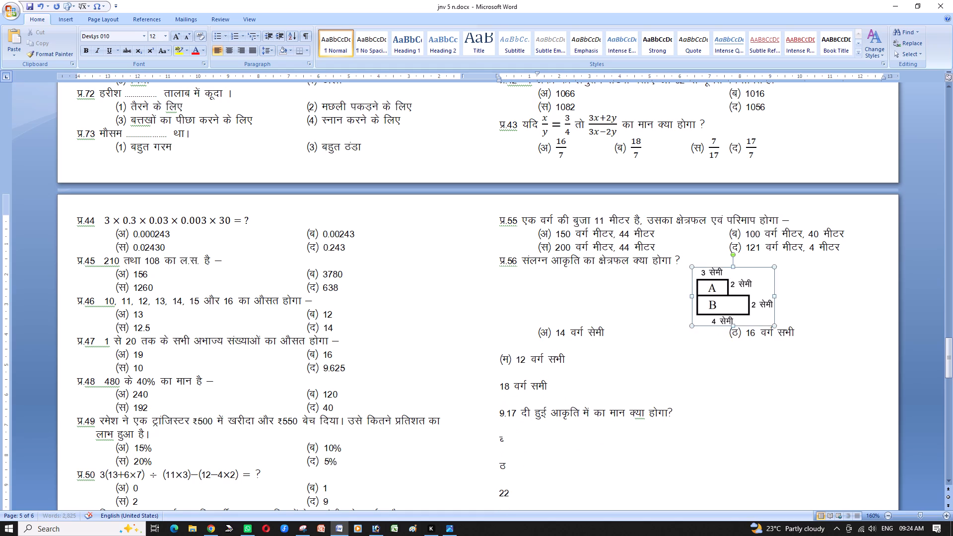
key(Left)
key(BackSpace)
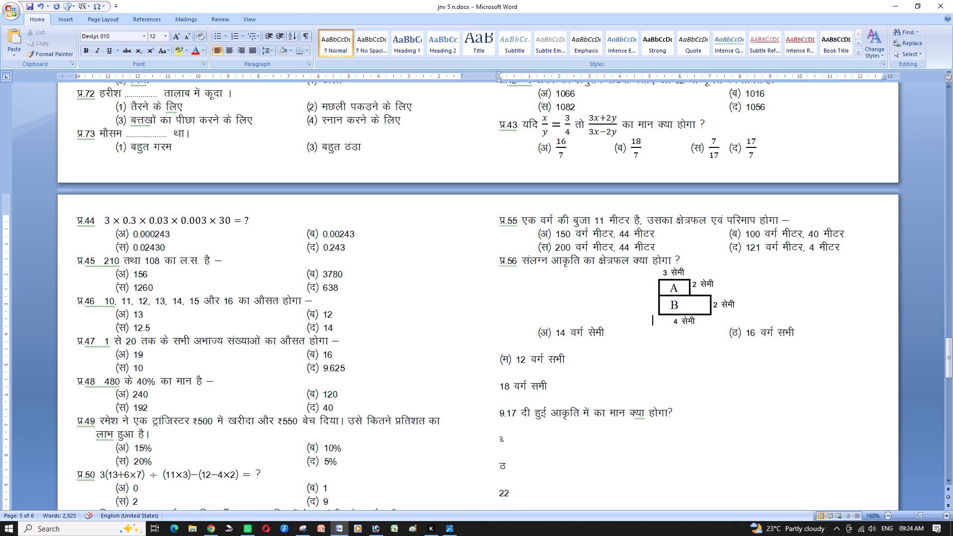
Change the label of question 56's 16 वर्ग option to (ब).
key(Down)
key(Right)
key(Right)
key(Right)
key(Right)
key(BackSpace)
key(c)
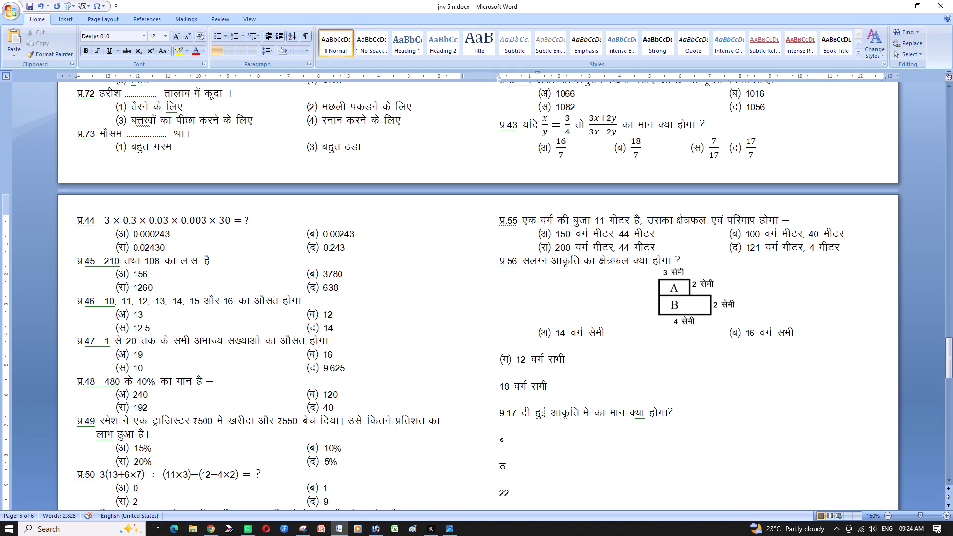
Correct the misspelled unit in question 56's option (ब) so it reads 16 वर्ग सेमी.
key(Down)
key(Right)
key(Up)
key(Left)
key(Left)
key(Left)
key(Right)
key(BackSpace)
key(BackSpace)
key(e)
key(Left)
key(Left)
key(Right)
key(s)
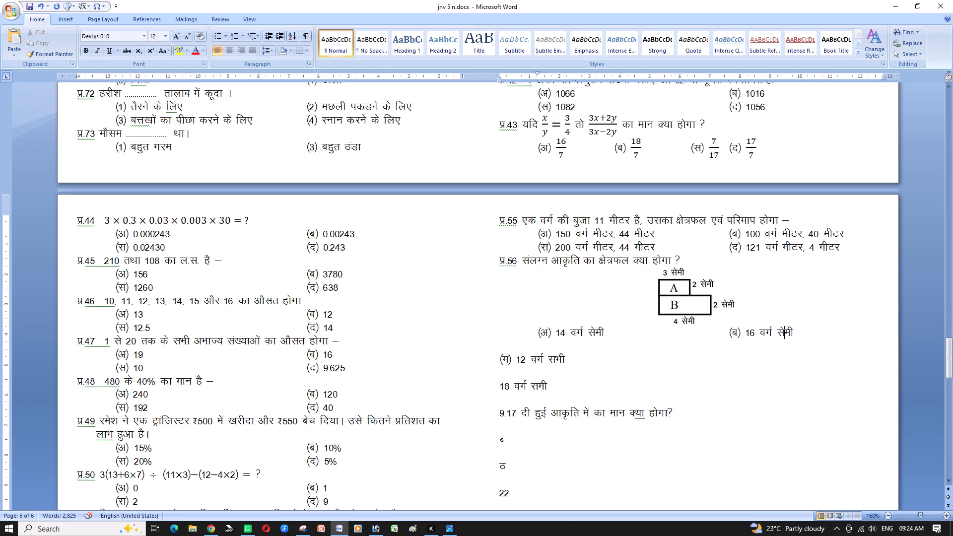
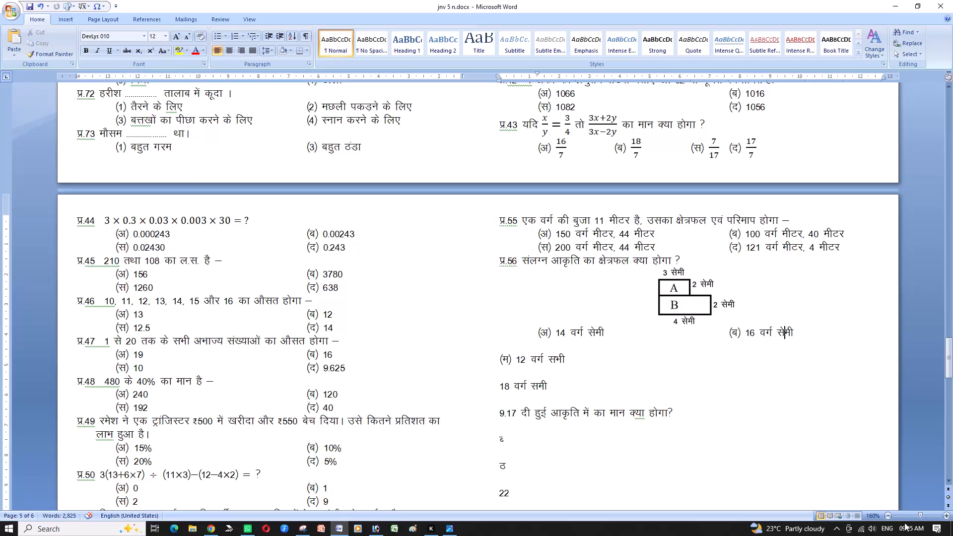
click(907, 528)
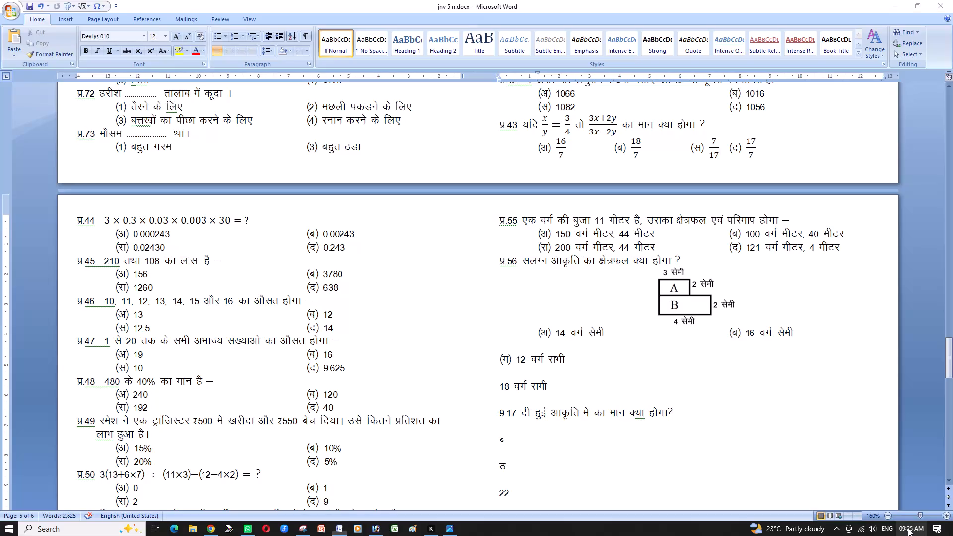
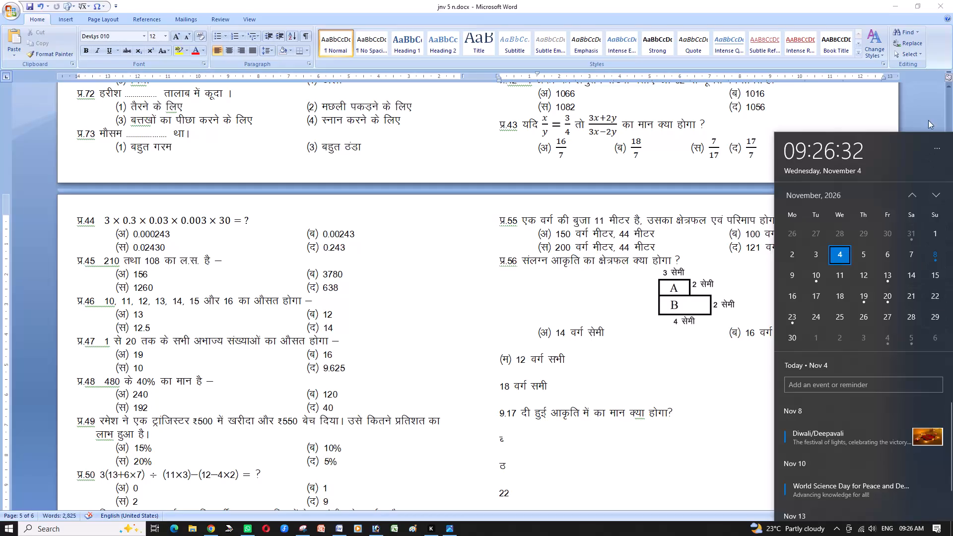
Pull question 56's 12 वर्ग option up beneath option (अ), indent it to match, and relabel it (स).
click(927, 117)
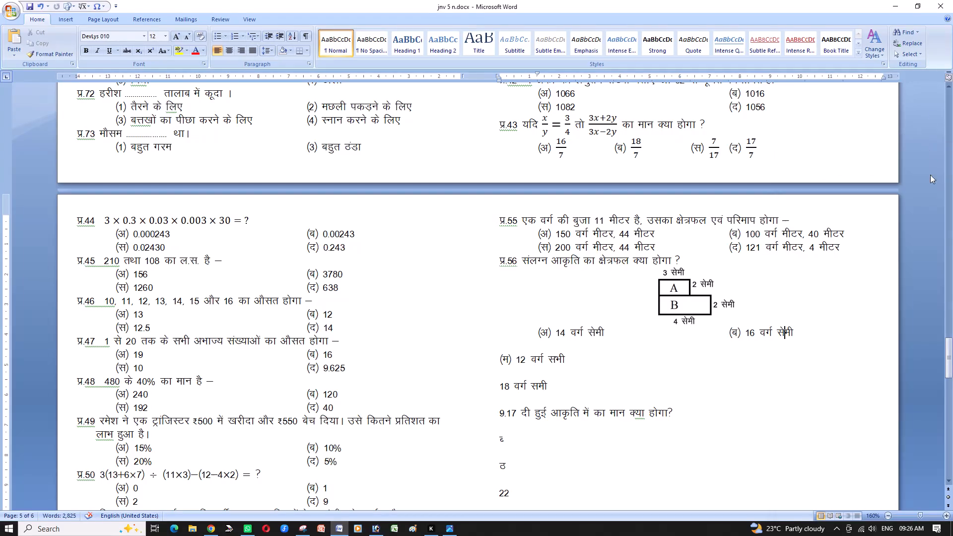
scroll(877, 349, down, 1)
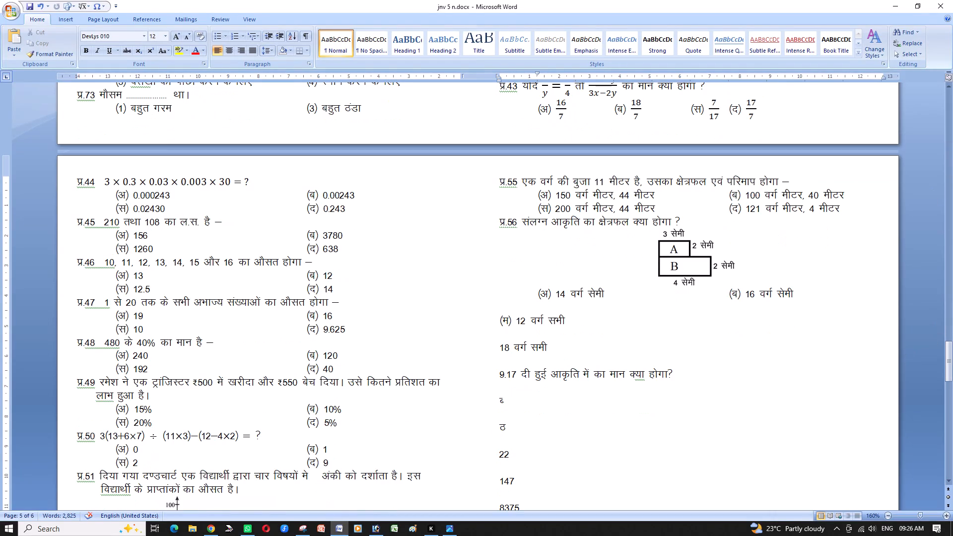
key(Down)
key(Right)
key(BackSpace)
key(Tab)
key(Right)
key(Right)
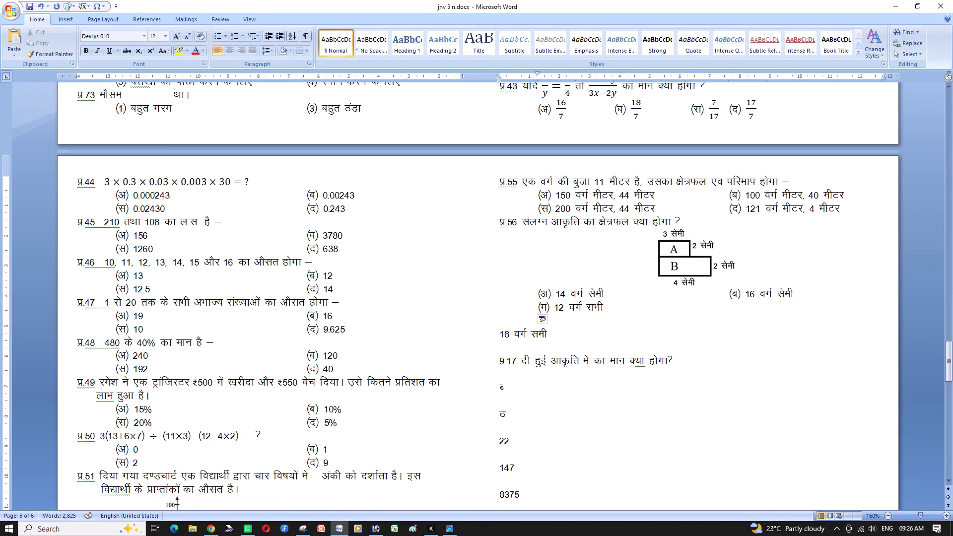
key(BackSpace)
key(l)
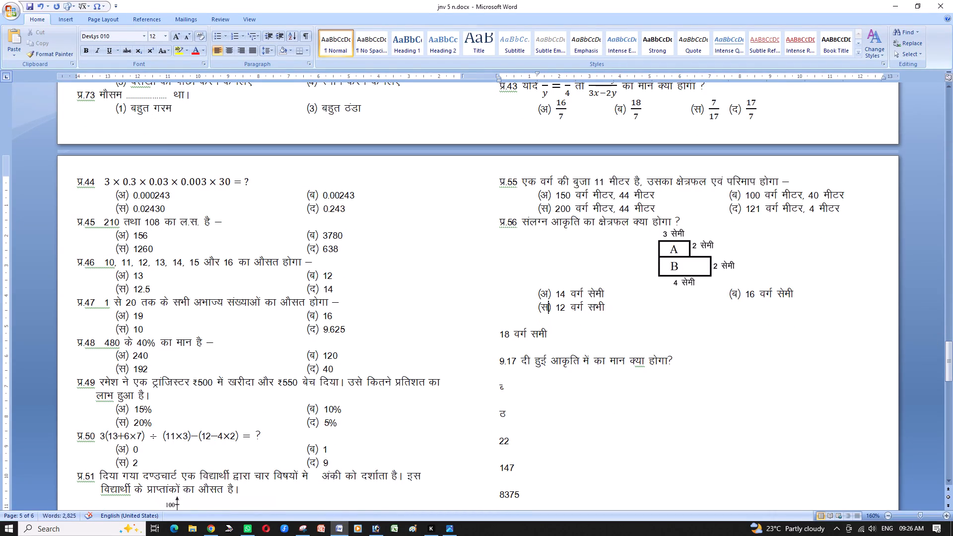
Bring the 18 वर्ग option of question 56 onto the (स) line and align it under option (ब).
key(Down)
key(Right)
key(BackSpace)
key(BackSpace)
key(Tab)
key(Tab)
key(Tab)
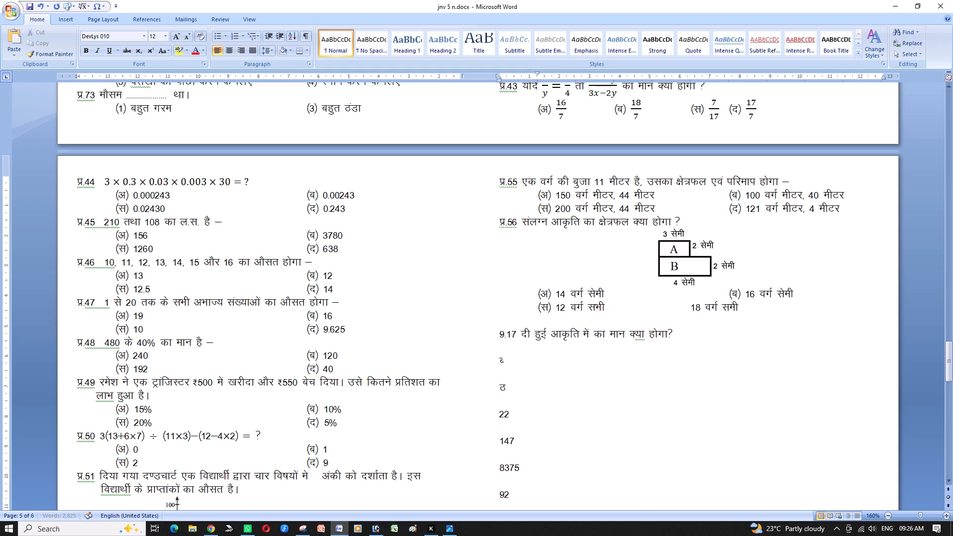
key(Tab)
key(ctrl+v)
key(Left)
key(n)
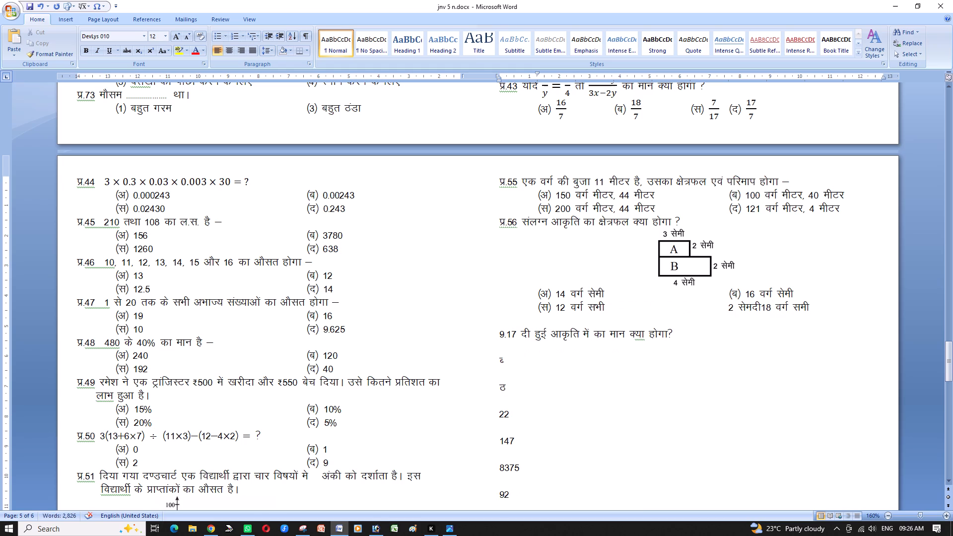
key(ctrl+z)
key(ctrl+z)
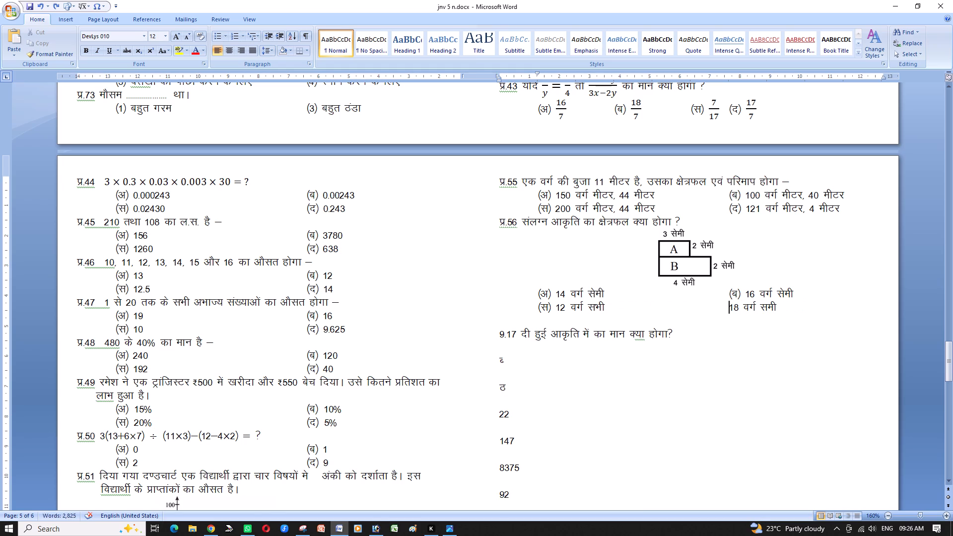
Add the label (द) and a space before question 56's 18 वर्ग option.
key(alt+0)
key(alt+1)
key(alt+8)
key(alt+8)
key(alt+0)
key(alt+1)
key(alt+8)
key(alt+9)
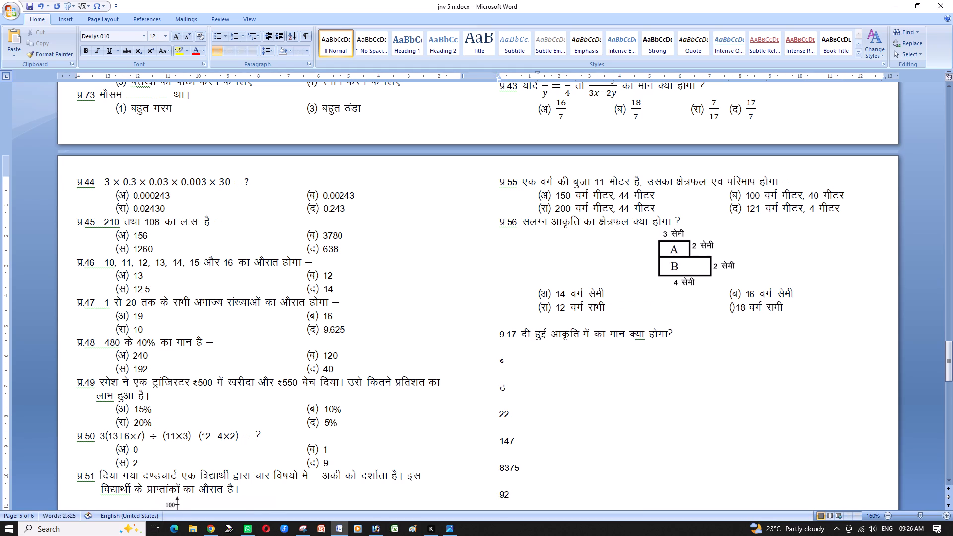
key(shift+Left)
key(Left)
key(n)
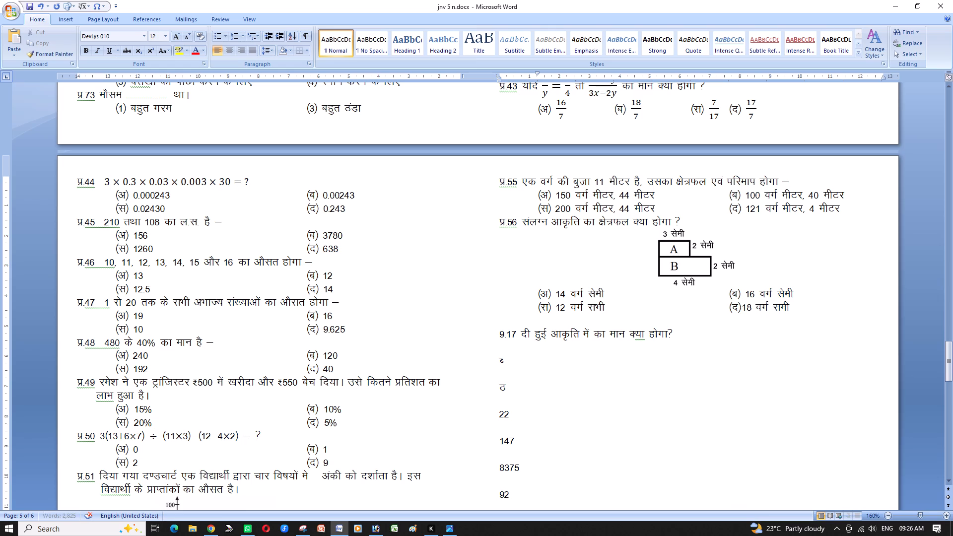
key(Right)
key(space)
Correct the unit in question 56's option (द) from समी to सेमी.
key(Right)
key(Right)
key(Right)
key(Right)
key(Right)
key(Right)
key(Right)
key(Right)
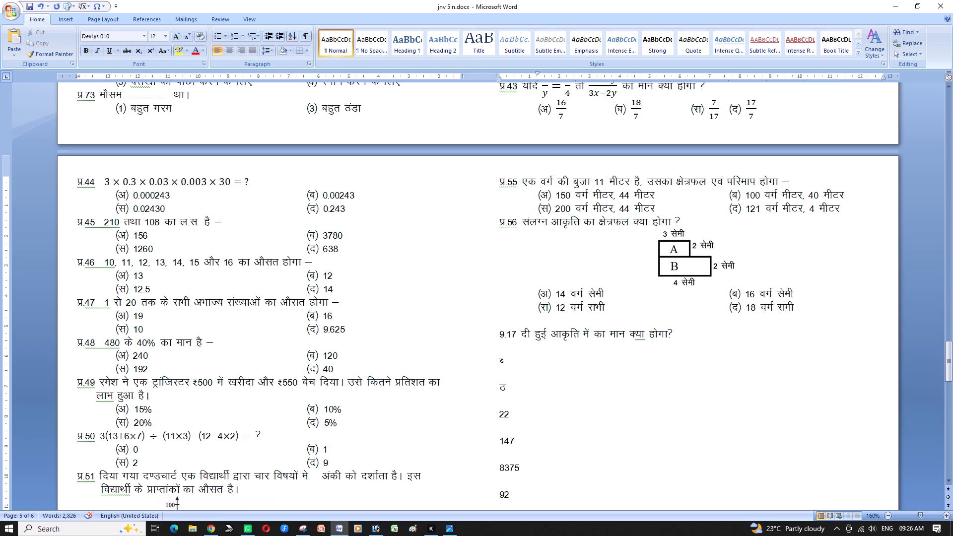
key(s)
Renumber the question heading 9.17 as प्र.57 and remove the blank line above it.
key(Right)
key(Right)
key(Right)
key(Right)
key(Right)
key(Right)
key(Right)
key(BackSpace)
key(5)
key(Left)
key(Left)
key(BackSpace)
key(BackSpace)
text(iz)
key(Right)
key(Right)
key(Right)
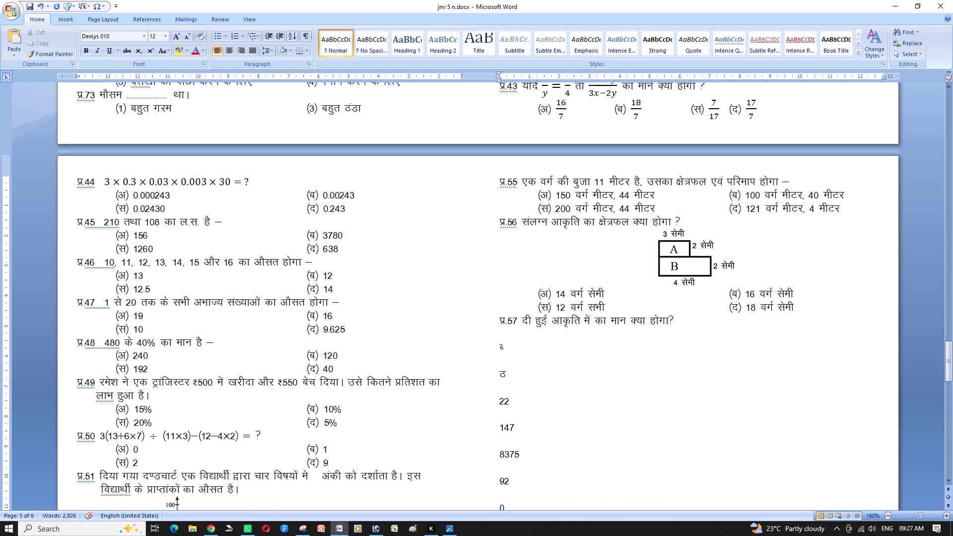
Insert the variable x as an inline equation between में and का in question 57.
key(Right)
key(Right)
key(Right)
key(Right)
key(Right)
key(Right)
key(Right)
key(Right)
key(Right)
key(Right)
key(Right)
key(Right)
key(Right)
key(Right)
key(Right)
key(Right)
key(Right)
key(Right)
key(Right)
key(Right)
key(Left)
key(Left)
key(space)
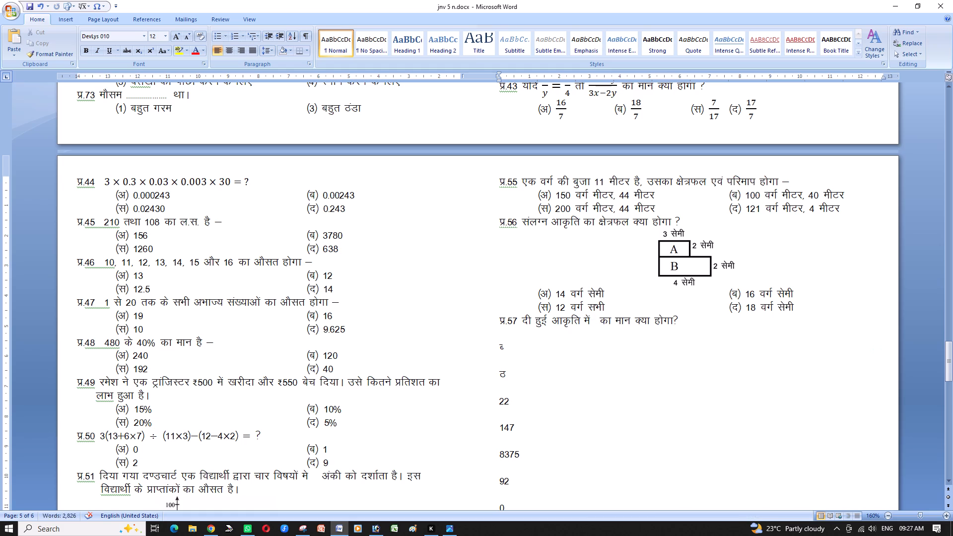
key(alt+equal)
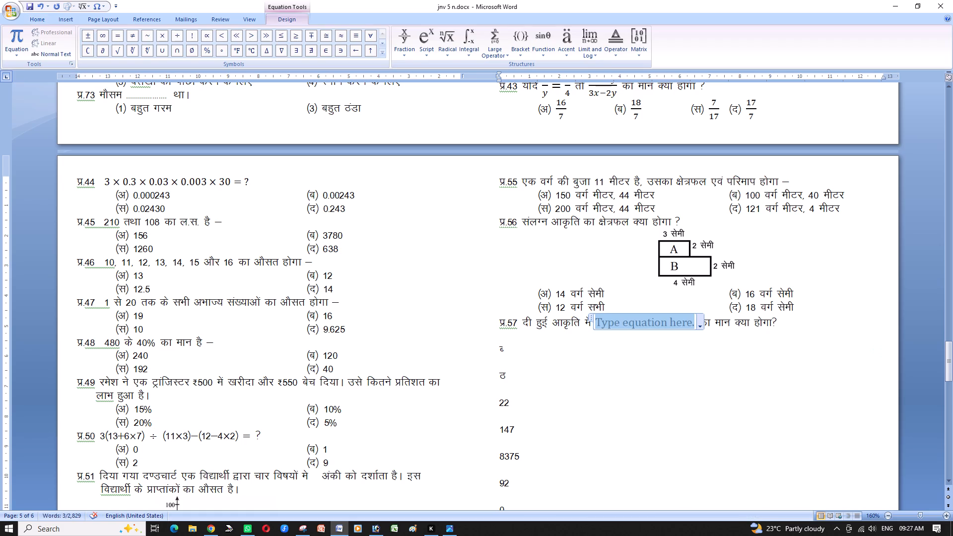
key(x)
key(Right)
key(Right)
key(Right)
key(Right)
key(Right)
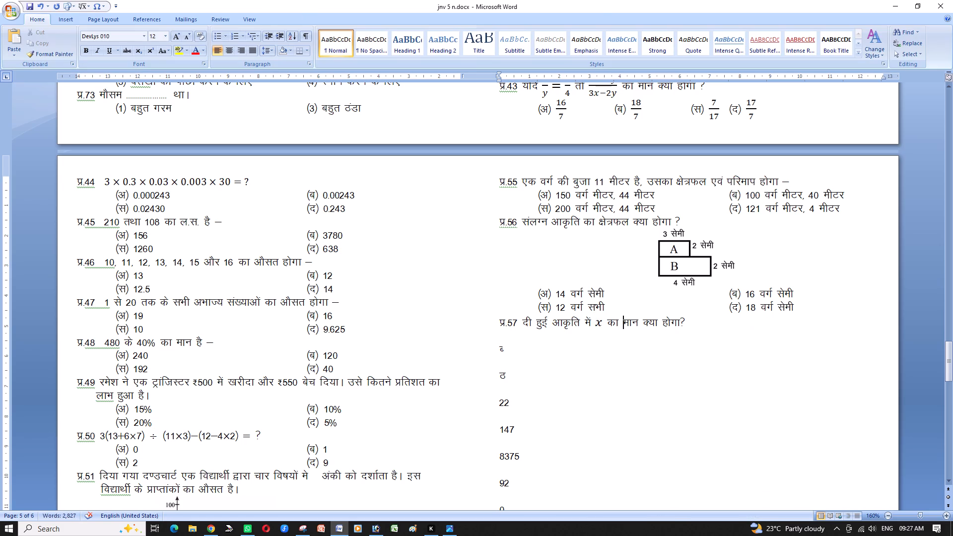
Add a space before the question mark at the end of question 57.
key(Right)
key(Down)
key(Left)
key(Left)
key(space)
Save the document.
key(Down)
key(Right)
key(ctrl+s)
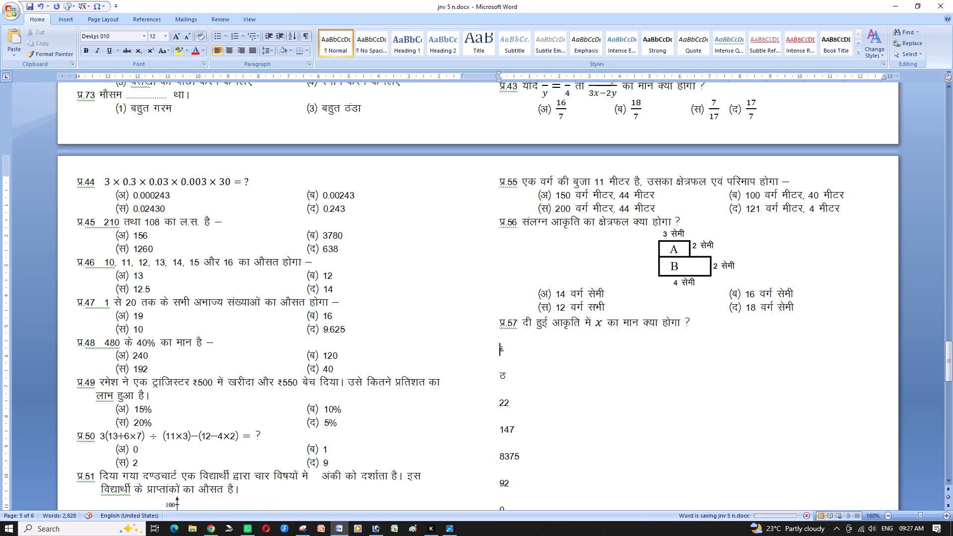
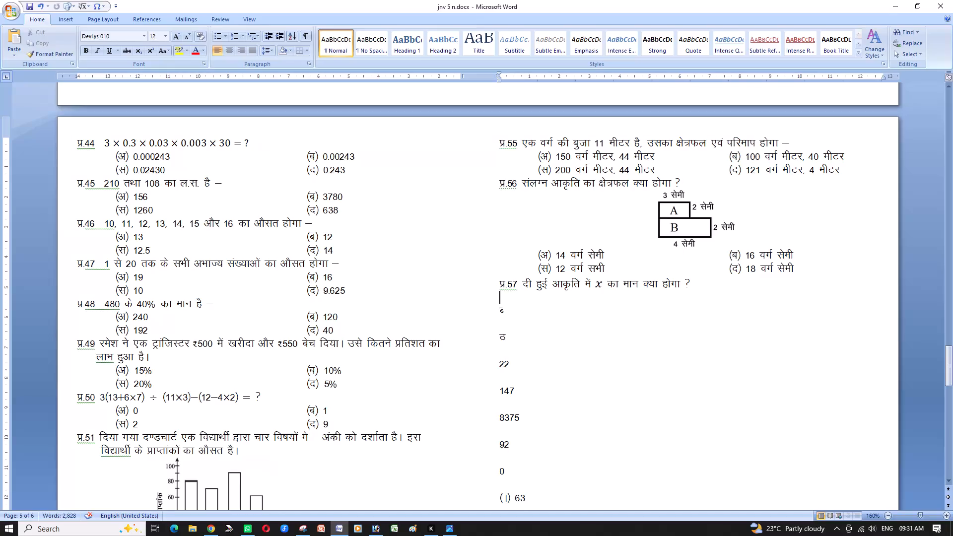
Insert the picture WhatsApp Image 2026-11-04 at 9.30.53 AM.jpeg on an indented line below question 57.
key(Tab)
key(Tab)
click(70, 19)
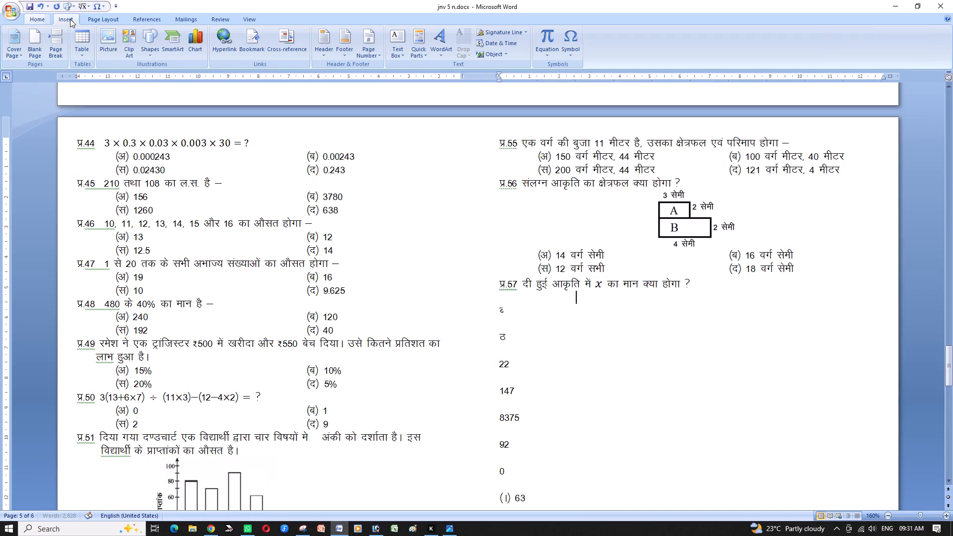
click(107, 39)
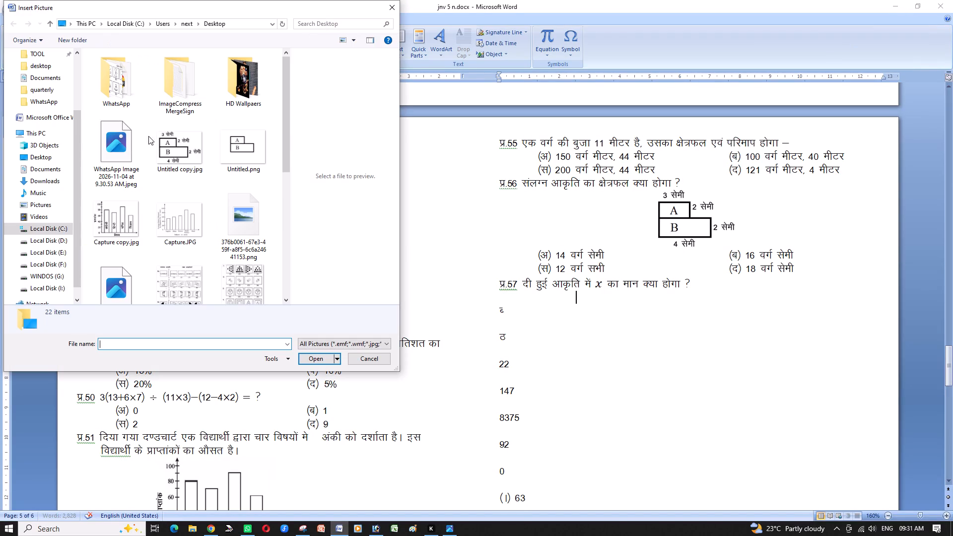
double_click(113, 141)
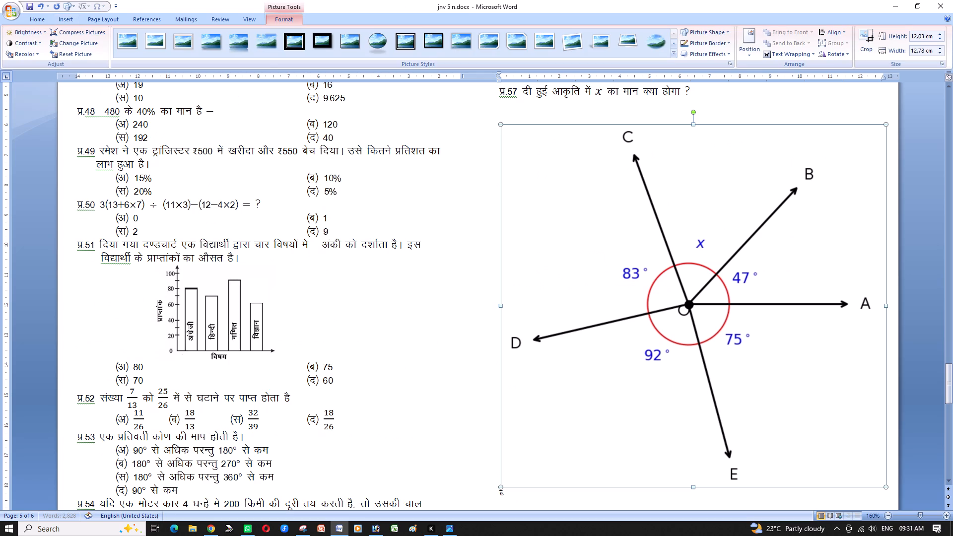
Shrink the angle diagram to about 2.64 cm high by 2.8 cm wide and indent it one more tab stop.
drag(885, 487, 744, 319)
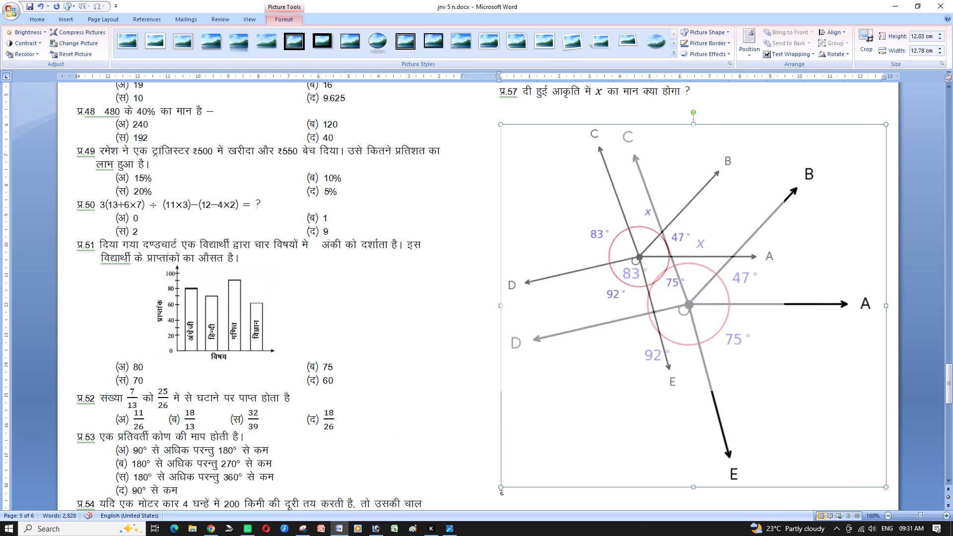
drag(744, 319, 576, 205)
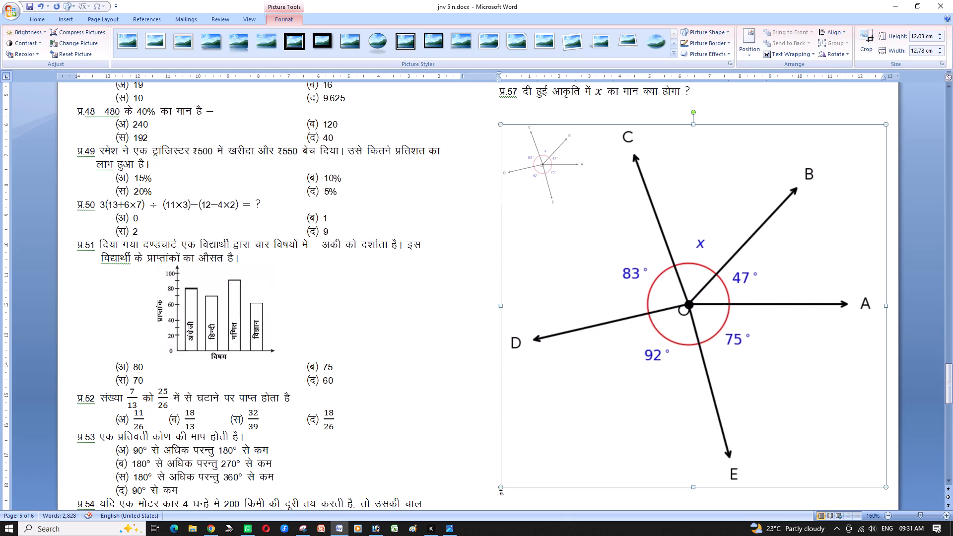
drag(576, 205, 575, 204)
key(Left)
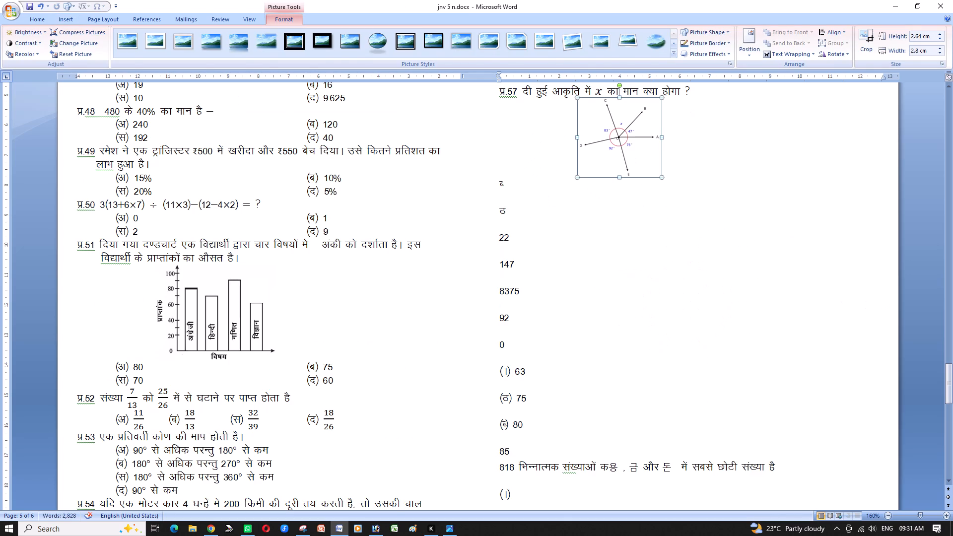
key(Tab)
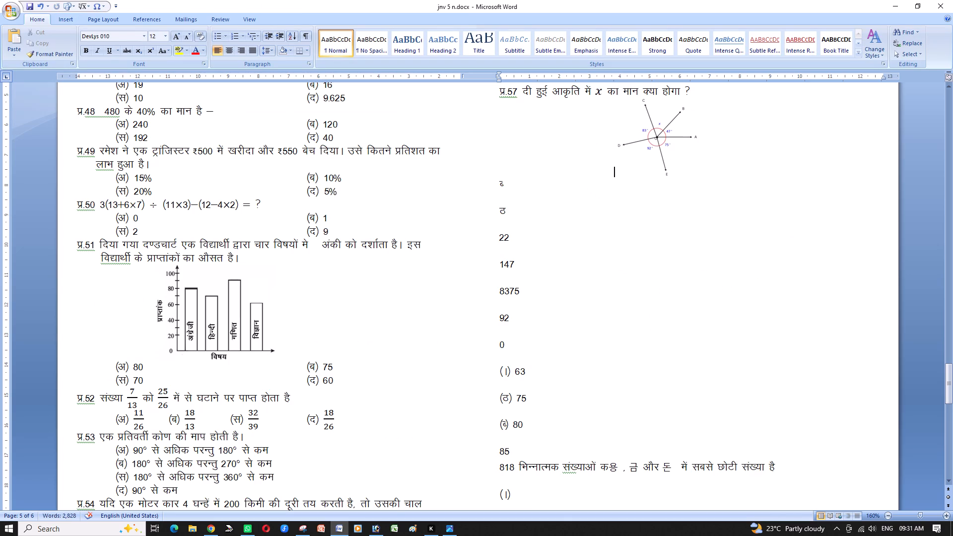
Delete the stray lines from ब down to 0 between question 57's diagram and its first answer option.
key(Down)
key(Left)
key(shift+Down)
key(shift+Down)
key(shift+Down)
key(shift+Down)
key(shift+Down)
key(shift+Down)
key(shift+Down)
key(shift+Down)
key(shift+Down)
key(shift+Down)
key(shift+Down)
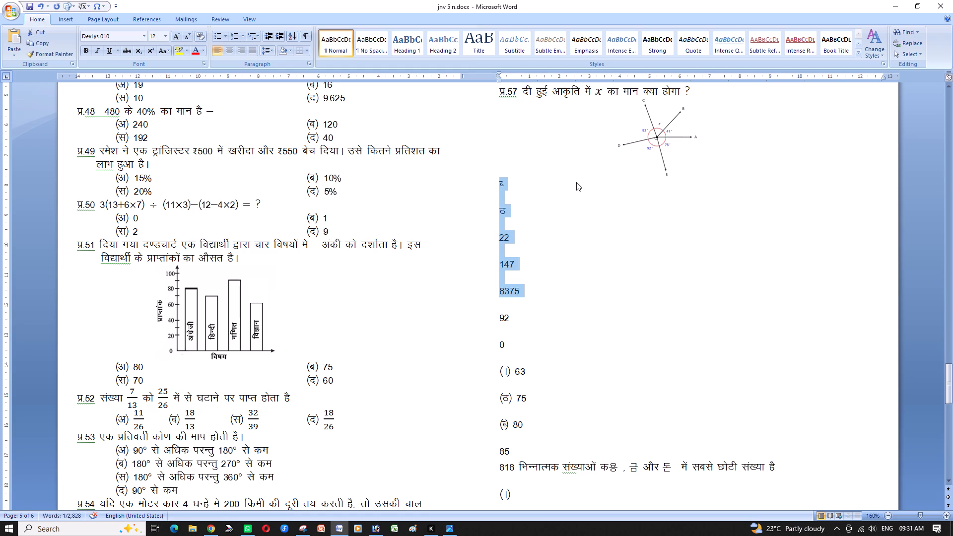
key(shift+Down)
key(shift+Down)
key(BackSpace)
Format question 57's first option as an indented (अ) 63°, removing the blank line above it.
key(Right)
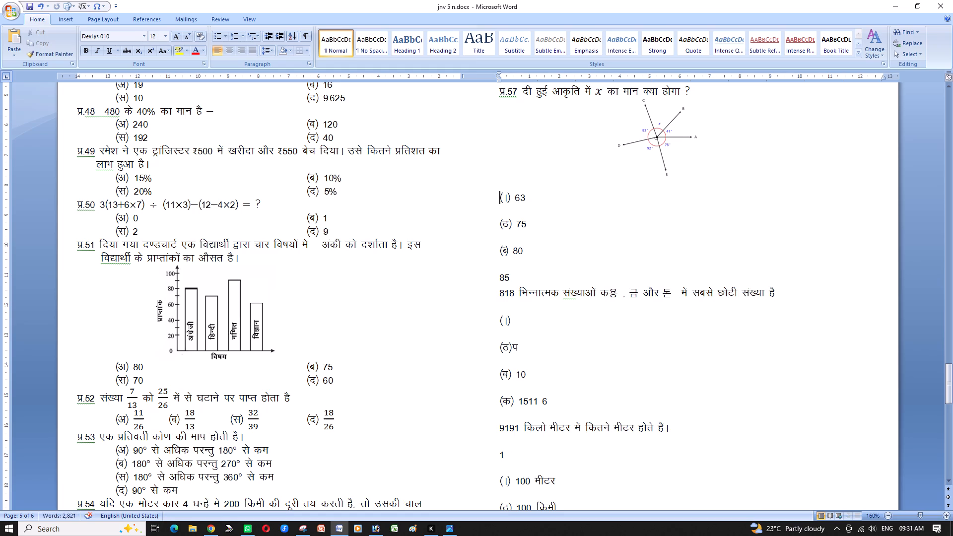
key(BackSpace)
key(Tab)
key(Right)
key(Right)
key(BackSpace)
key(v)
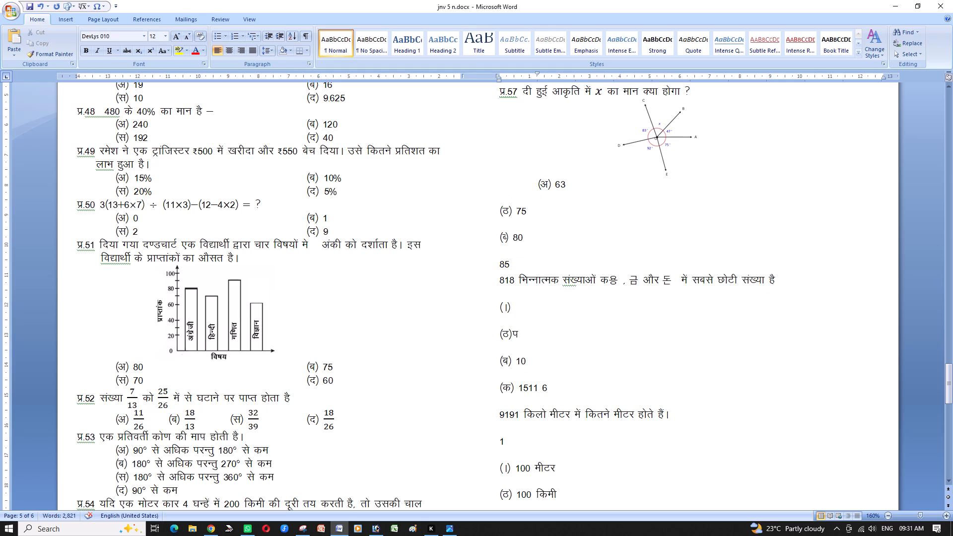
key(Right)
key(Right)
key(Right)
key(Right)
key(ctrl+shift+equal)
click(67, 19)
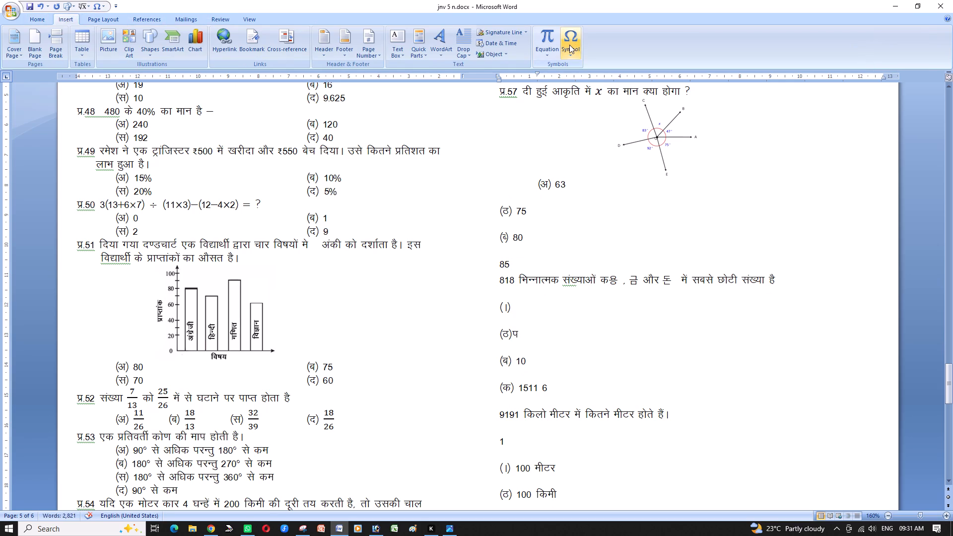
click(569, 45)
click(573, 67)
Bring the option 75 onto the same line as (अ) 63°, aligned in the second option column, and relabel it (ब).
key(Down)
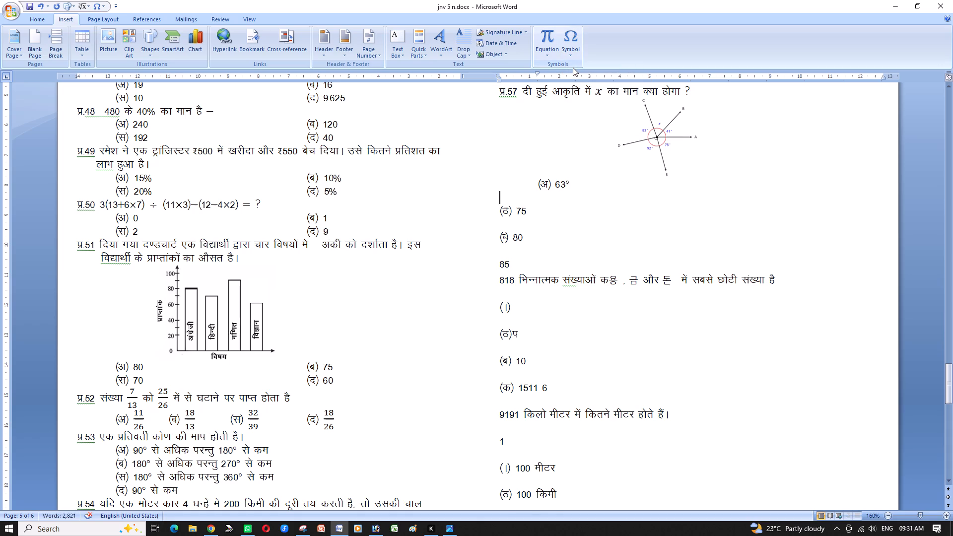
key(Right)
key(BackSpace)
key(BackSpace)
key(Tab)
key(Tab)
key(Tab)
key(Tab)
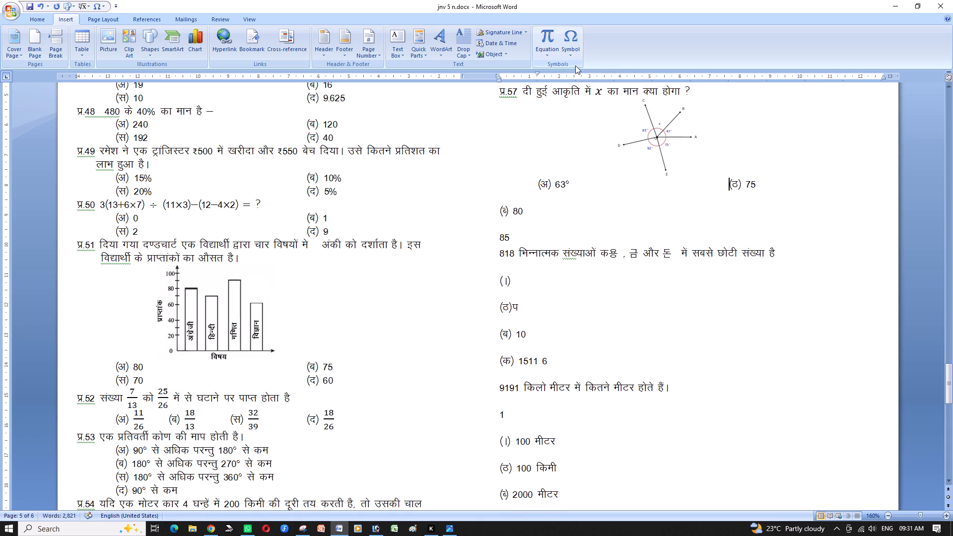
scroll(709, 138, up, 3)
scroll(709, 139, down, 3)
key(Right)
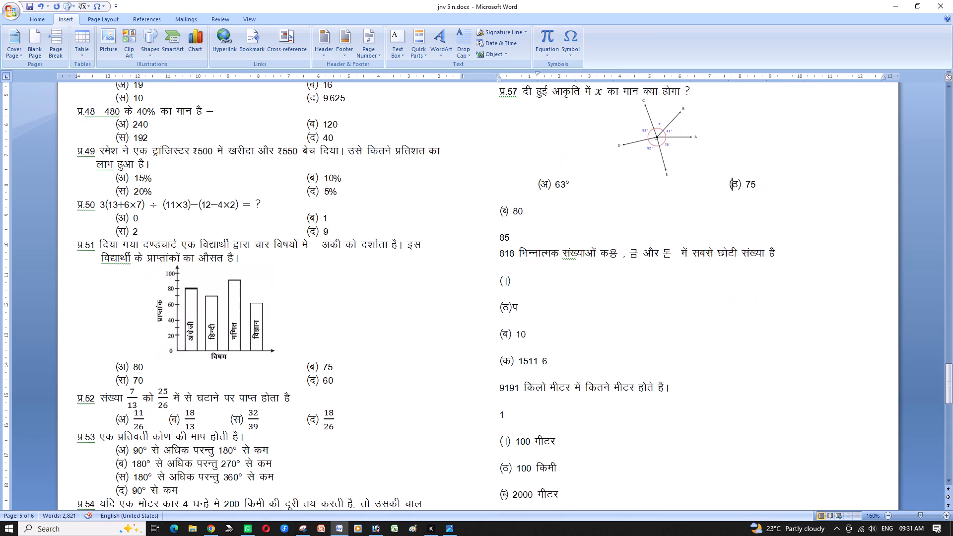
key(Right)
key(BackSpace)
key(c)
Add a degree symbol after 75 in option (ब) of question 57.
key(Right)
key(Right)
key(Right)
key(Right)
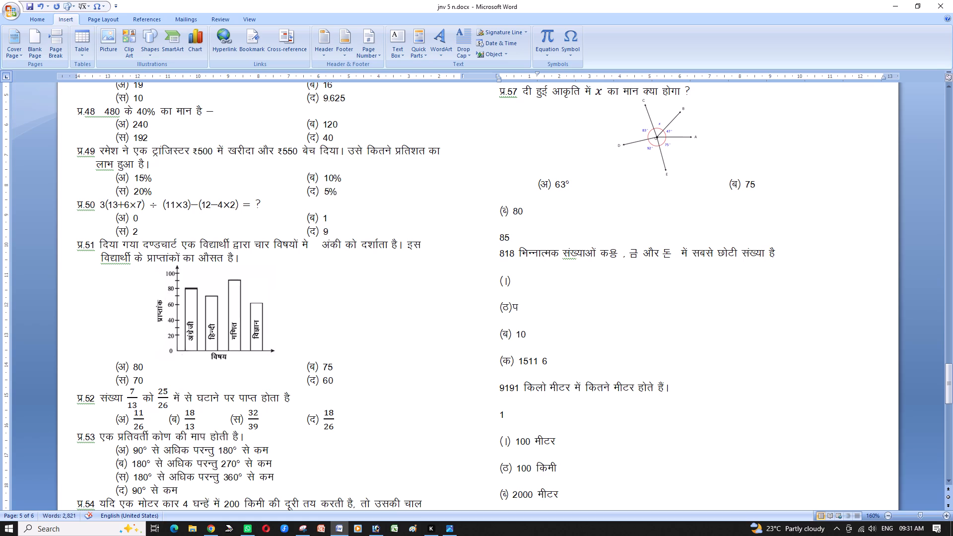
key(ctrl+shift+0)
key(ctrl+shift+equal)
click(575, 52)
click(569, 67)
Format question 57's third option as an indented (स) 80°, removing the blank line above it.
key(Down)
key(Right)
key(BackSpace)
key(Tab)
key(Right)
key(Right)
key(BackSpace)
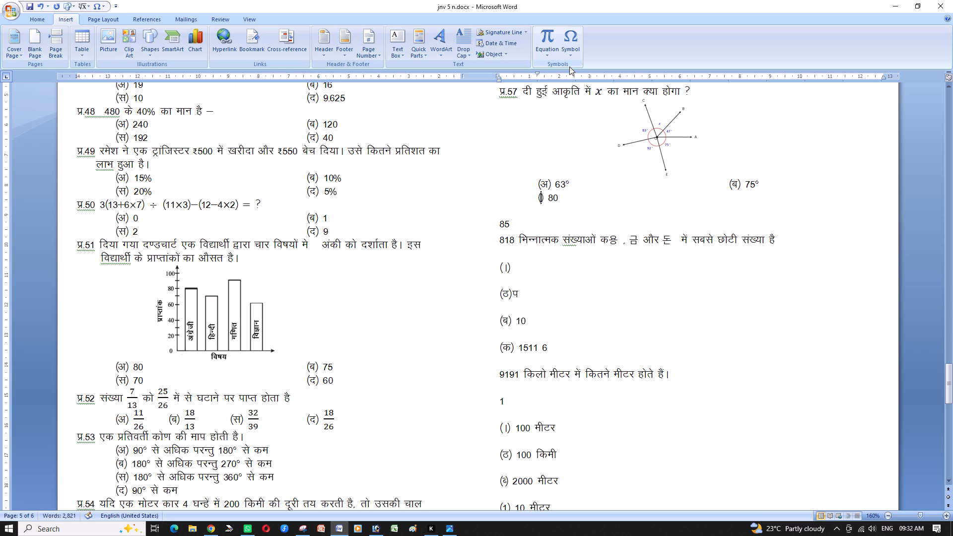
key(l)
key(Right)
key(Right)
key(Right)
key(Right)
key(ctrl+shift+equal)
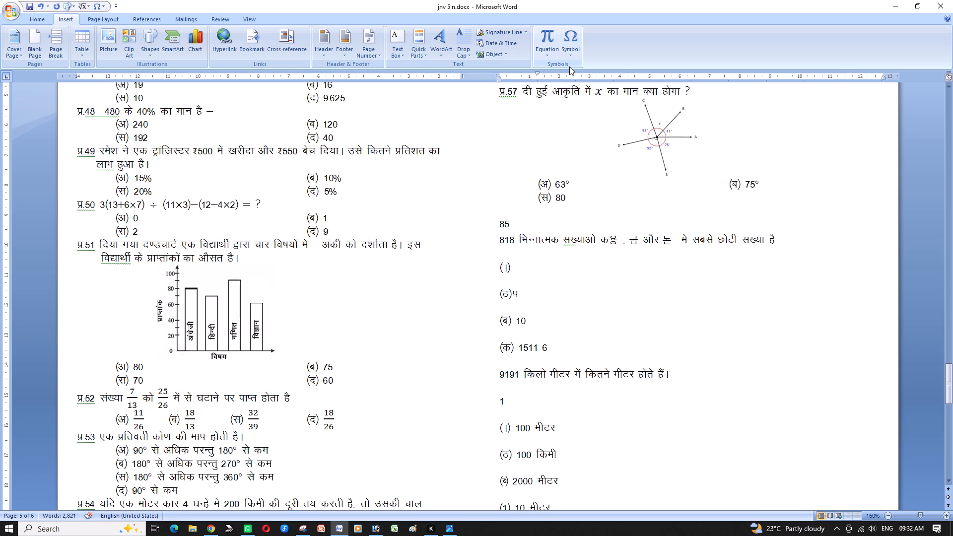
click(566, 49)
click(570, 66)
Bring the unlabelled option 85 onto the (स) 80° line, aligned below option (ब).
key(Down)
key(Right)
key(BackSpace)
key(BackSpace)
key(Tab)
key(Tab)
key(Tab)
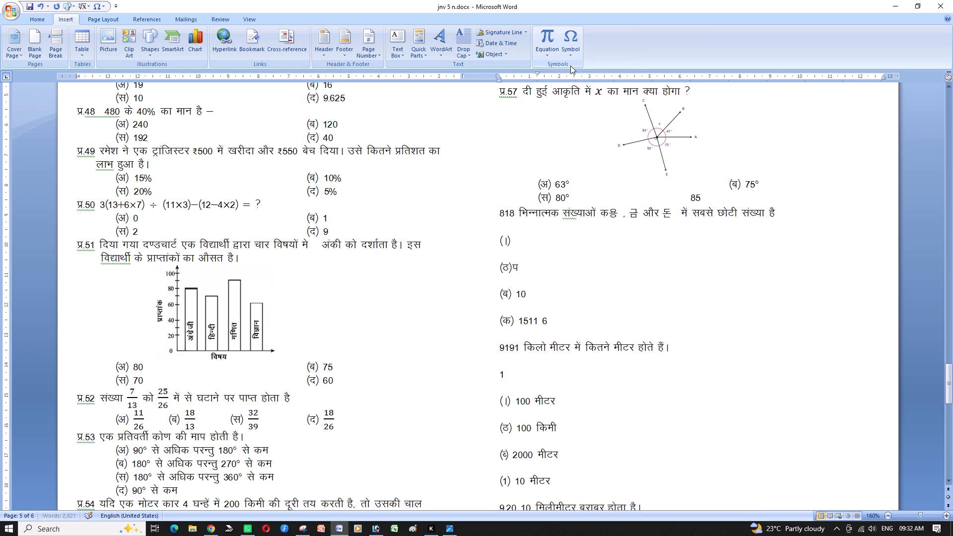
key(Tab)
Insert an empty pair of brackets before 85 and copy it.
key(ctrl+v)
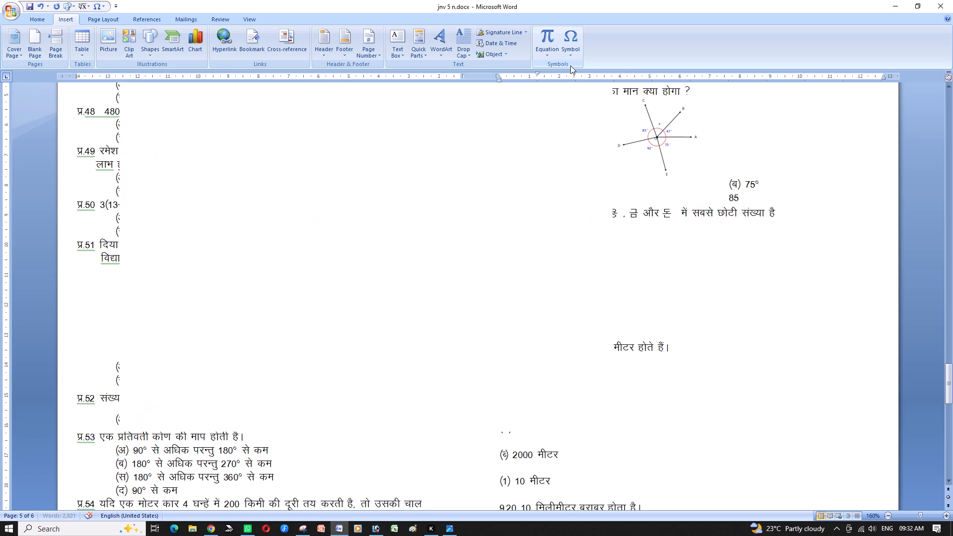
key(ctrl+z)
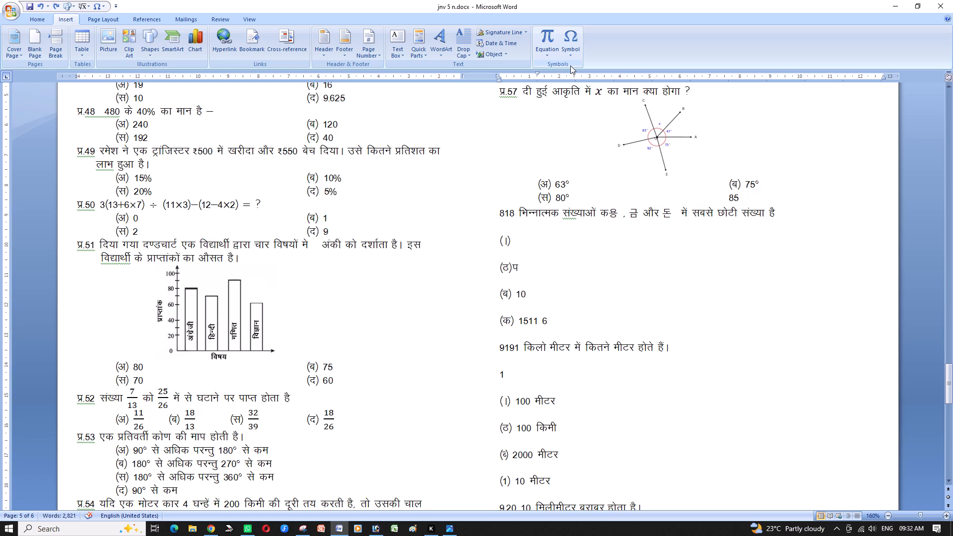
key(alt+0)
key(alt+1)
key(alt+8)
key(alt+8)
key(alt+0)
key(alt+1)
key(alt+8)
key(alt+9)
key(shift+Left)
key(shift+Left)
key(ctrl+c)
Enter द inside the brackets before 85 and add a space after them.
key(Right)
key(Left)
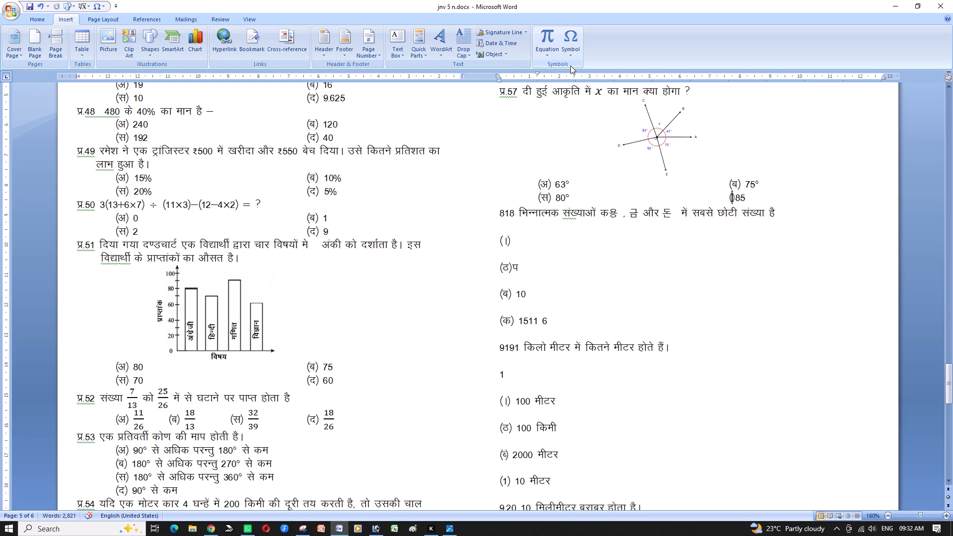
key(n)
key(Right)
key(space)
Add a degree symbol after 85 in option (द) of question 57.
key(Right)
key(Right)
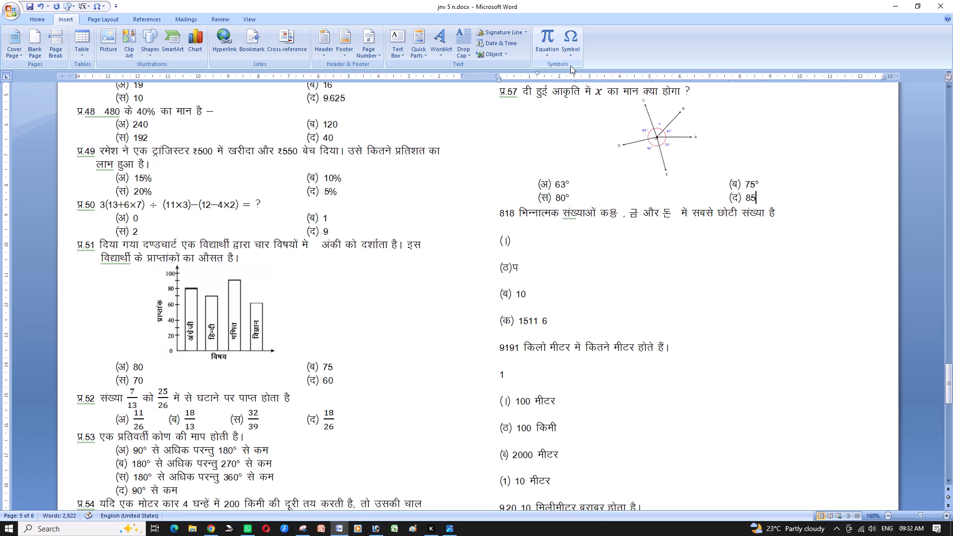
key(ctrl+shift+equal)
click(573, 60)
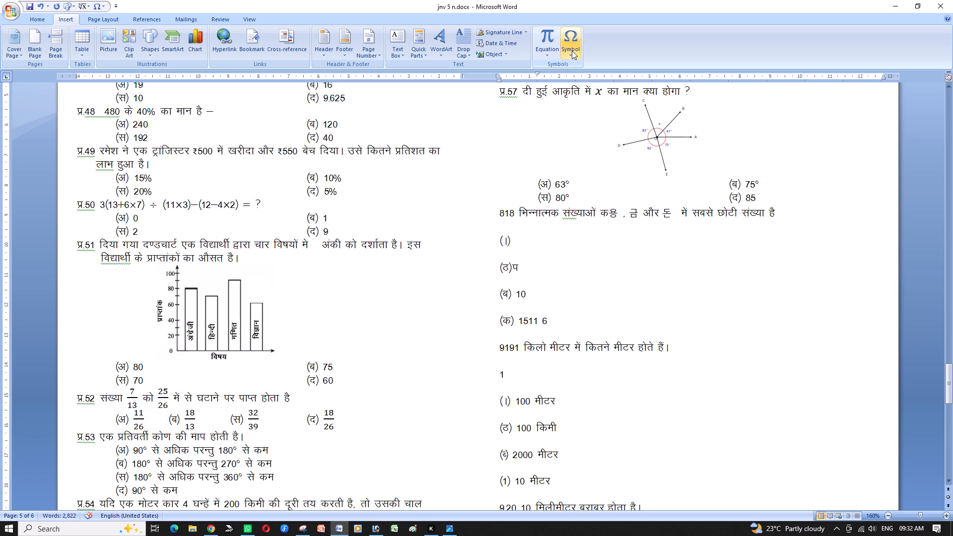
click(572, 51)
click(568, 67)
Renumber the question heading 818 as प्र.58.
key(Right)
key(Right)
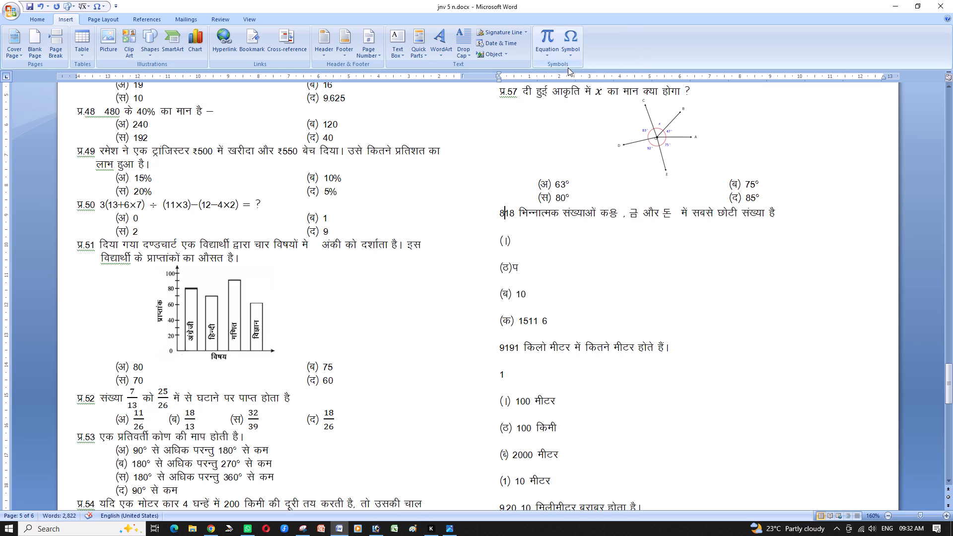
key(Right)
key(BackSpace)
key(BackSpace)
text(iz-)
key(z)
key(ctrl+z)
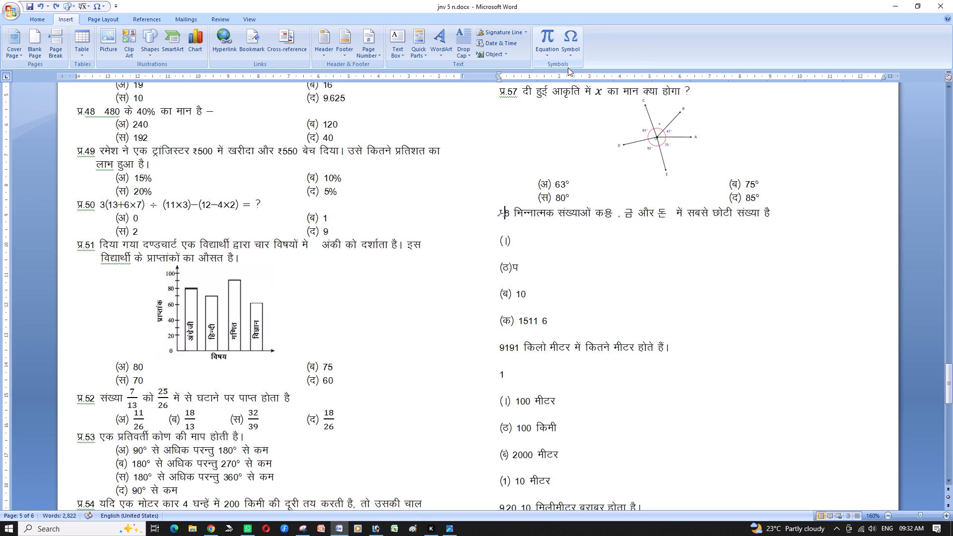
key(ctrl+z)
key(5)
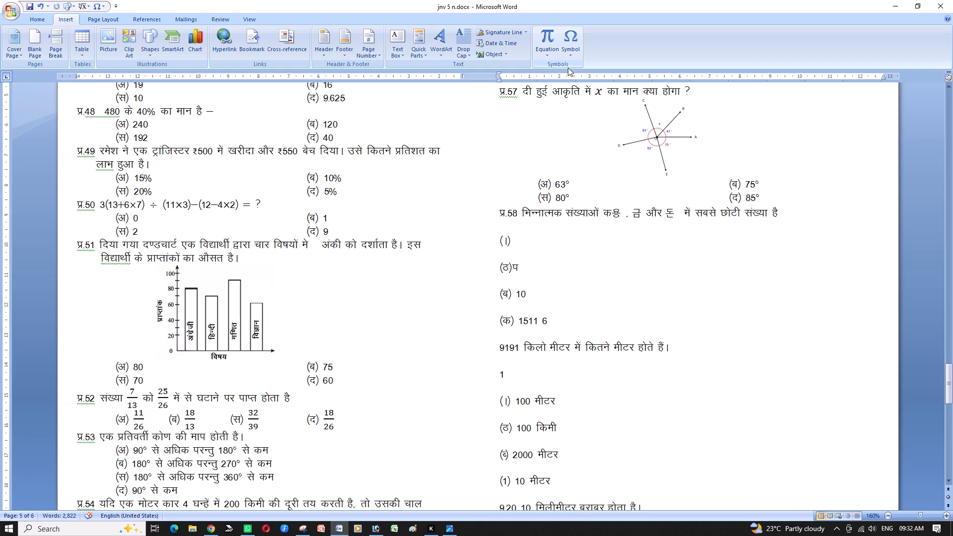
Delete the garbled characters between संख्याओं and और in question 58, leaving a space for the fractions.
key(Right)
key(Right)
key(Right)
key(Right)
key(Right)
key(Right)
key(Right)
key(Right)
key(Right)
key(Right)
key(Right)
key(Right)
key(Right)
key(Right)
key(Right)
key(Right)
key(Right)
key(Right)
key(Right)
key(Right)
key(Right)
key(Right)
key(Right)
key(Right)
key(Right)
key(Right)
key(Right)
key(Left)
key(Right)
key(Left)
key(Right)
key(BackSpace)
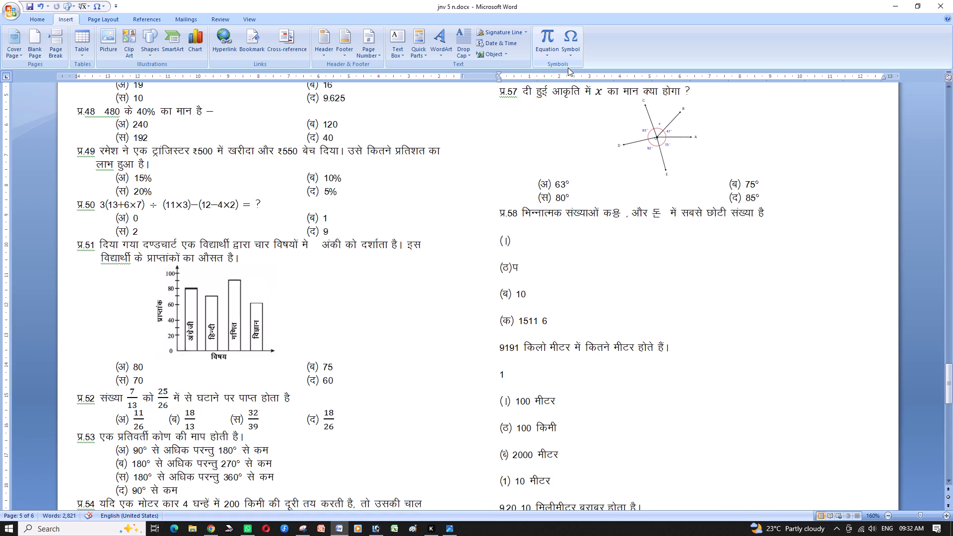
key(BackSpace)
key(BackSpace)
key(BackSpace)
key(BackSpace)
key(space)
key(Left)
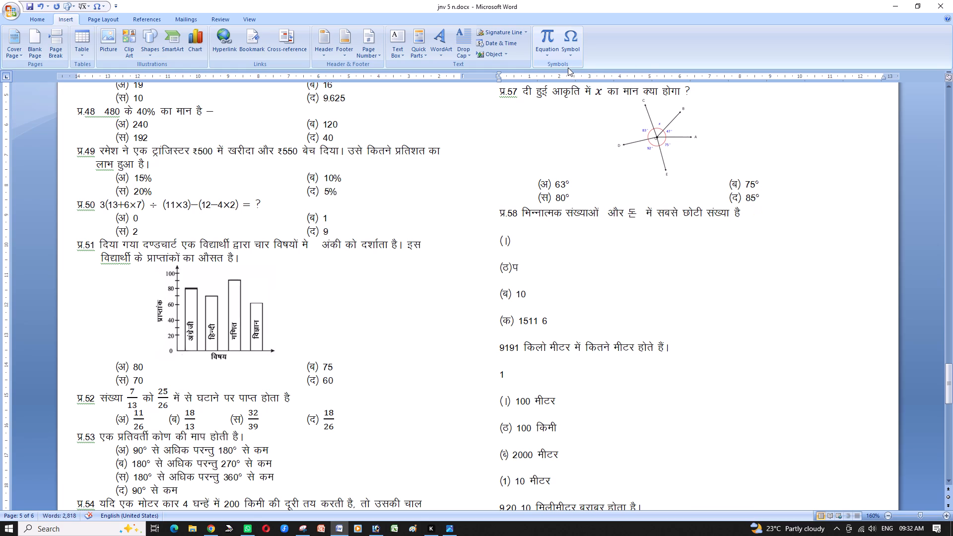
Insert an equation after संख्याओं in question 58 with the stacked fractions 5/3 and 8/9, separated by a comma.
key(alt+equal)
click(409, 40)
click(413, 93)
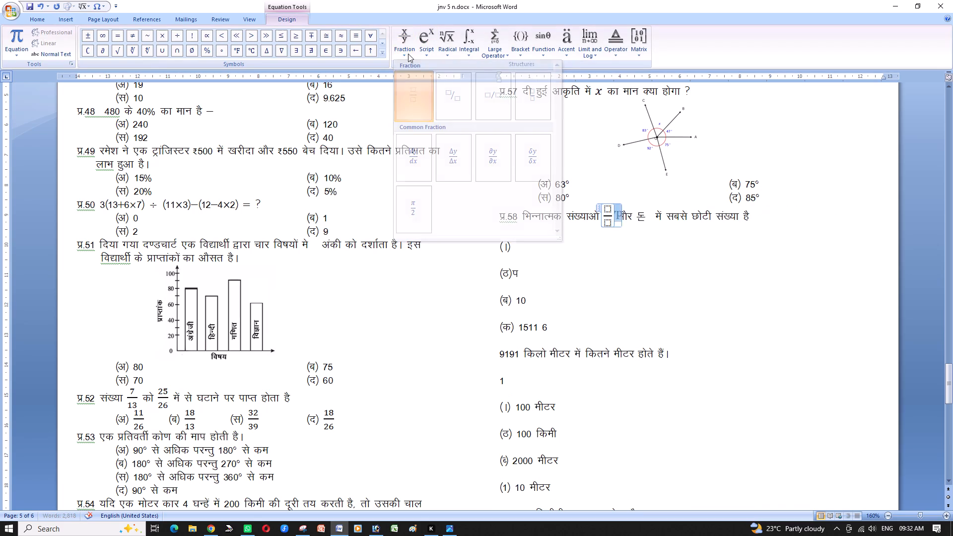
click(402, 39)
click(410, 91)
key(Left)
key(Left)
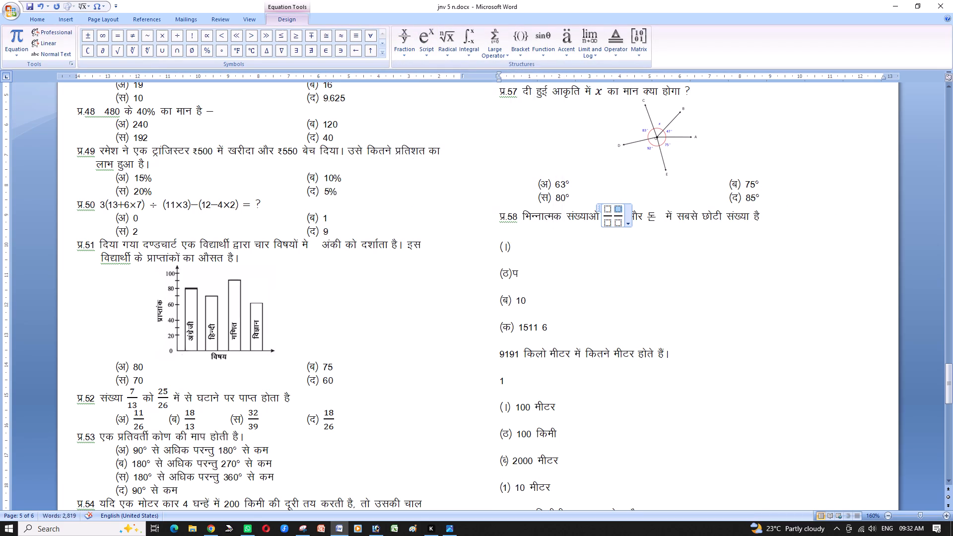
key(Left)
key(Left)
key(Left)
key(5)
key(Down)
key(3)
key(Right)
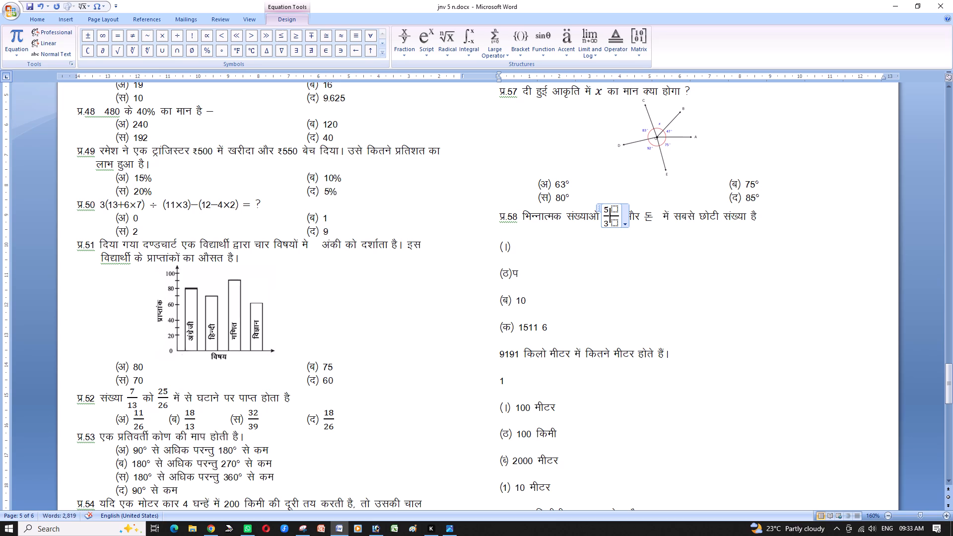
key(apostrophe)
key(BackSpace)
key(comma)
key(Right)
key(8)
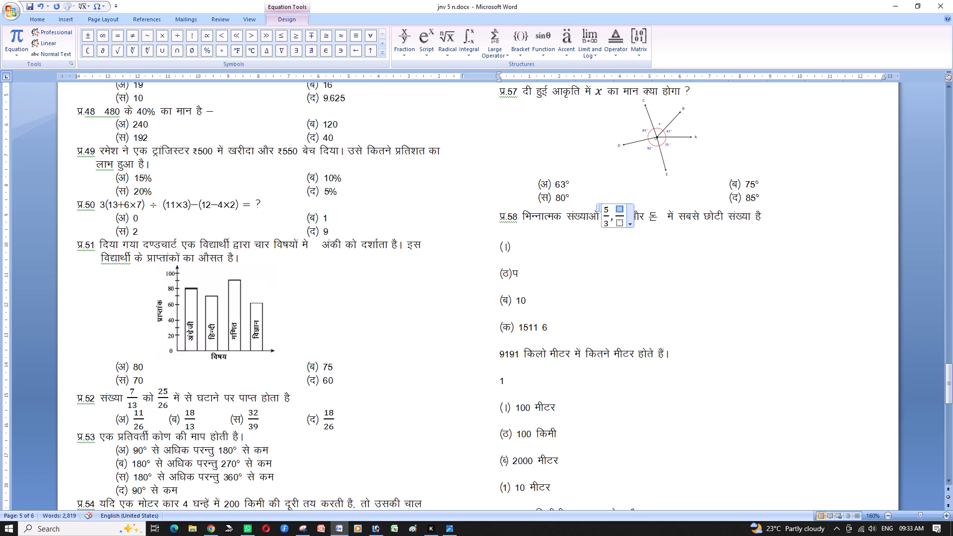
key(Down)
key(9)
Replace the garbled character after और in question 58 with an equation holding the stacked fraction 5/6.
key(Right)
key(Right)
key(Right)
key(Right)
key(Right)
key(Right)
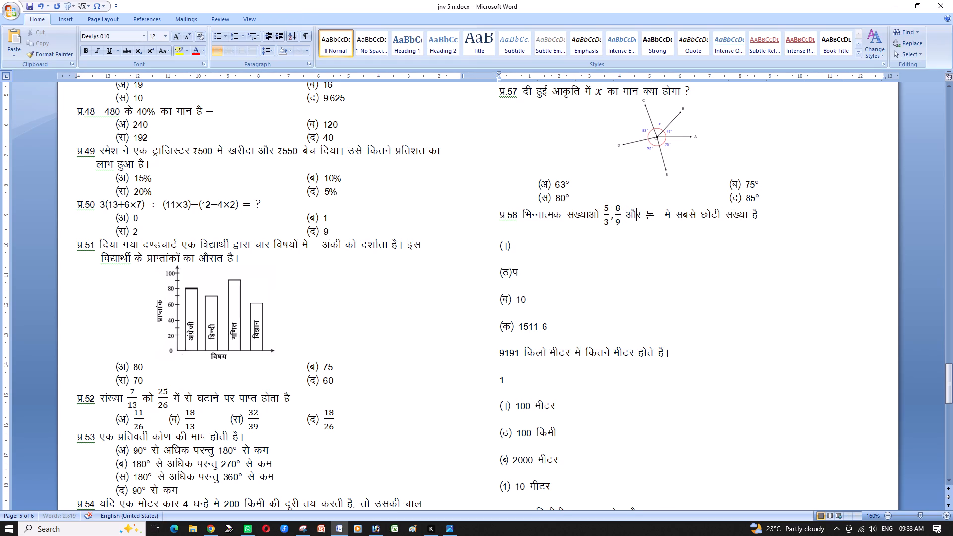
key(Right)
key(Right)
key(Right)
key(BackSpace)
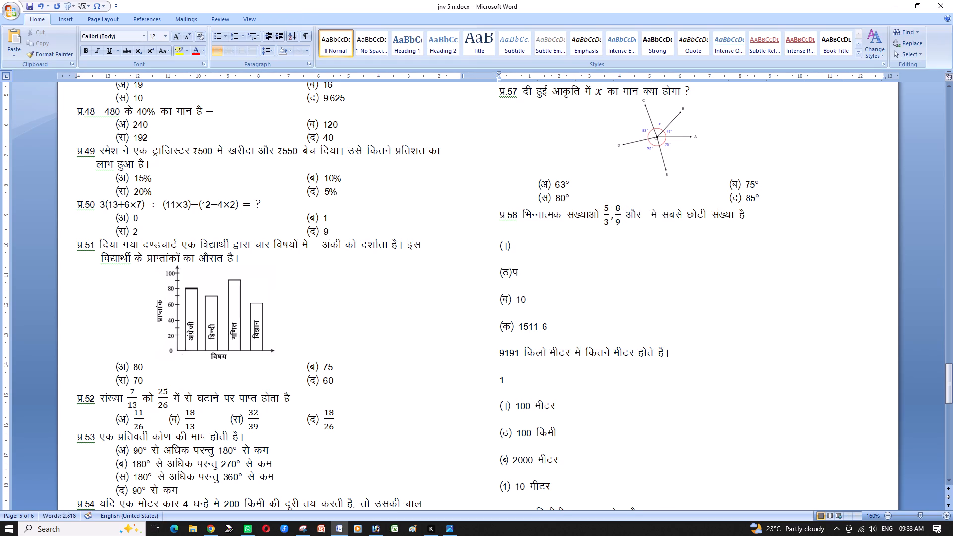
key(alt+equal)
click(409, 39)
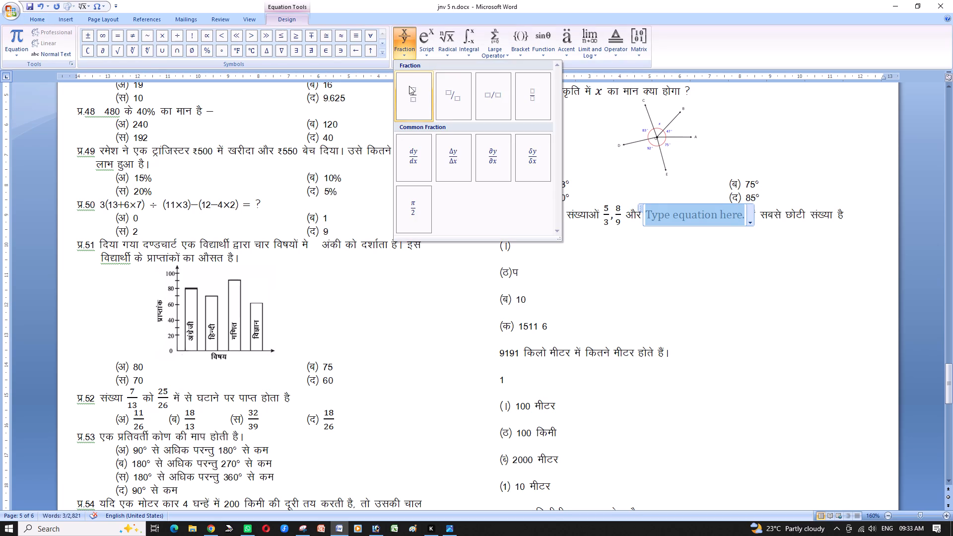
click(409, 90)
key(Left)
key(Up)
key(5)
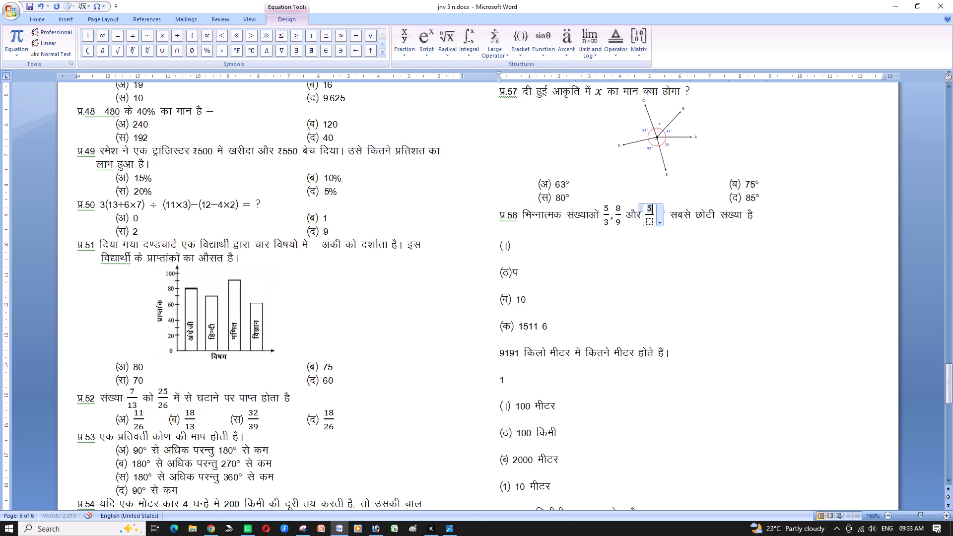
key(Down)
key(6)
Add a space and a dash after है at the end of question 58's text.
key(Right)
key(Right)
key(Right)
key(Right)
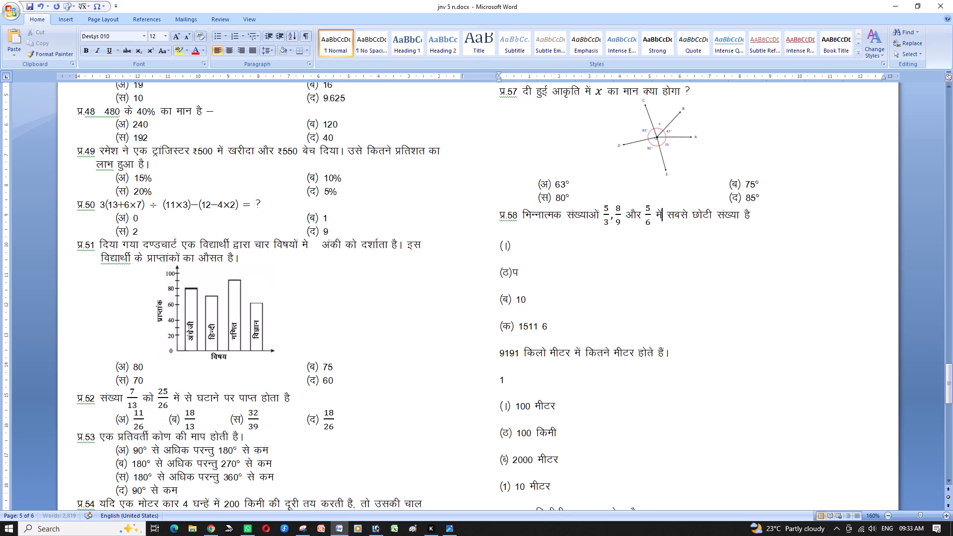
key(Right)
key(Right)
key(Right)
key(Right)
key(Right)
key(Right)
key(Right)
key(Right)
key(Right)
key(Right)
key(Right)
key(Right)
key(Right)
key(Down)
key(Left)
key(space)
text(&)
Remove the blank line above question 58's first option, indent it with a tab, and relabel it (अ) followed by a space.
key(Down)
key(Right)
key(BackSpace)
key(Tab)
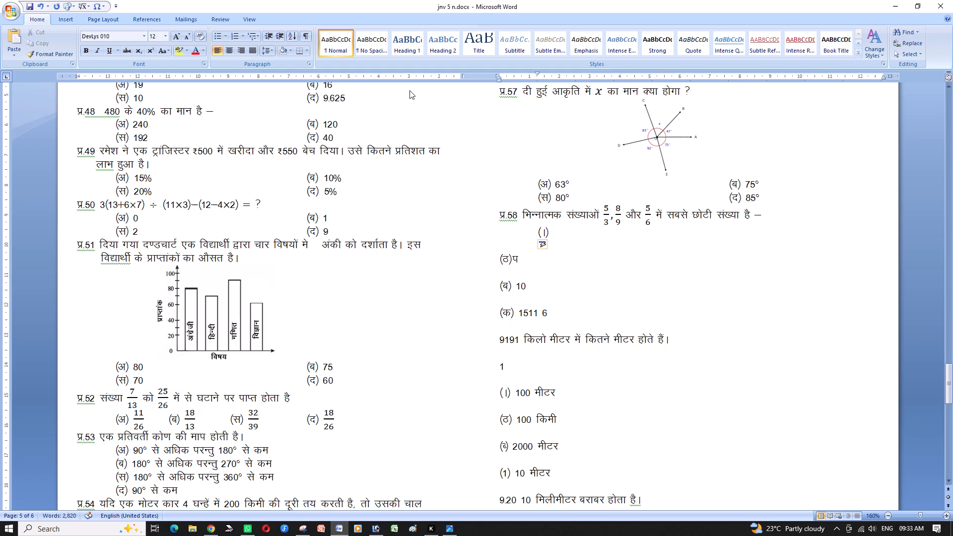
key(Right)
key(Right)
key(BackSpace)
key(v)
key(Right)
key(space)
Insert the stacked fraction 5/3 as an equation after option label (अ) of question 58.
key(alt+equal)
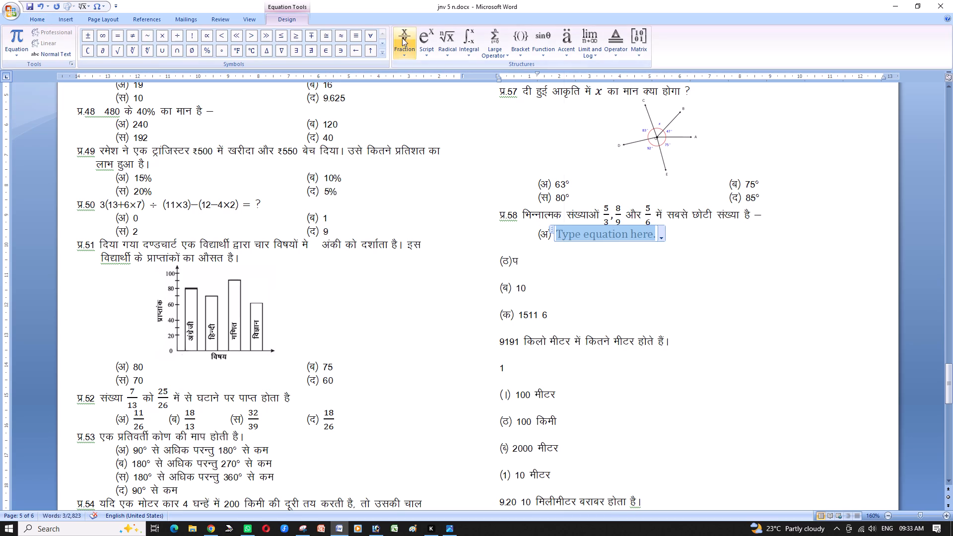
click(402, 38)
click(414, 84)
key(Left)
key(Up)
key(5)
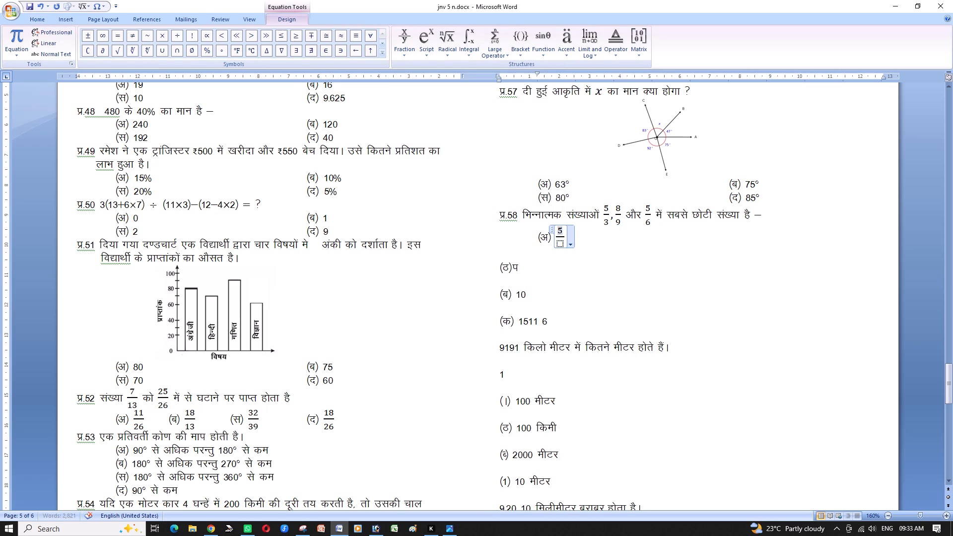
key(Down)
key(3)
Bring question 58's (ठ) option up onto the (अ) line, separated from the fraction by five spaces.
key(Down)
key(Right)
key(BackSpace)
key(Tab)
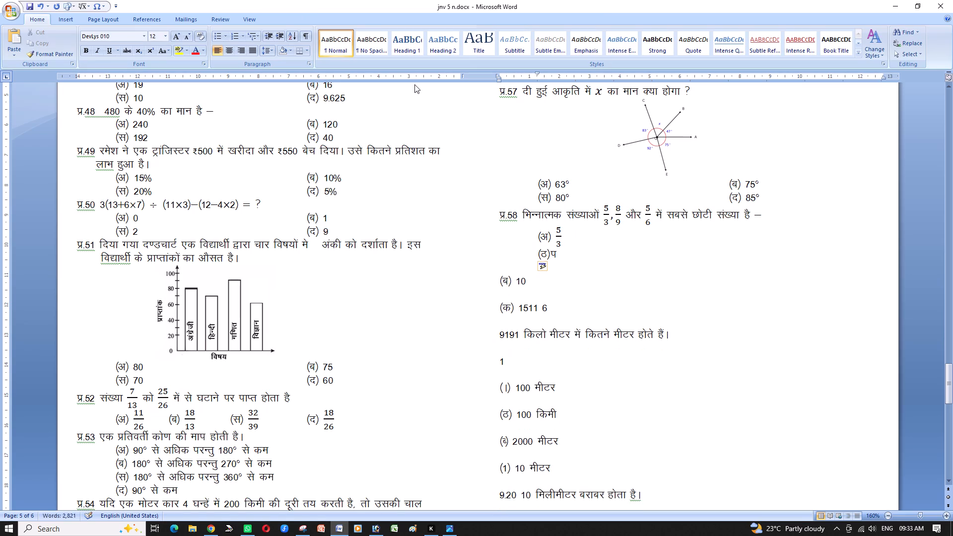
key(BackSpace)
key(BackSpace)
key(space)
key(space)
key(space)
key(space)
key(space)
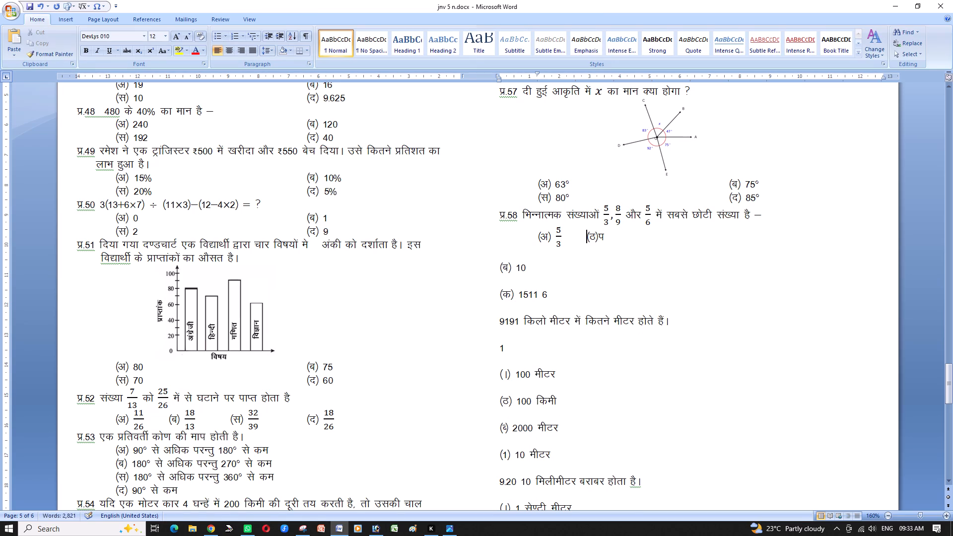
Relabel the (ठ) option of question 58 as (ब) and add a space after the label.
key(Right)
key(Right)
key(BackSpace)
key(c)
key(Right)
key(Right)
key(Left)
key(space)
Replace the stray प in option (ब) of question 58 with an equation holding the stacked fraction 8/9.
key(Right)
key(BackSpace)
key(alt+equal)
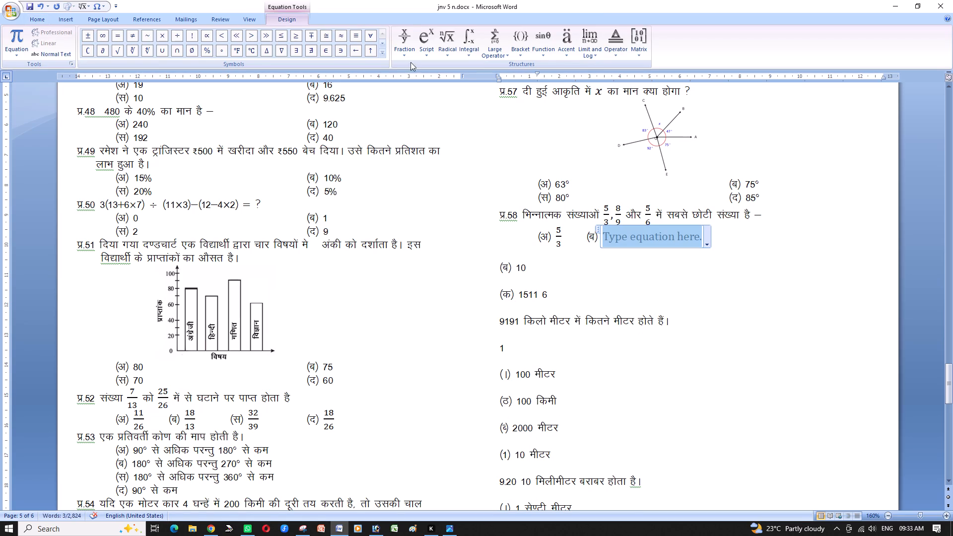
click(402, 37)
click(409, 96)
key(Left)
key(Up)
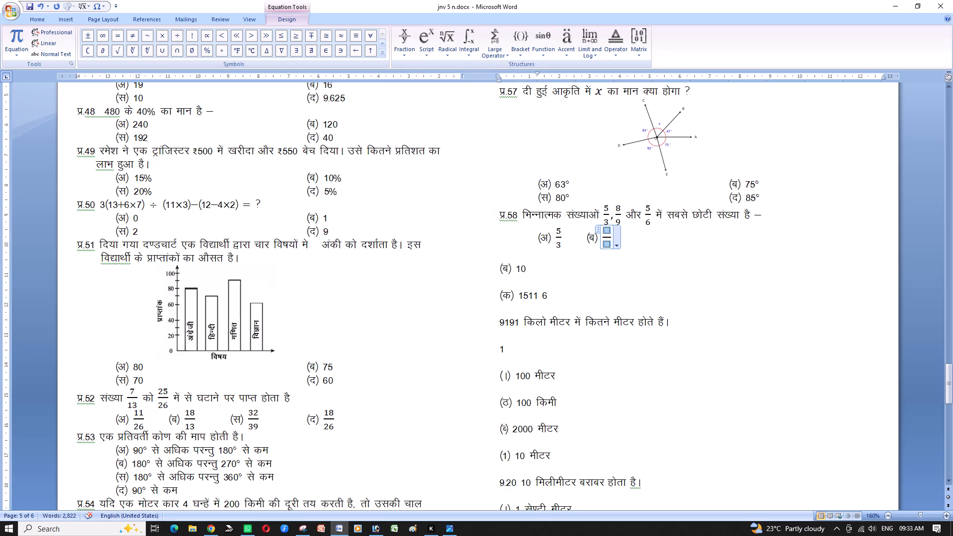
key(8)
key(Down)
key(9)
Bring question 58's option containing 10 up onto the same line as the 8/9 option, separated by tabs.
key(Down)
key(Right)
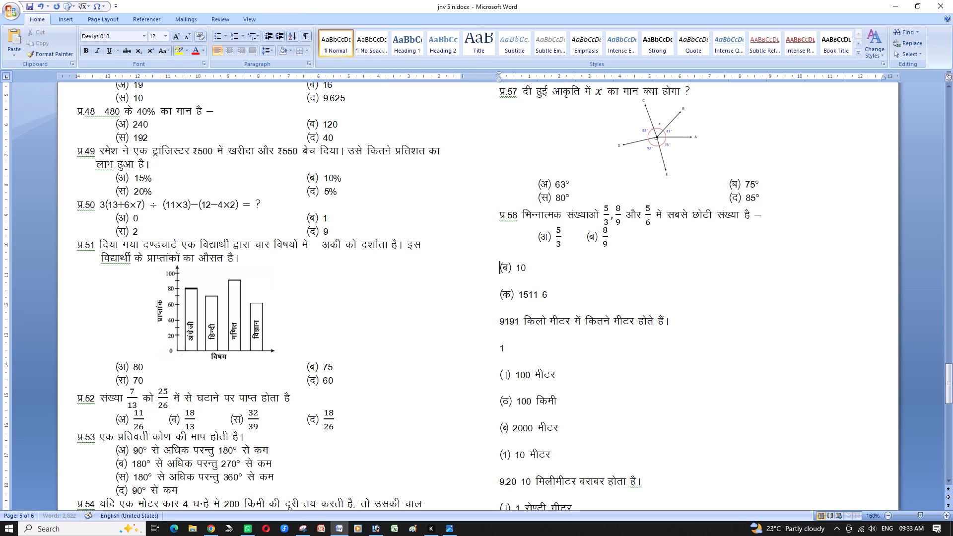
key(BackSpace)
key(BackSpace)
key(Tab)
key(Tab)
Insert one extra space before the (ब) label of question 58's 8/9 option.
key(Right)
key(Right)
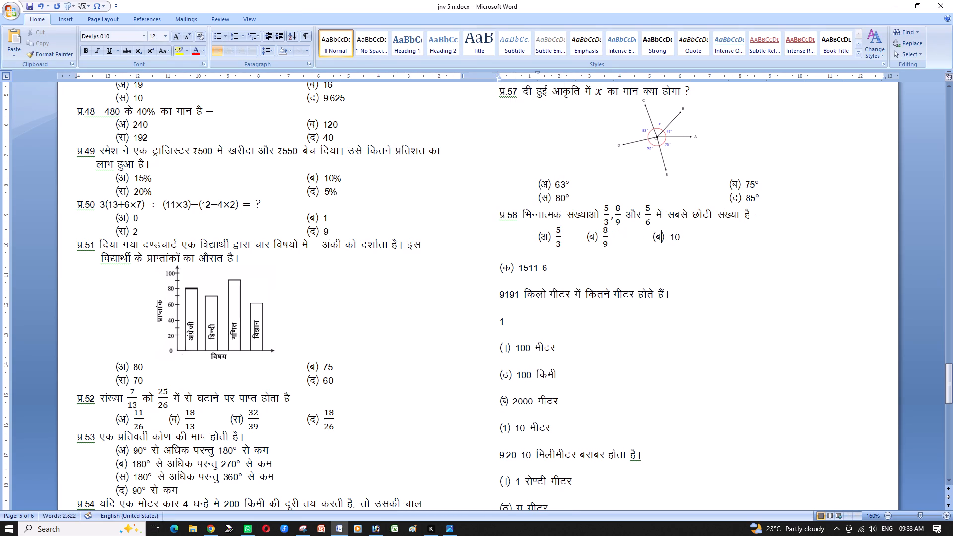
key(Left)
key(Left)
key(Left)
key(Left)
key(Left)
key(Left)
key(Left)
key(Left)
key(Left)
key(Left)
key(Left)
key(Left)
key(Left)
key(Left)
key(Left)
key(space)
Relabel question 58's option containing 10 from the duplicate (ब) to (स).
key(Right)
key(Right)
key(Right)
key(Right)
key(Right)
key(Right)
key(Right)
key(Right)
key(Right)
key(Right)
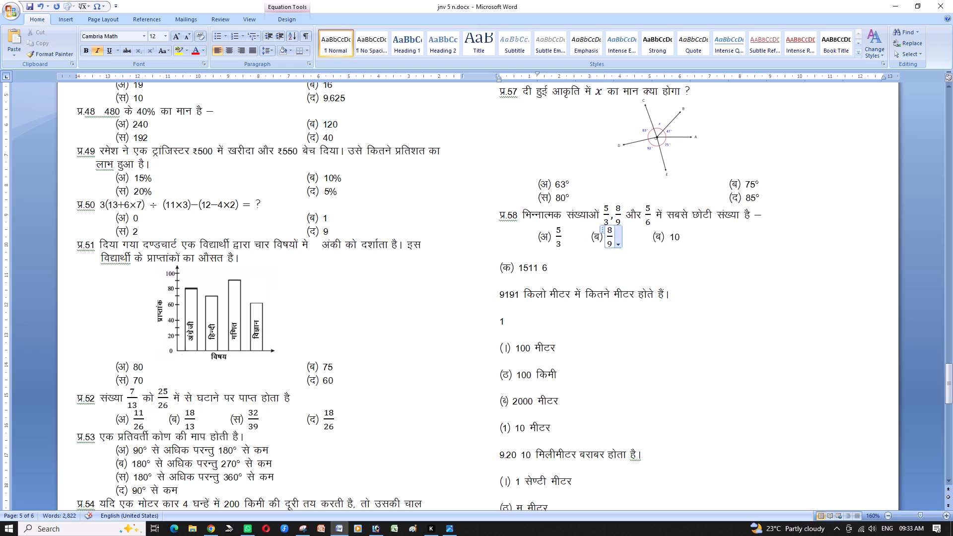
key(Right)
key(Right)
key(Right)
key(Right)
key(Right)
key(BackSpace)
key(l)
Replace the plain 10 in option (स) of question 58 with an equation holding the stacked fraction 7/10.
key(Right)
key(Right)
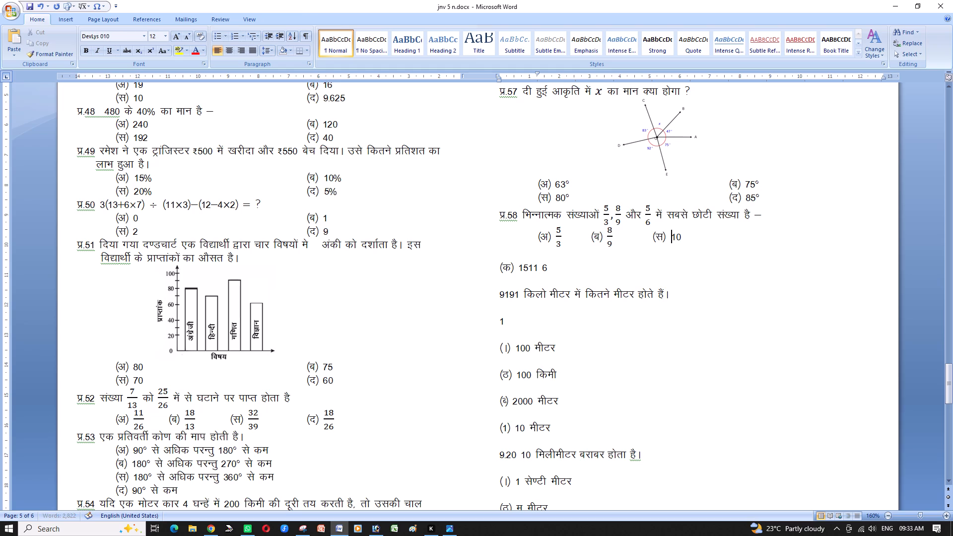
key(Right)
key(Right)
key(BackSpace)
key(BackSpace)
key(alt+equal)
click(400, 43)
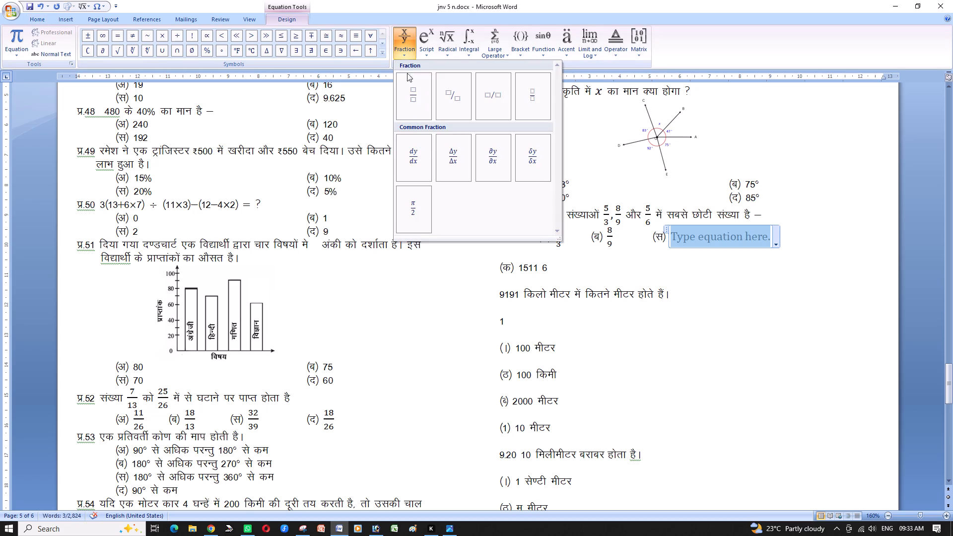
click(409, 84)
key(Left)
key(Up)
key(7)
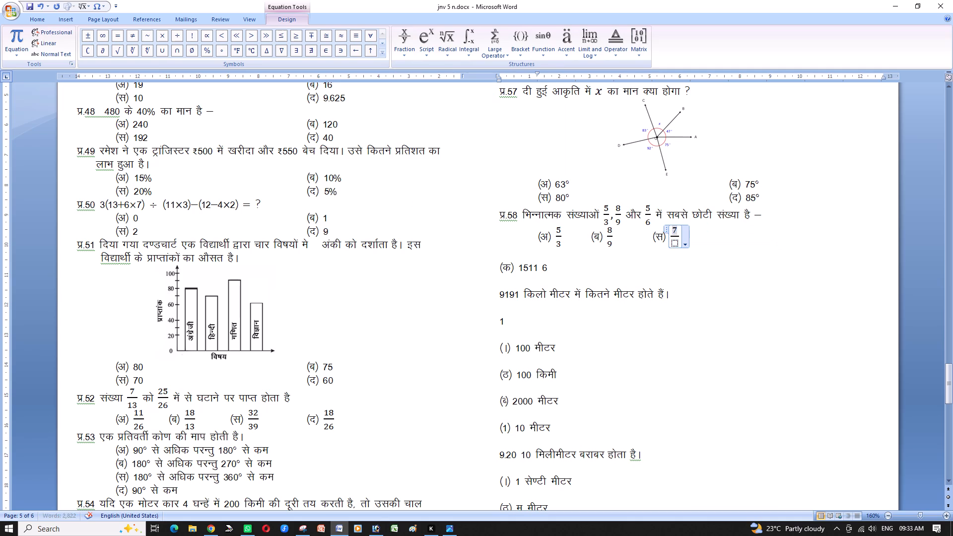
key(Down)
text(10)
key(Down)
key(Right)
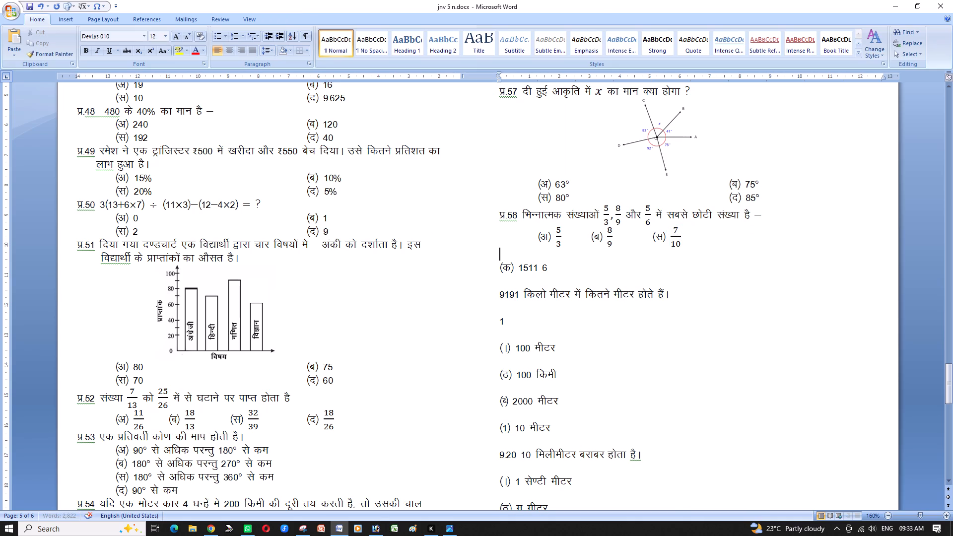
Bring question 58's (क) option up onto the 7/10 option's line, separated by two tabs, and relabel it (द).
key(BackSpace)
key(BackSpace)
key(Tab)
key(Tab)
key(Right)
key(Right)
key(BackSpace)
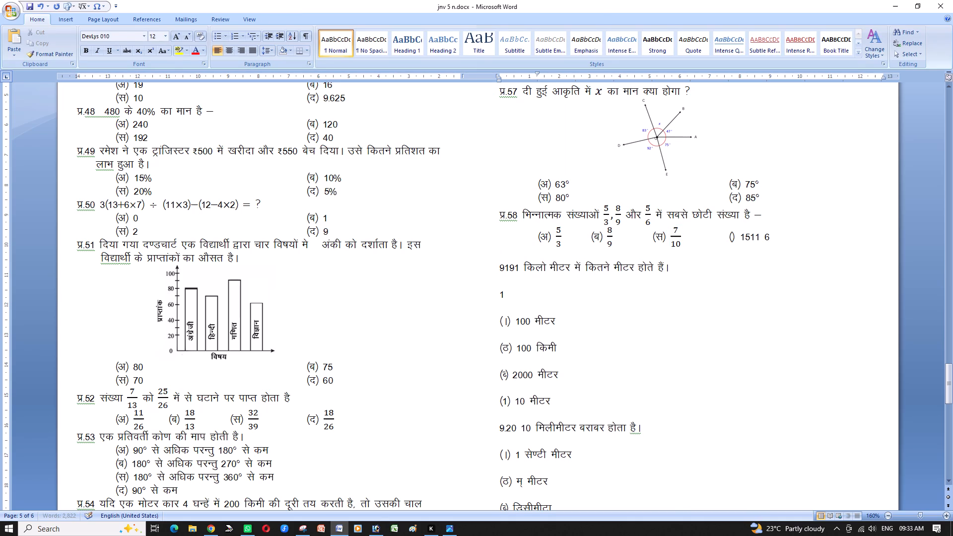
key(n)
Replace the garbled 1511 6 in option (द) of question 58 with an equation holding the stacked fraction 5/6.
key(Right)
key(Right)
key(Right)
key(Right)
key(Right)
key(Right)
key(Right)
key(Right)
key(BackSpace)
key(BackSpace)
key(BackSpace)
key(BackSpace)
key(BackSpace)
key(BackSpace)
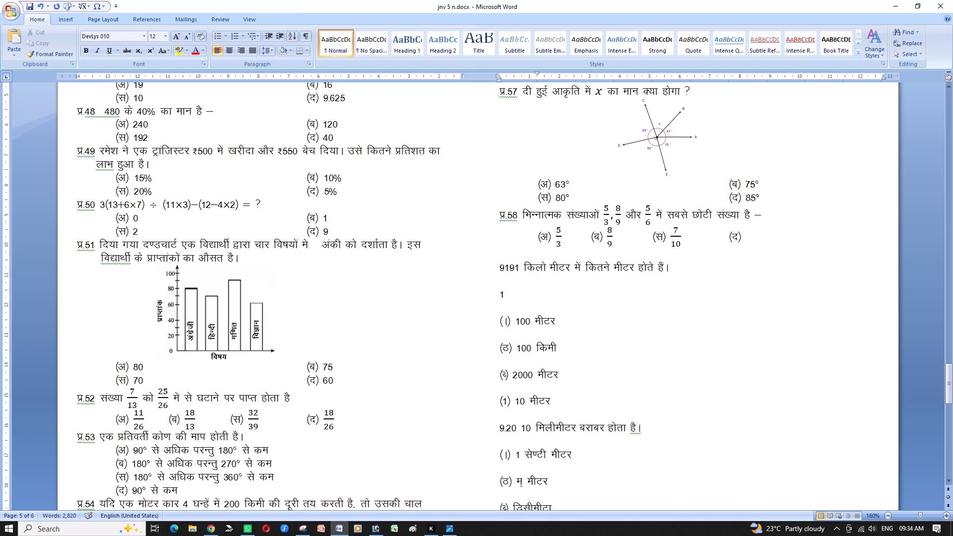
key(alt+equal)
click(406, 42)
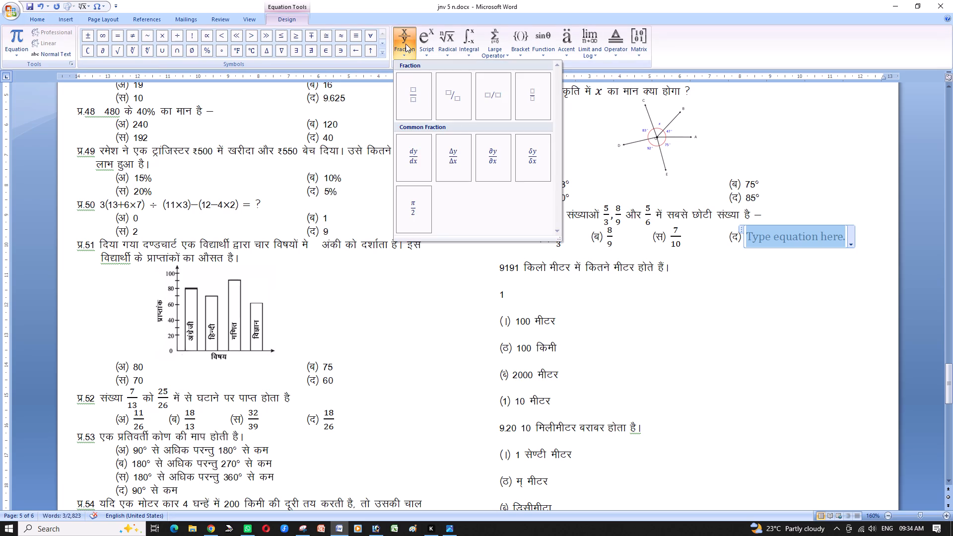
click(413, 94)
key(Left)
key(Up)
key(5)
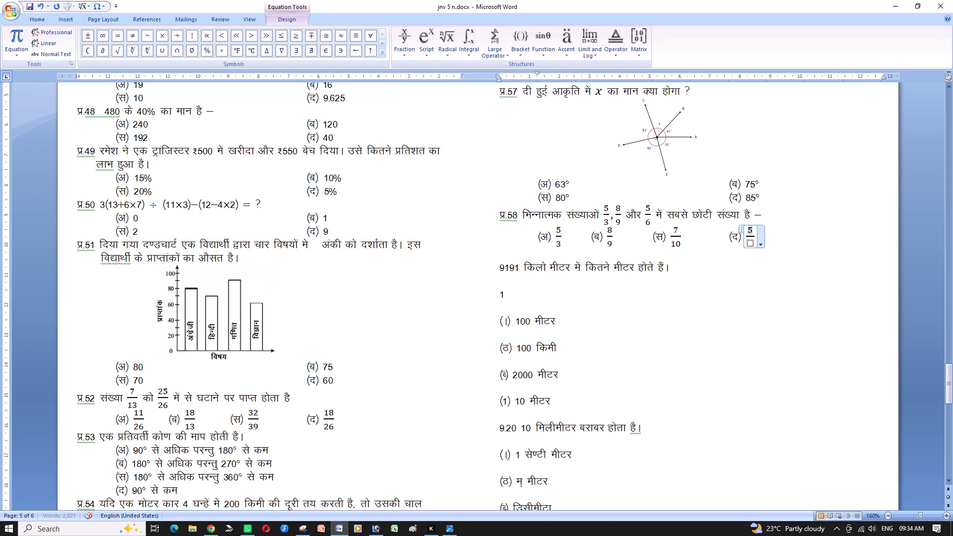
key(Down)
key(6)
key(Down)
Replace the 9191 before किलो मीटर with the question number प्र.69 and remove the blank line above it.
key(Right)
key(Right)
key(Right)
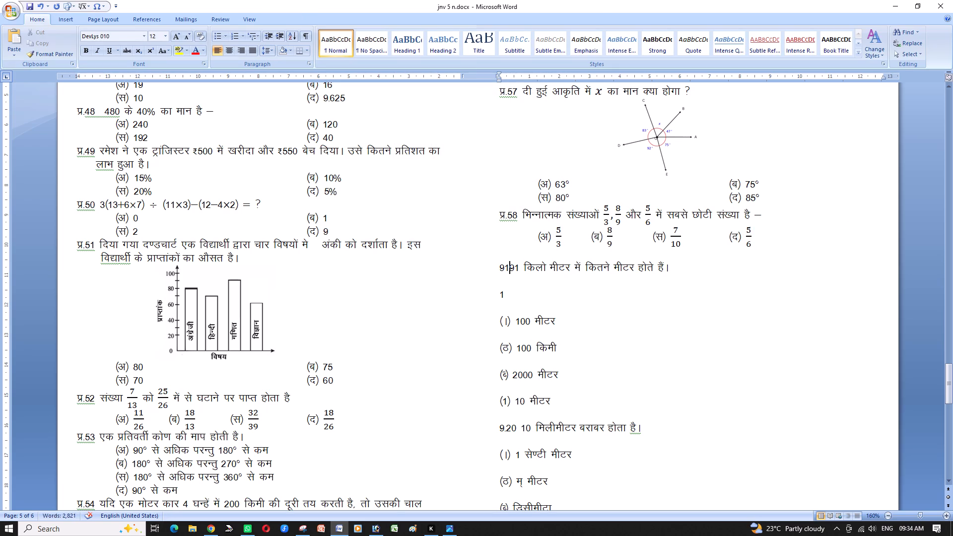
key(Right)
key(Right)
key(BackSpace)
key(BackSpace)
key(BackSpace)
key(BackSpace)
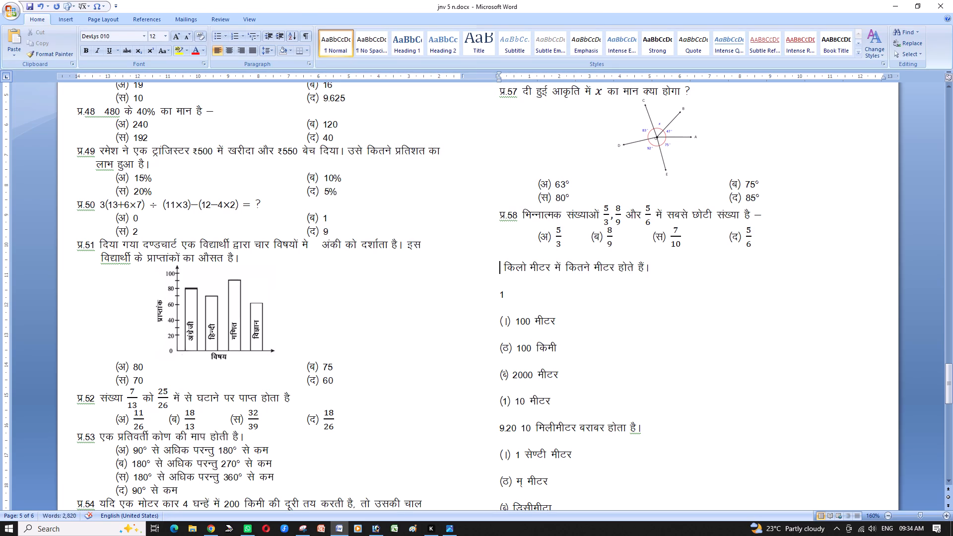
key(BackSpace)
text(iz-)
key(ctrl+z)
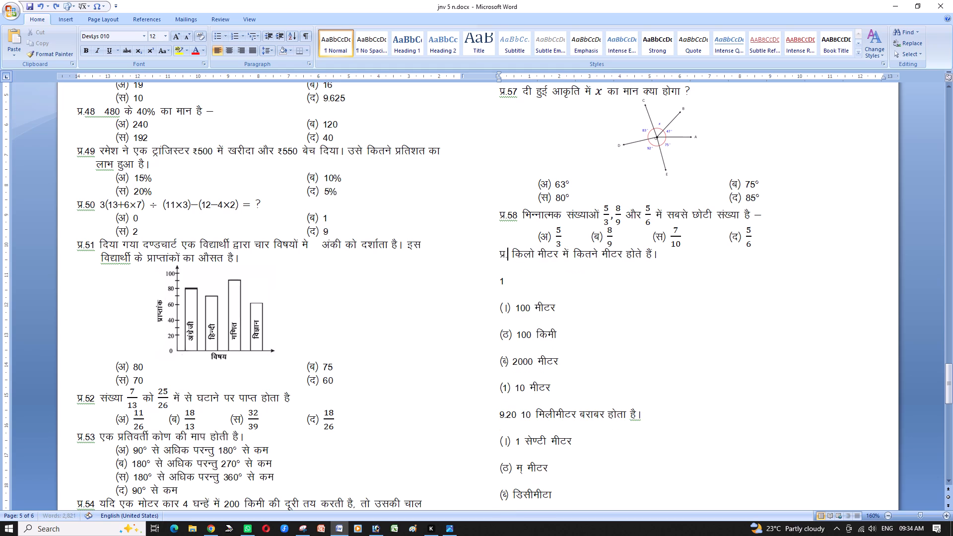
text(60)
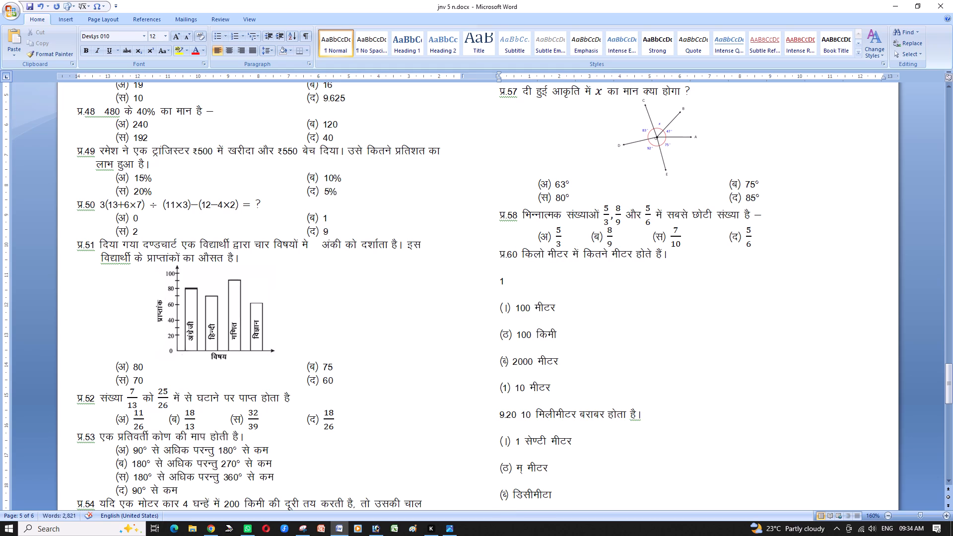
key(BackSpace)
key(9)
Insert the value 1 before किलो मीटर in question 69, with a space on each side.
key(Right)
key(Right)
key(Left)
key(space)
text(1)
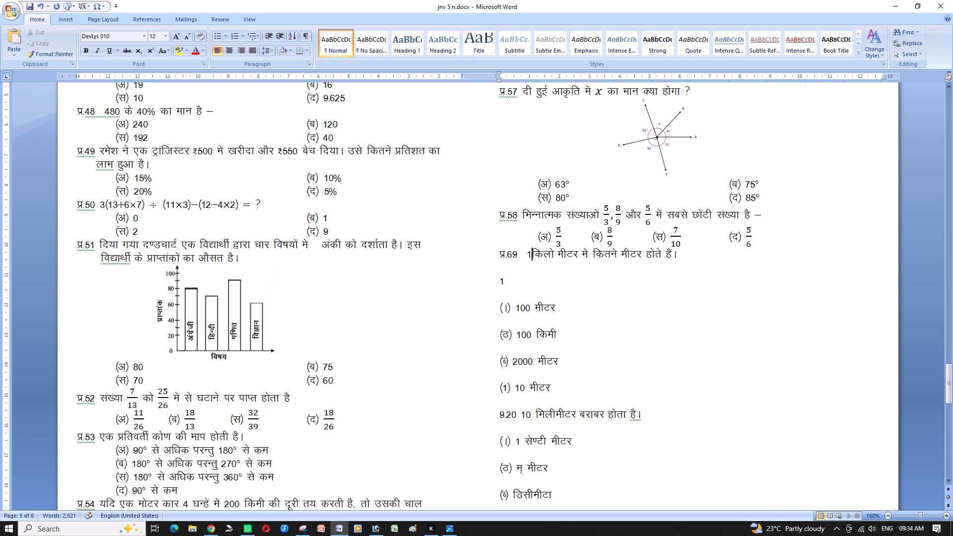
key(space)
Delete the stray 1 and blank lines below question 69 and indent the 100 मीटर option by one tab.
key(Right)
key(Right)
key(Right)
key(Right)
key(Right)
key(Right)
key(Right)
key(Right)
key(Right)
key(Right)
key(Right)
key(Right)
key(Right)
key(Right)
key(Right)
key(Right)
key(Right)
key(Right)
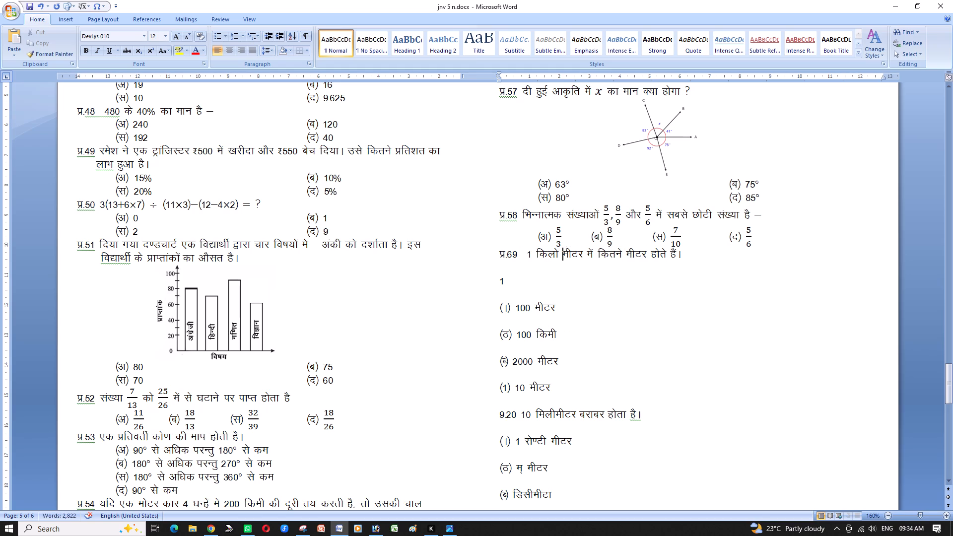
key(Right)
key(Right)
key(Down)
key(Left)
key(Down)
key(Right)
key(Down)
key(Right)
key(BackSpace)
key(BackSpace)
key(BackSpace)
key(BackSpace)
key(Tab)
Relabel the 100 मीटर option of question 69 as (अ).
key(Right)
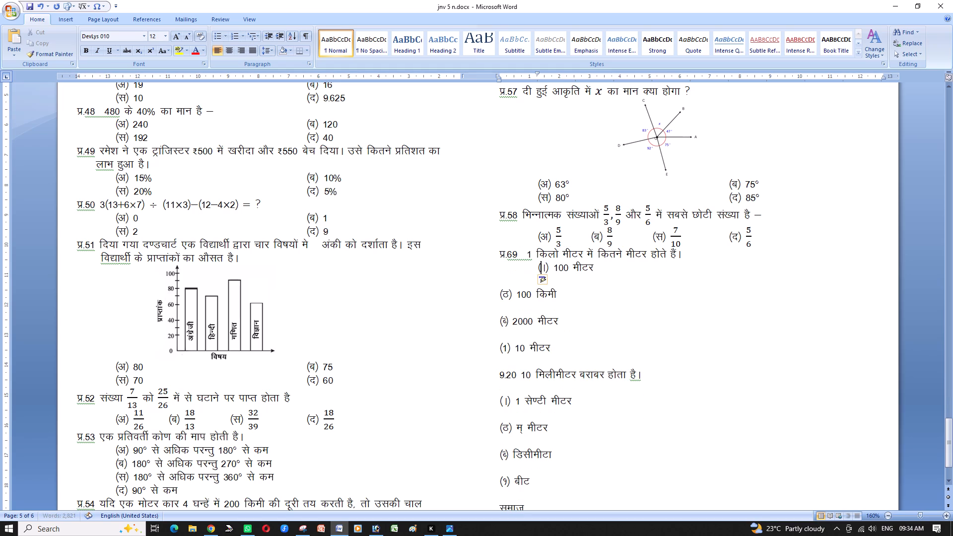
key(Right)
key(BackSpace)
key(v)
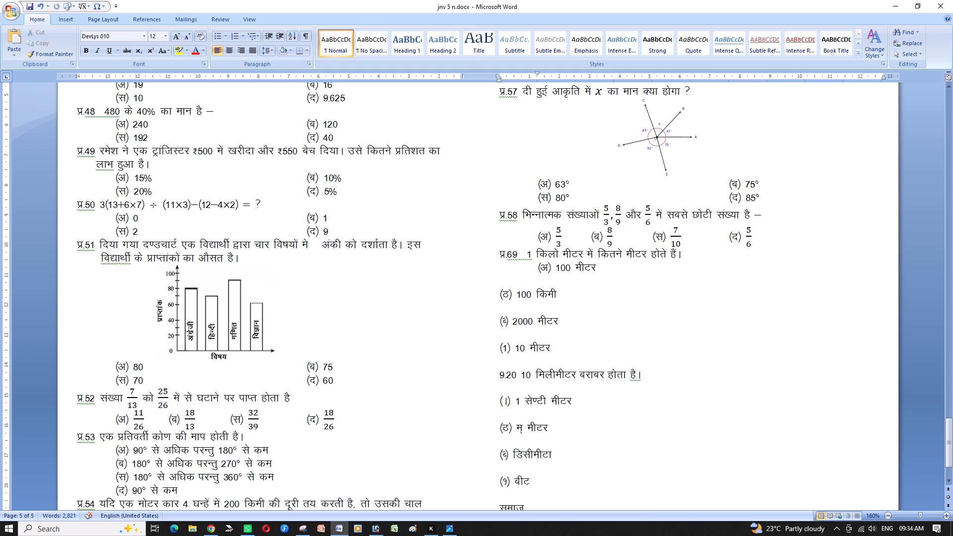
Bring question 69's (ठ) 100 किमी option up onto the (अ) line, separated by four tabs.
key(Down)
key(Right)
key(BackSpace)
key(BackSpace)
key(Tab)
key(Tab)
key(Tab)
key(Tab)
Relabel the 100 किमी option of question 69 as (ब).
key(Right)
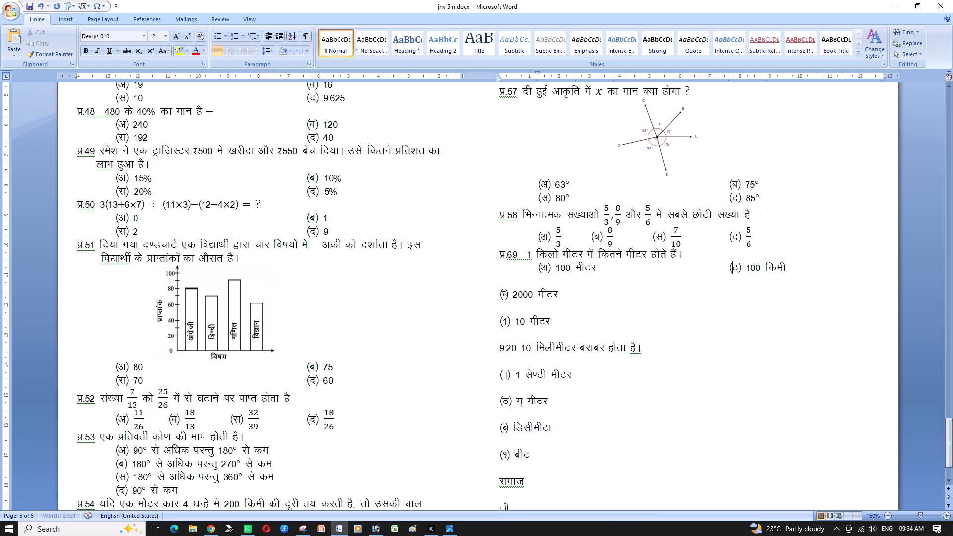
key(Right)
key(BackSpace)
key(c)
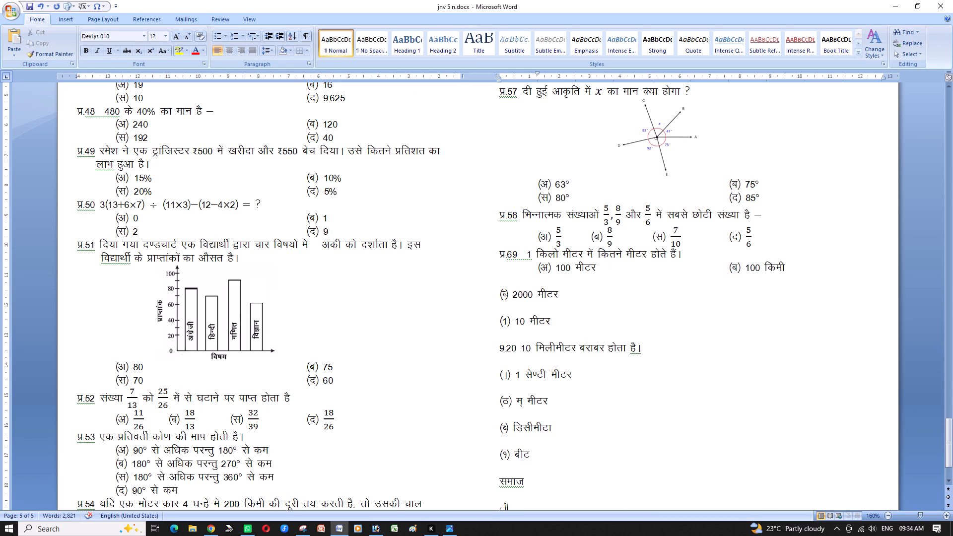
Remove the blank line above question 69's 2000 मीटर option, indent it by one tab and relabel it (स).
key(Down)
key(Right)
key(BackSpace)
key(Tab)
key(Right)
key(Right)
key(BackSpace)
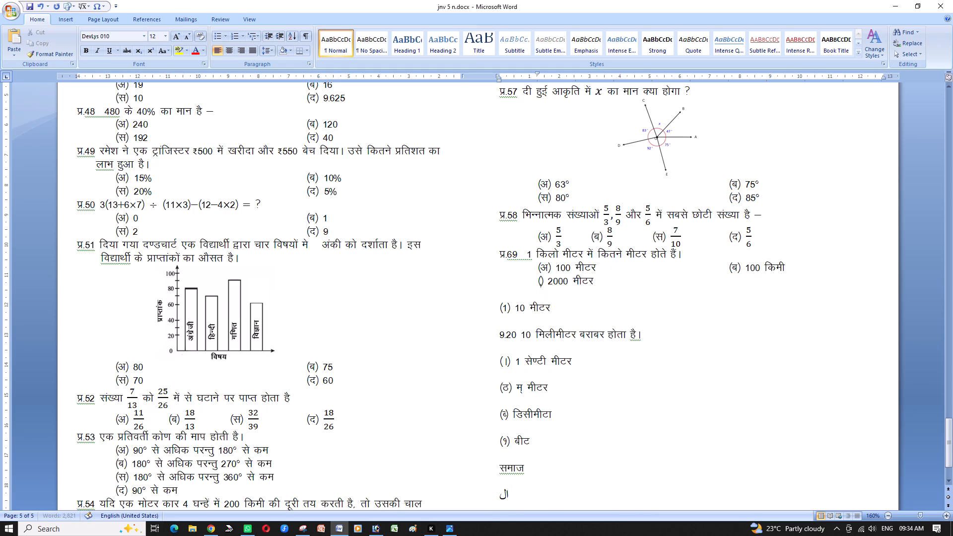
key(l)
Change the value of question 69's option (स) to 1000 मीटर.
key(Right)
key(Right)
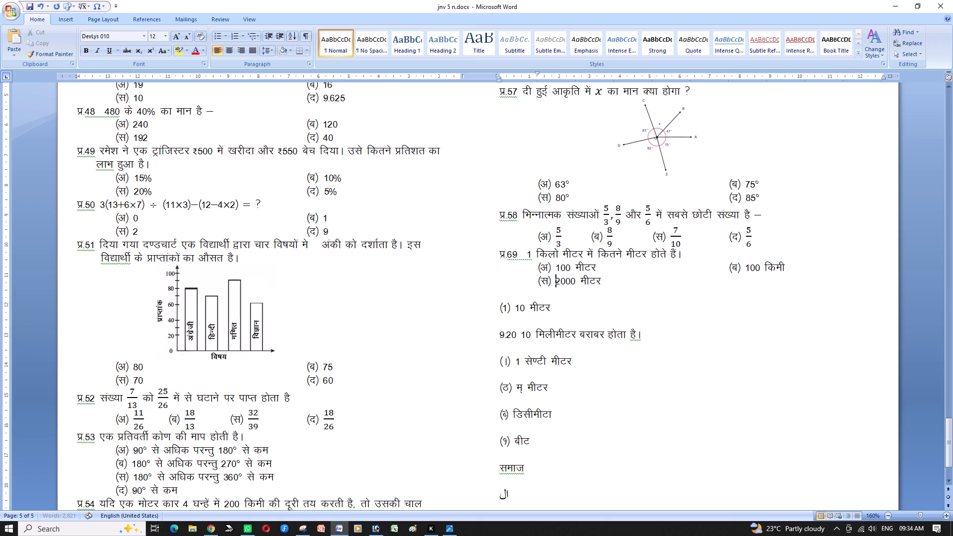
key(Right)
key(BackSpace)
key(1)
Bring question 69's 10 मीटर option up onto the (स) line, separated by four tabs, and relabel it (द).
key(Down)
key(Right)
key(BackSpace)
key(BackSpace)
key(Tab)
key(Tab)
key(Tab)
key(Tab)
key(Right)
key(Right)
key(BackSpace)
key(n)
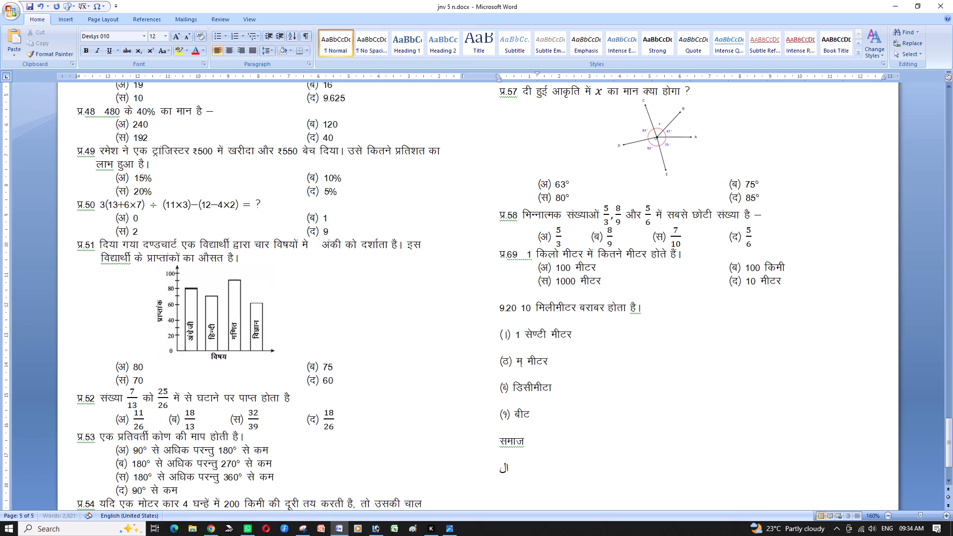
Remove the blank line above the 10 मिलीमीटर question, renumber it प्र.70 and add an extra space after the number.
key(Right)
key(Right)
key(Down)
key(Right)
key(Right)
key(BackSpace)
key(BackSpace)
text(iz)
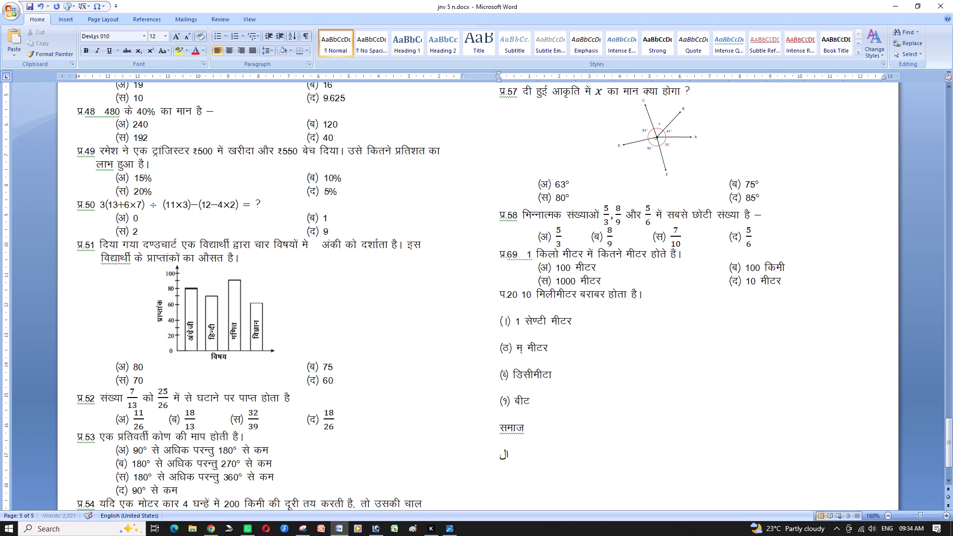
key(Right)
key(Right)
key(BackSpace)
key(7)
key(Right)
key(Right)
key(Right)
key(Left)
key(space)
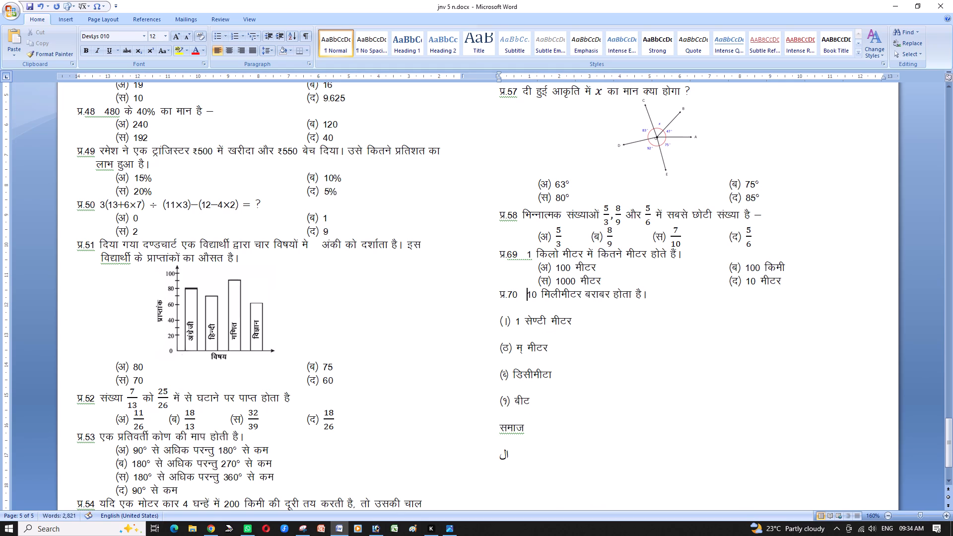
Remove the blank line below question 70, indent the 1 सेण्टी मीटर option by one tab and relabel it (अ).
key(Right)
key(Right)
key(Right)
key(Right)
key(Right)
key(Right)
key(Right)
key(Right)
key(Right)
key(Right)
key(Right)
key(Right)
key(Right)
key(Right)
key(Right)
key(Right)
key(Right)
key(Right)
key(Down)
key(Left)
key(Down)
key(Right)
key(BackSpace)
key(Tab)
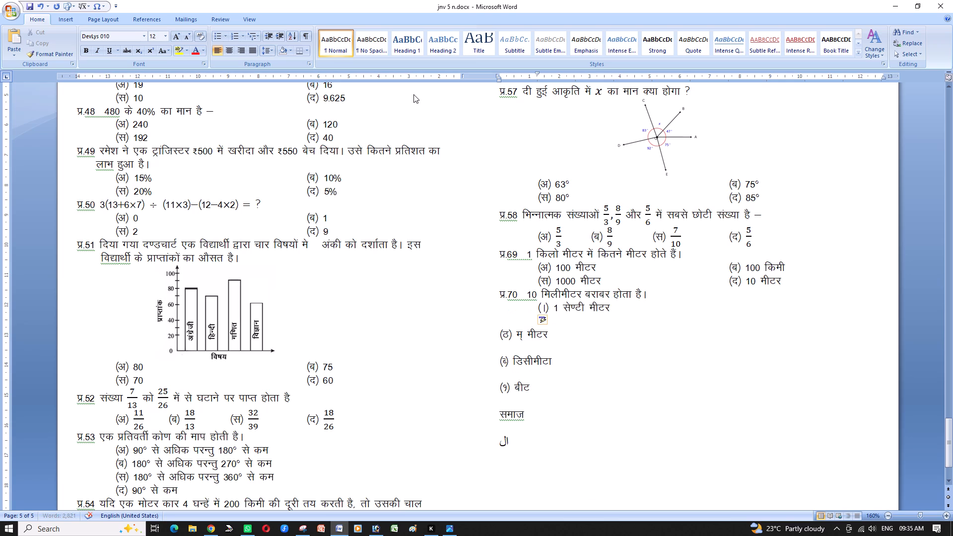
key(Right)
key(Right)
key(BackSpace)
key(v)
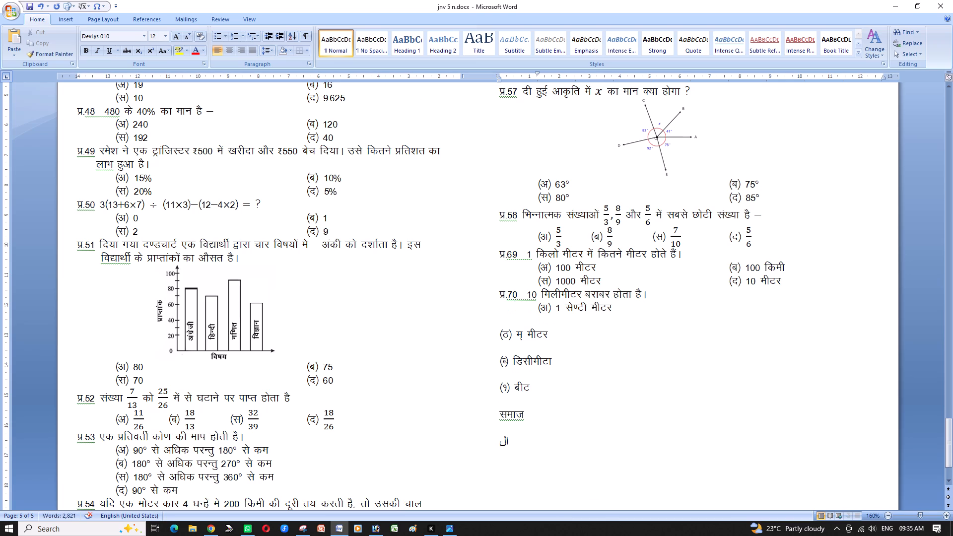
Bring question 70's (ठ) option up onto the (अ) line, separated by four tabs, and relabel it (ब).
key(Down)
key(Right)
key(BackSpace)
key(Tab)
key(BackSpace)
key(BackSpace)
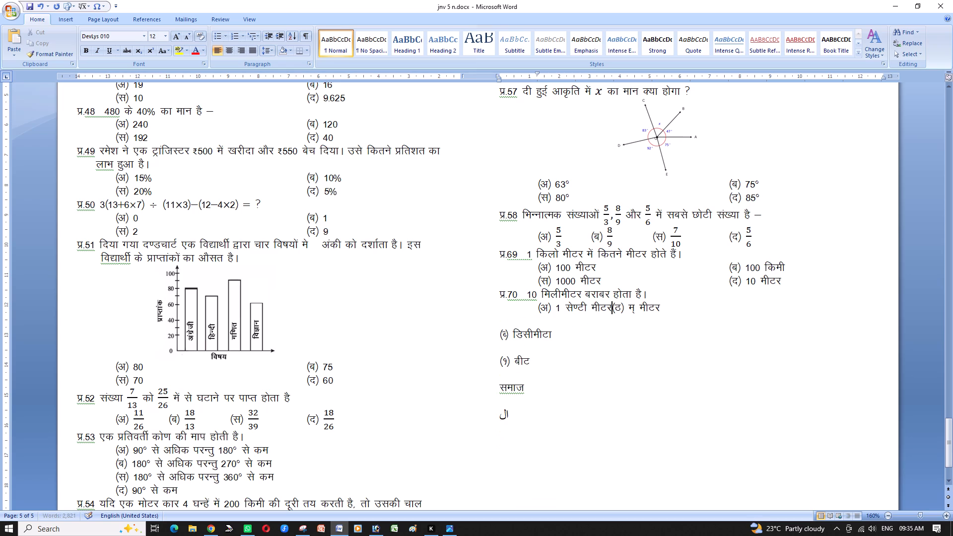
key(Tab)
key(Tab)
key(Tab)
key(Tab)
key(Right)
key(Right)
key(BackSpace)
key(c)
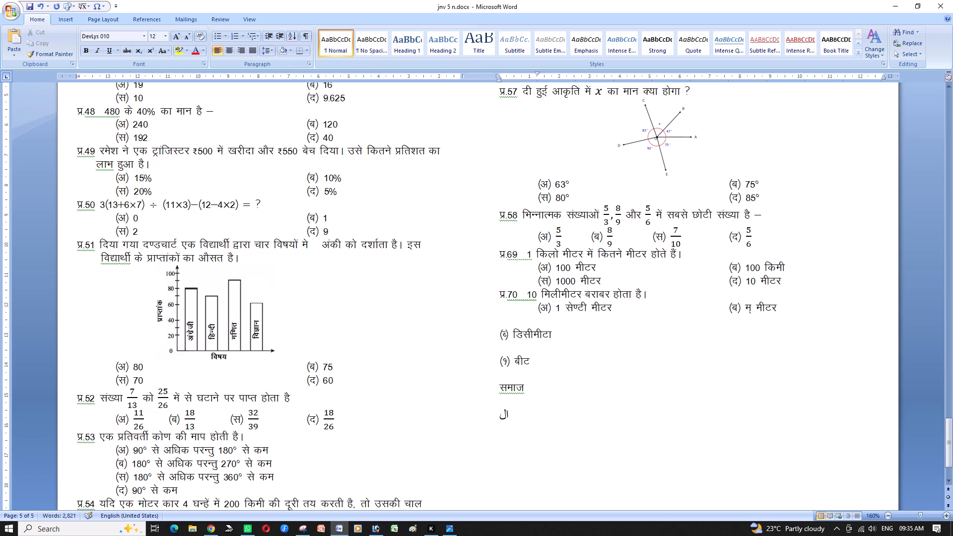
Replace the stray म् in question 70's option (ब) with 1, making it 1 मीटर.
key(Right)
key(Right)
key(Right)
key(Right)
key(Right)
key(Left)
key(BackSpace)
key(BackSpace)
key(1)
Remove the blank line above question 70's डिसीमीटा option, indent it by one tab and relabel it (स).
key(Down)
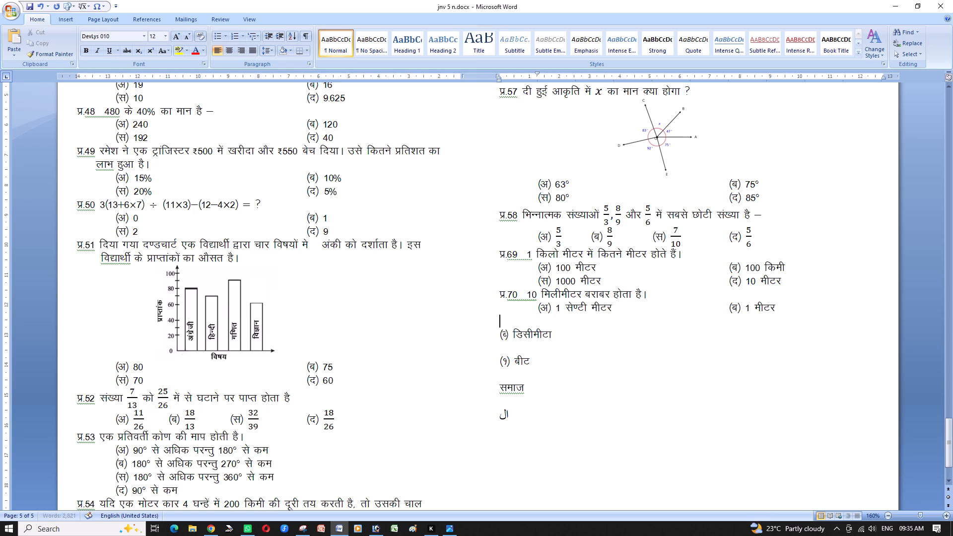
key(Right)
key(BackSpace)
key(Tab)
key(Right)
key(Right)
key(BackSpace)
key(l)
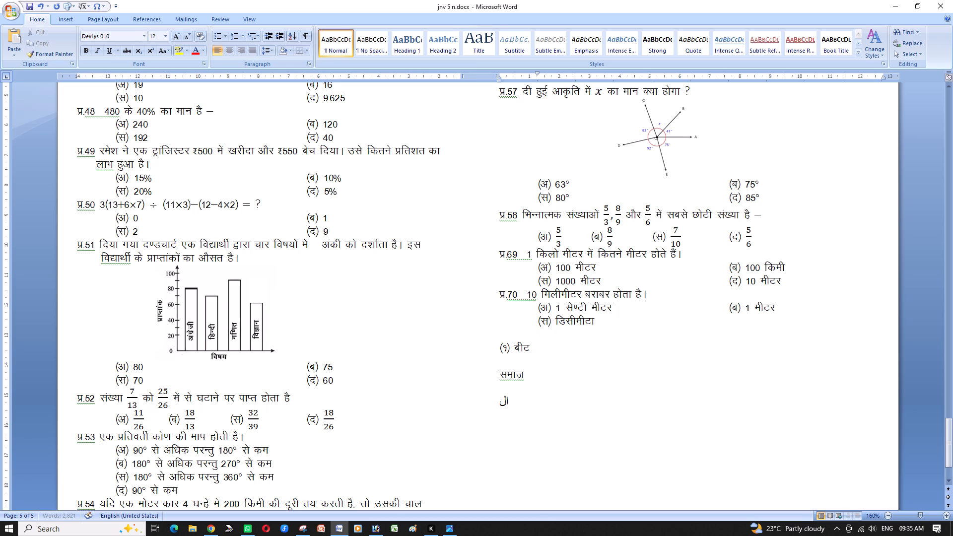
Correct the text of question 70's option (स) to 1 डेसीमीटर.
key(Right)
key(Right)
text(1)
key(space)
key(Right)
key(BackSpace)
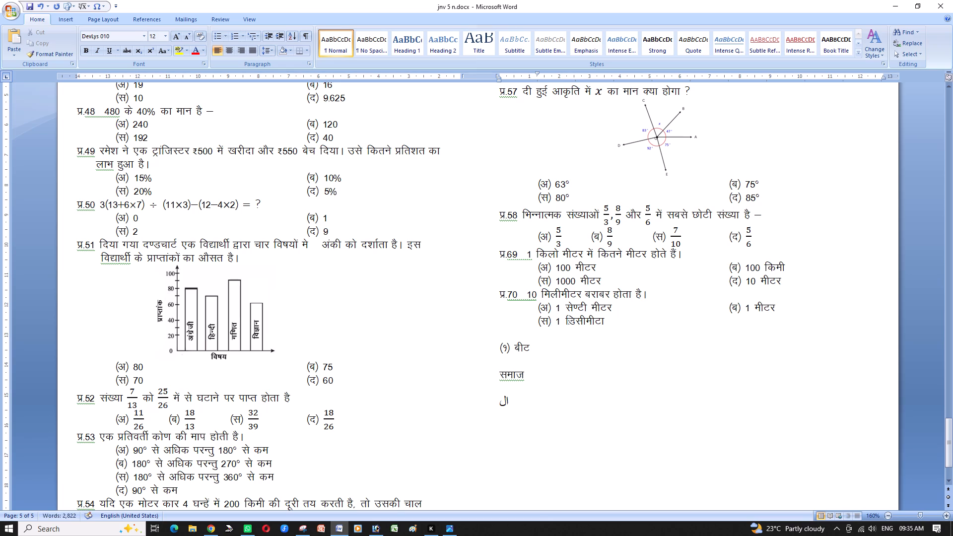
key(Right)
key(d)
key(BackSpace)
key(s)
key(Right)
key(Right)
key(Right)
key(Right)
key(Right)
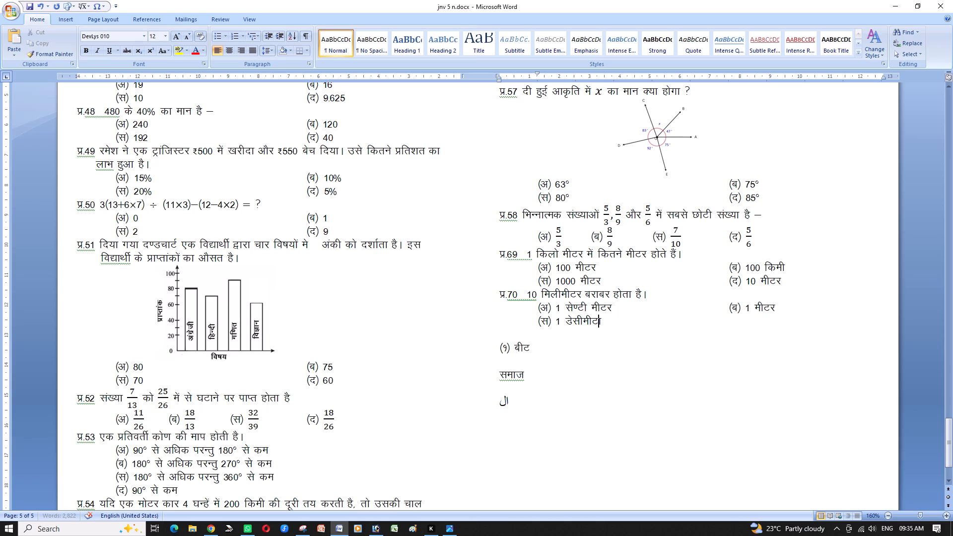
key(Right)
key(BackSpace)
key(j)
Bring question 70's बीट option up onto the (स) line, separated by four tabs, and relabel it (द).
key(Down)
key(Right)
key(BackSpace)
key(BackSpace)
key(Tab)
key(Tab)
key(Tab)
key(Tab)
key(Right)
key(Right)
key(BackSpace)
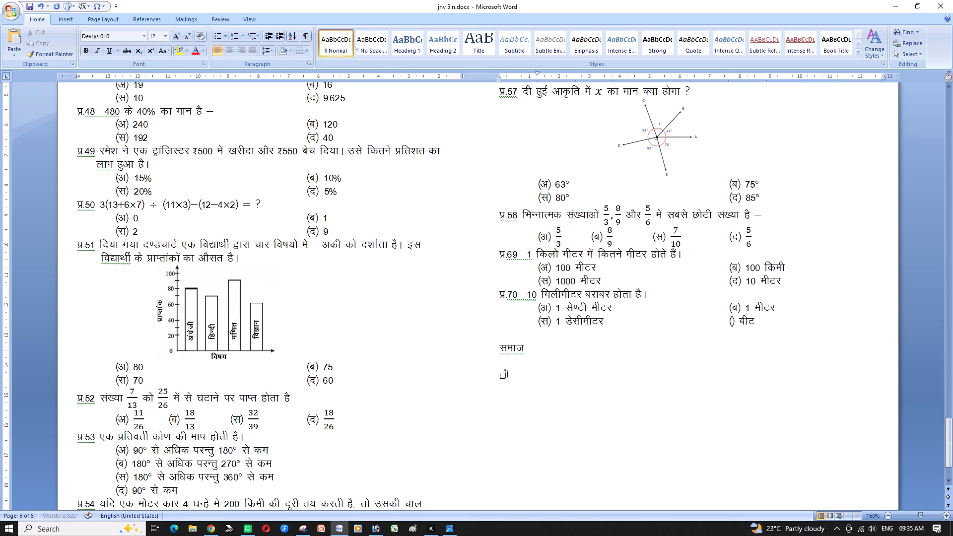
key(n)
Replace the text बीट in question 70's option (द) with 10 मीटर.
key(Right)
key(Right)
key(Right)
key(Right)
key(Right)
key(BackSpace)
key(BackSpace)
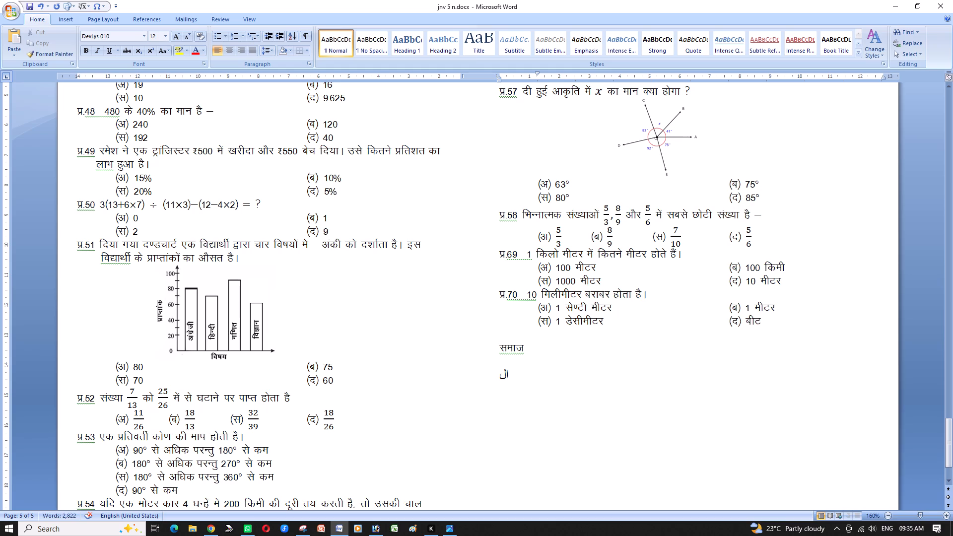
key(BackSpace)
text(10)
key(space)
text(ed)
key(BackSpace)
key(h)
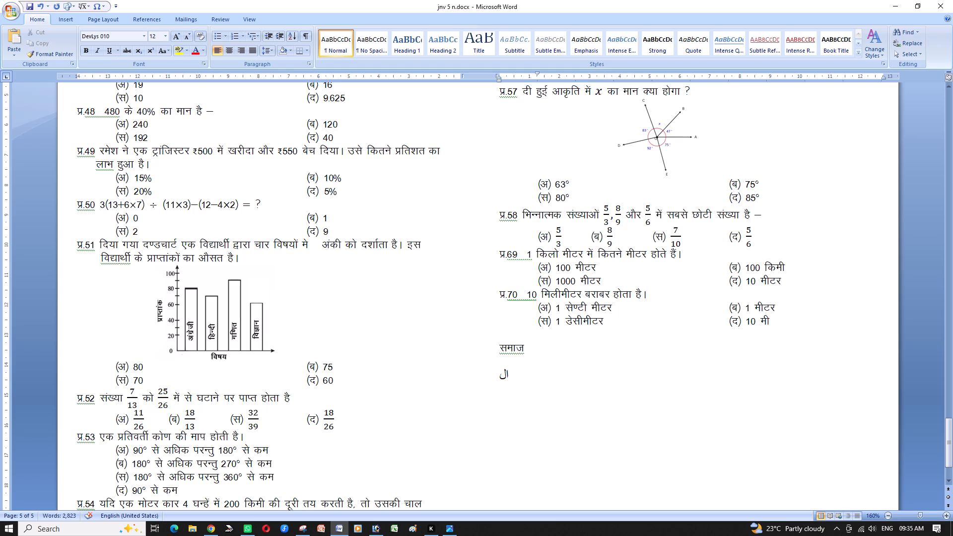
key(shift+v)
key(j)
Delete the stray characters and blank lines below the word समाज at the end of the document.
key(Down)
key(Down)
key(Down)
key(Down)
key(BackSpace)
key(BackSpace)
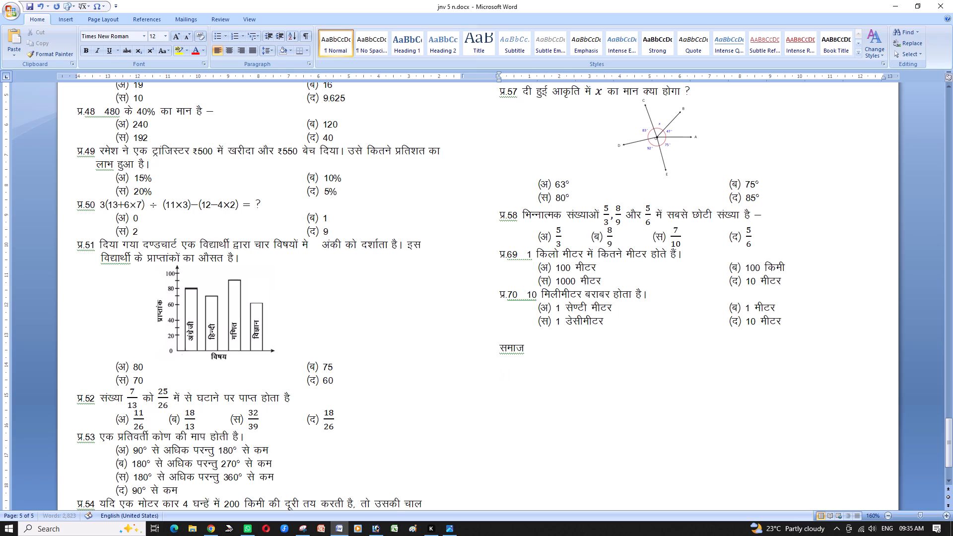
key(BackSpace)
key(BackSpace)
key(Up)
key(Right)
Save the document.
key(ctrl+s)
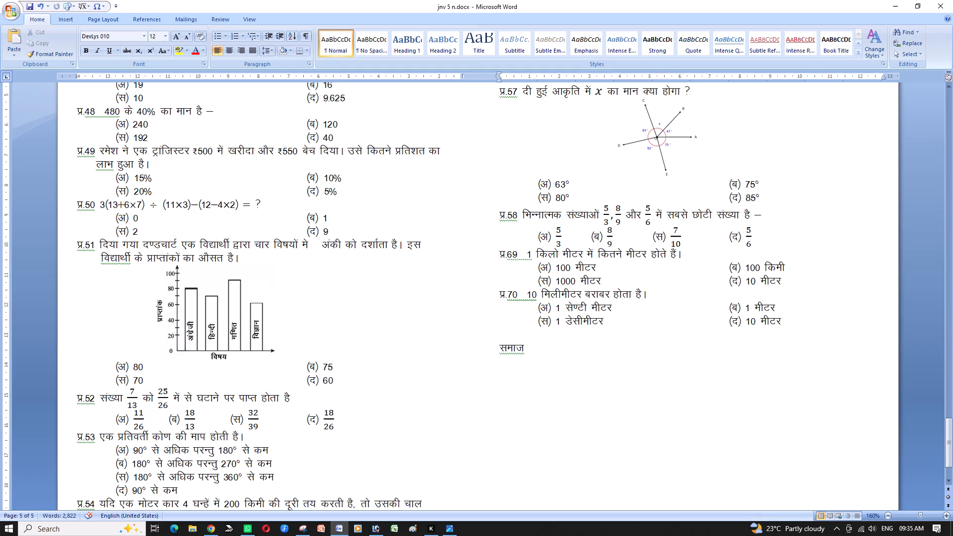
Add a blank line above the closing word समाज at the document's end and correct the word to समाप्त.
key(Return)
key(Right)
key(Right)
key(Right)
key(Right)
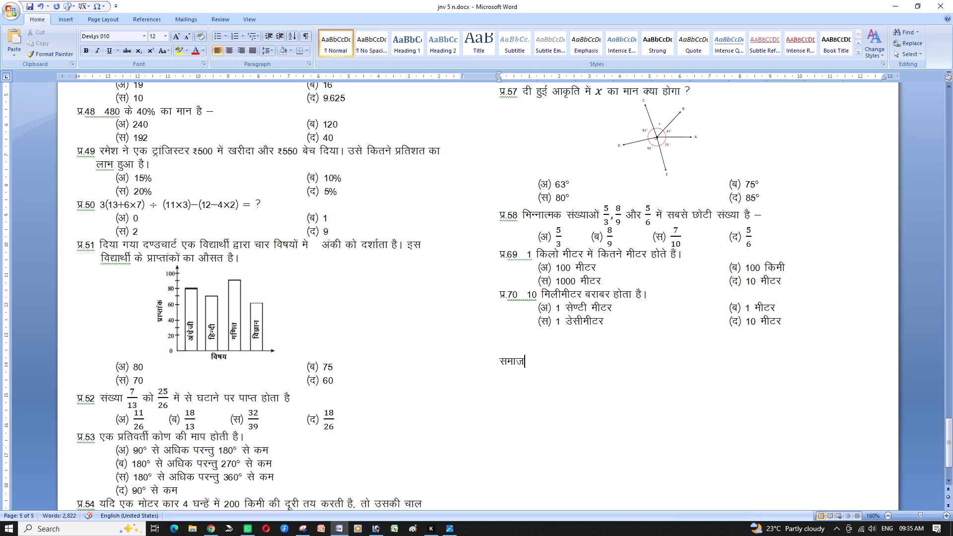
key(BackSpace)
key(u)
key(BackSpace)
key(shift+i)
key(r)
Make the closing word समाप्त bold and italic.
key(Up)
key(Right)
key(shift+Down)
key(shift+Down)
key(shift+Left)
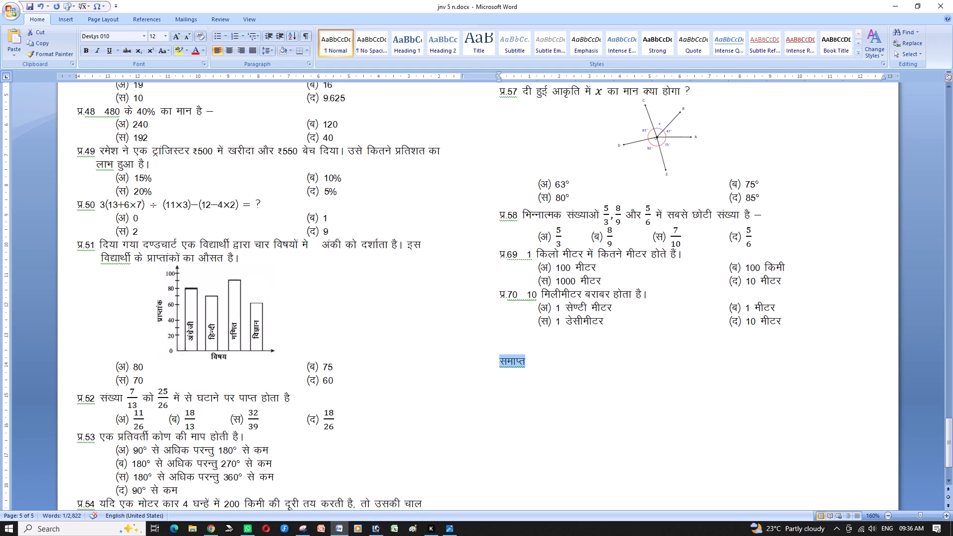
key(ctrl+b)
key(ctrl+i)
key(Right)
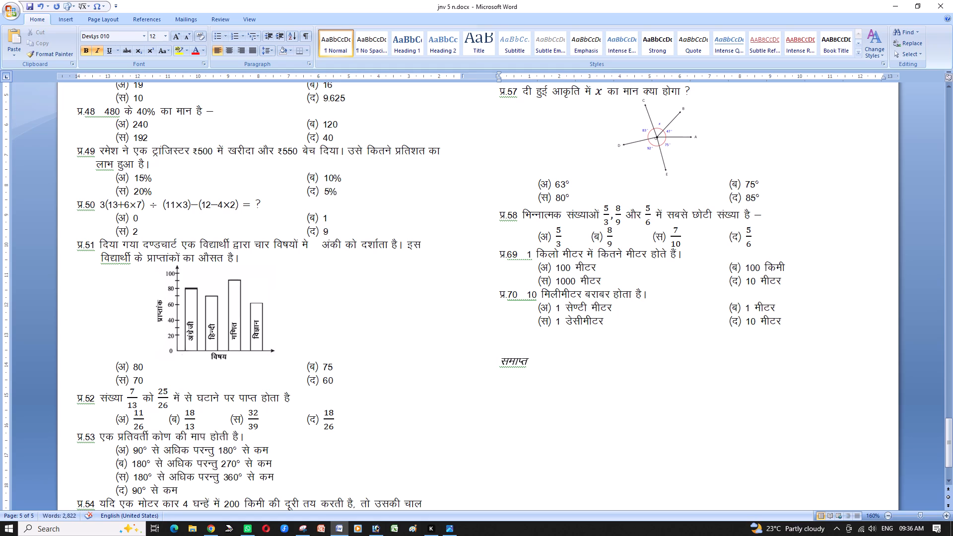
Enclose the closing word समाप्त in a colon-like mark and a dash on each side, and centre the line.
text(%&)
key(Left)
key(Left)
key(Left)
key(Left)
key(Left)
key(Left)
key(Left)
text(&%)
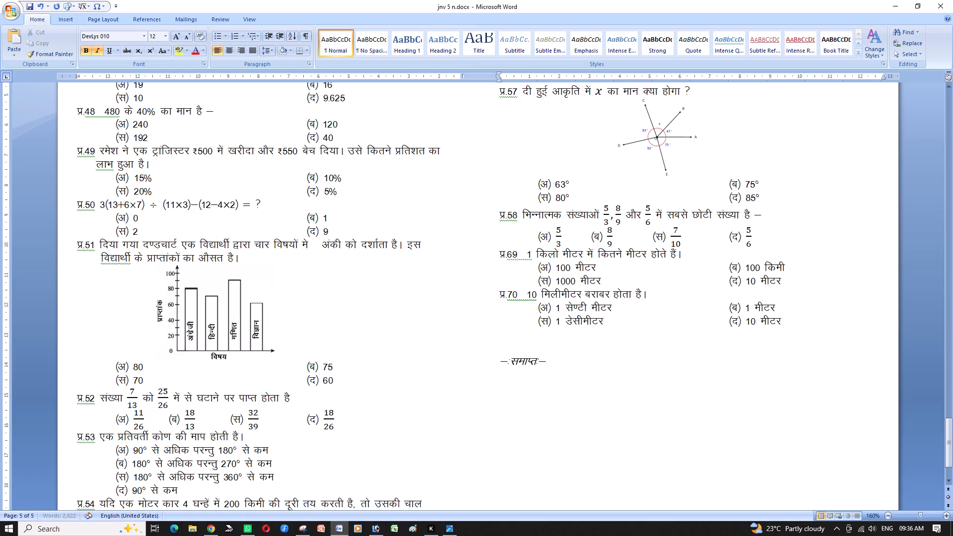
key(ctrl+e)
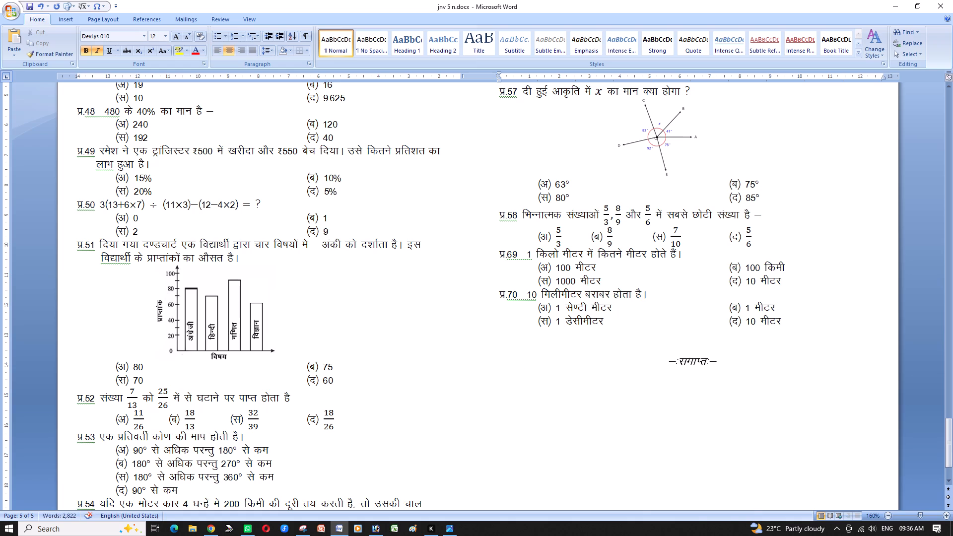
Save the document.
key(ctrl+s)
scroll(659, 327, down, 4)
key(ctrl+s)
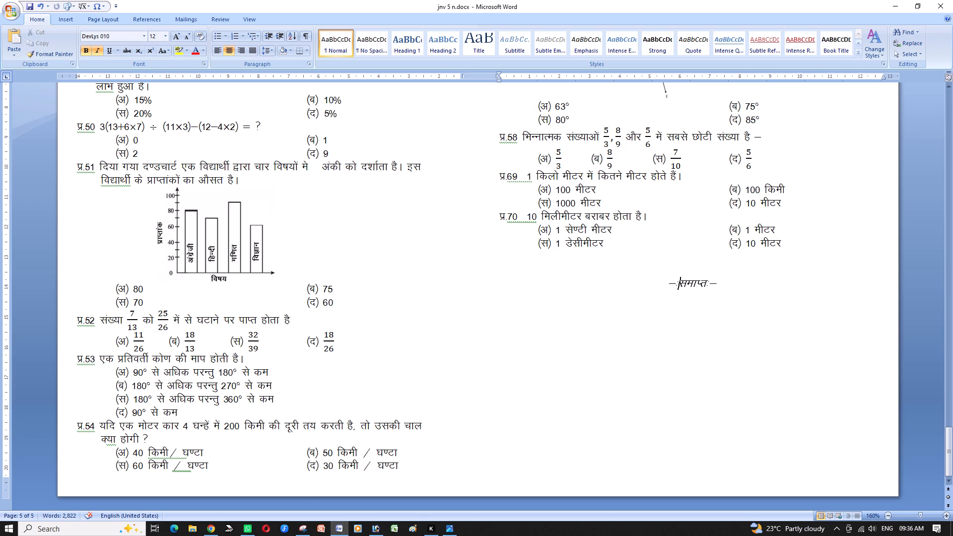
Review the whole question paper from the title page through to the closing line, checking the layout of all pages.
scroll(659, 328, up, 20)
scroll(659, 328, up, 2)
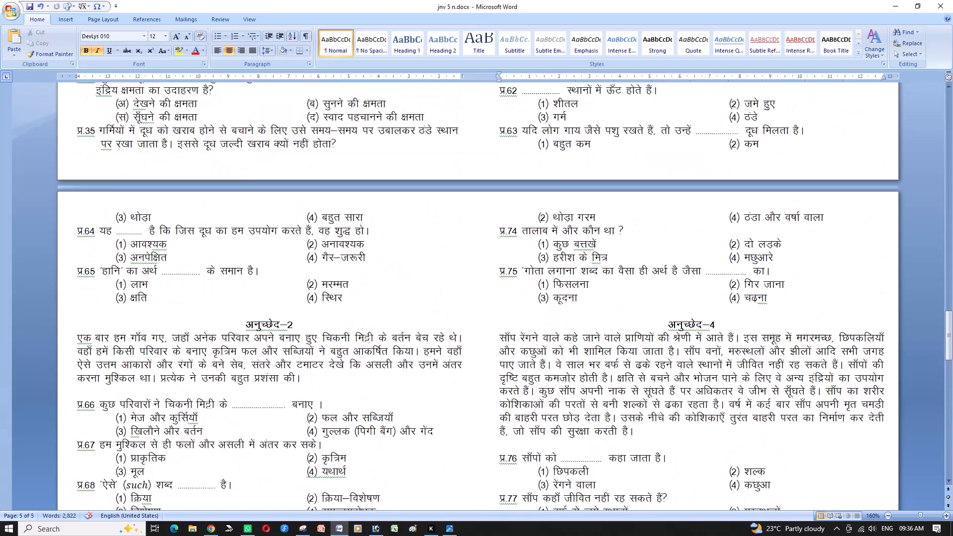
scroll(659, 324, up, 20)
scroll(659, 324, up, 2)
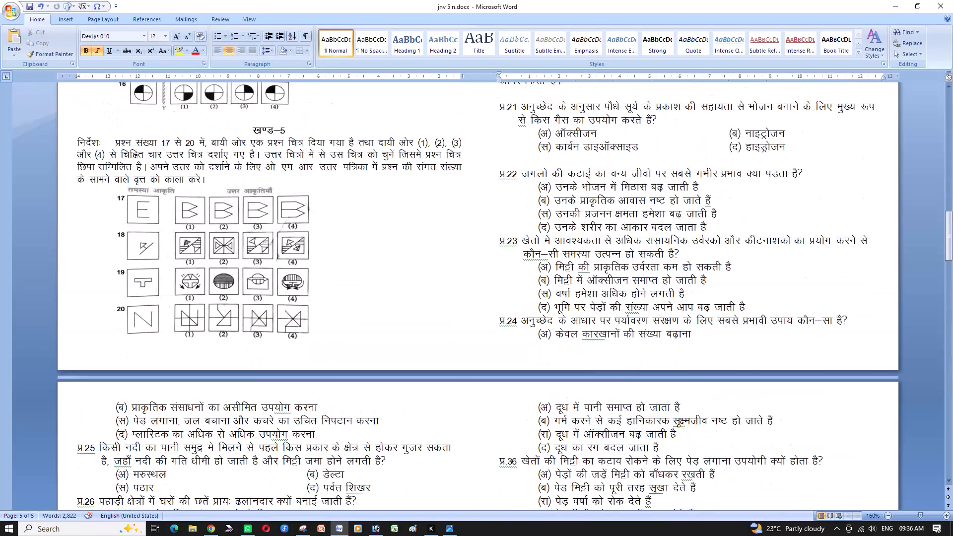
scroll(661, 326, up, 20)
scroll(661, 326, up, 2)
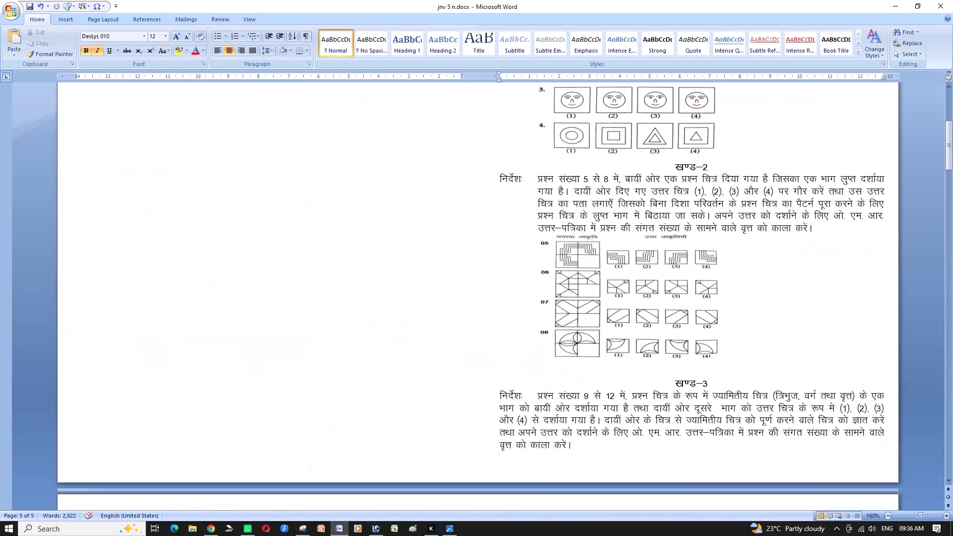
scroll(661, 326, up, 9)
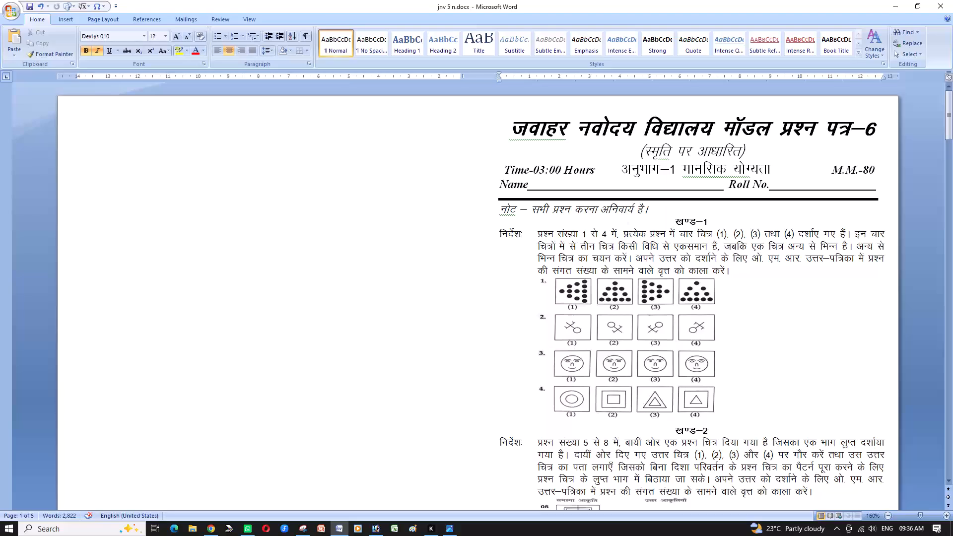
click(34, 5)
scroll(419, 257, down, 6)
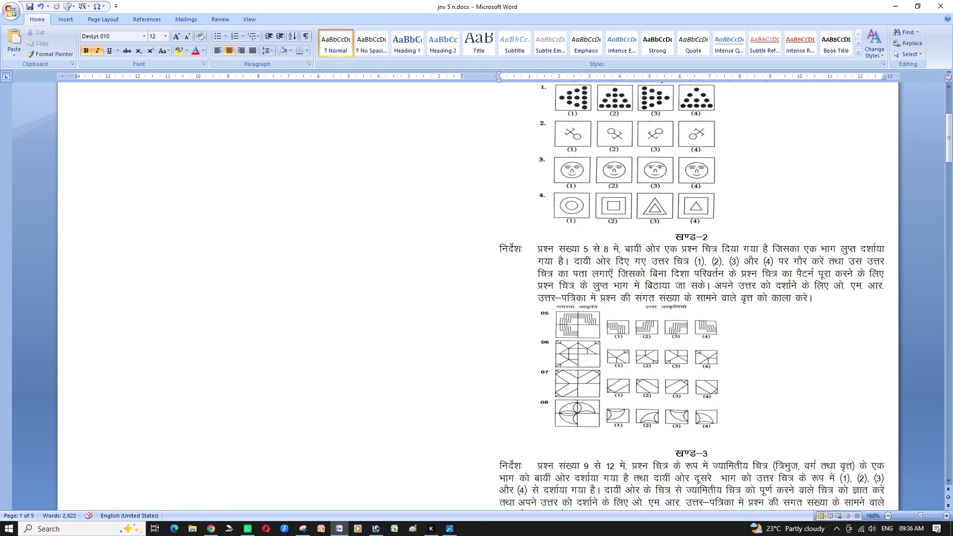
scroll(419, 257, down, 20)
scroll(419, 257, down, 12)
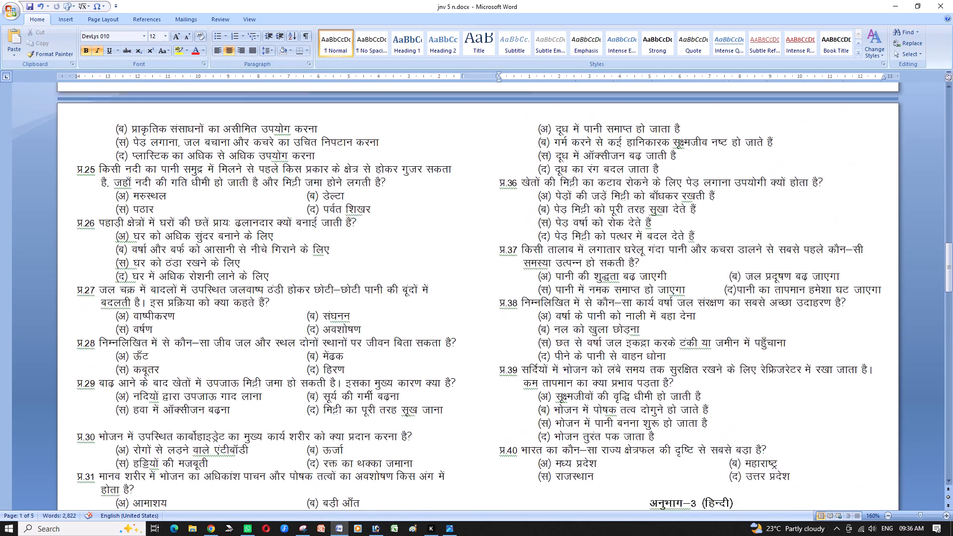
scroll(419, 258, down, 20)
scroll(419, 258, down, 4)
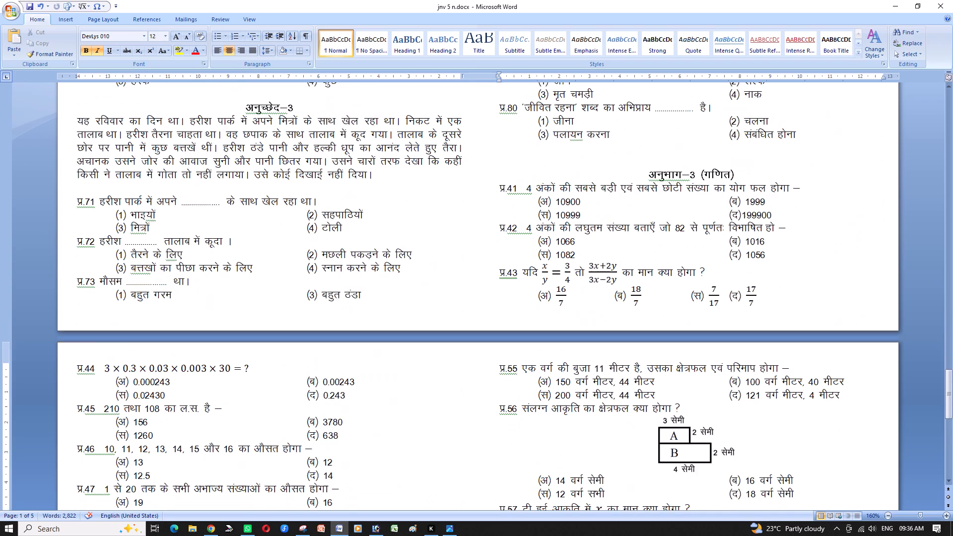
scroll(419, 258, down, 18)
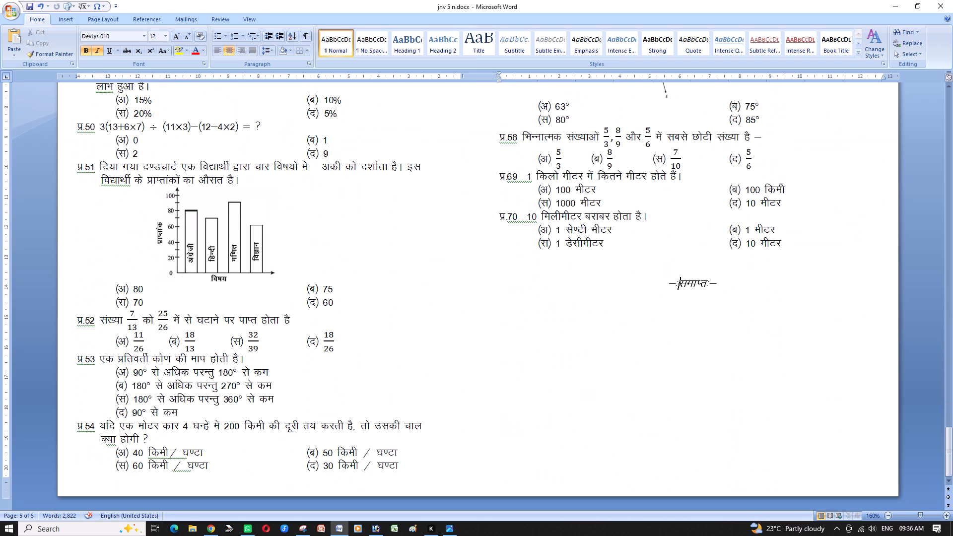
scroll(534, 320, up, 14)
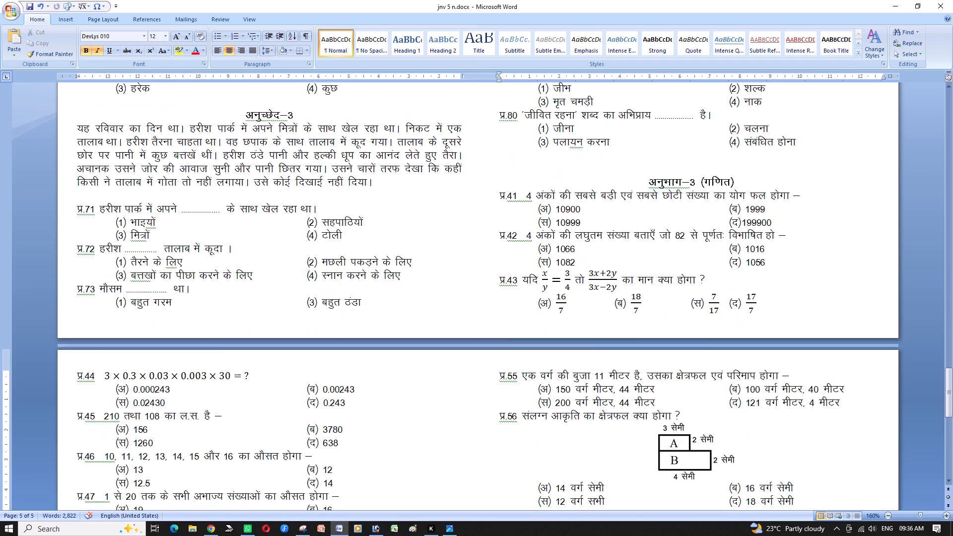
Delete the blank space before the title जवाहर नवोदय विद्यालय मॉडल प्रश्न पत्र–6 so the paper starts in the first column, and centre the title.
drag(952, 384, 952, 100)
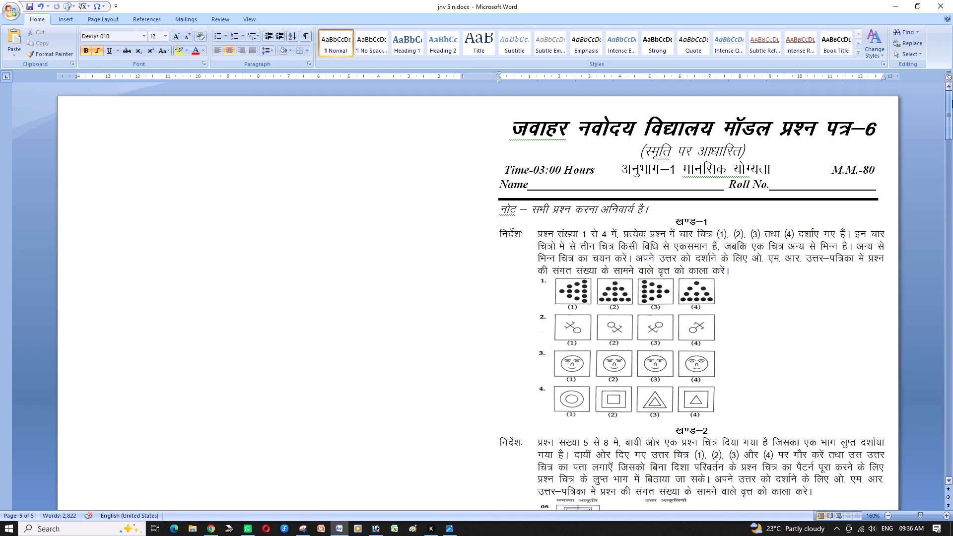
click(514, 125)
key(BackSpace)
key(BackSpace)
key(BackSpace)
key(BackSpace)
key(BackSpace)
key(BackSpace)
key(BackSpace)
key(BackSpace)
key(BackSpace)
key(BackSpace)
key(BackSpace)
key(BackSpace)
key(BackSpace)
key(BackSpace)
key(BackSpace)
key(BackSpace)
key(BackSpace)
key(BackSpace)
key(BackSpace)
key(BackSpace)
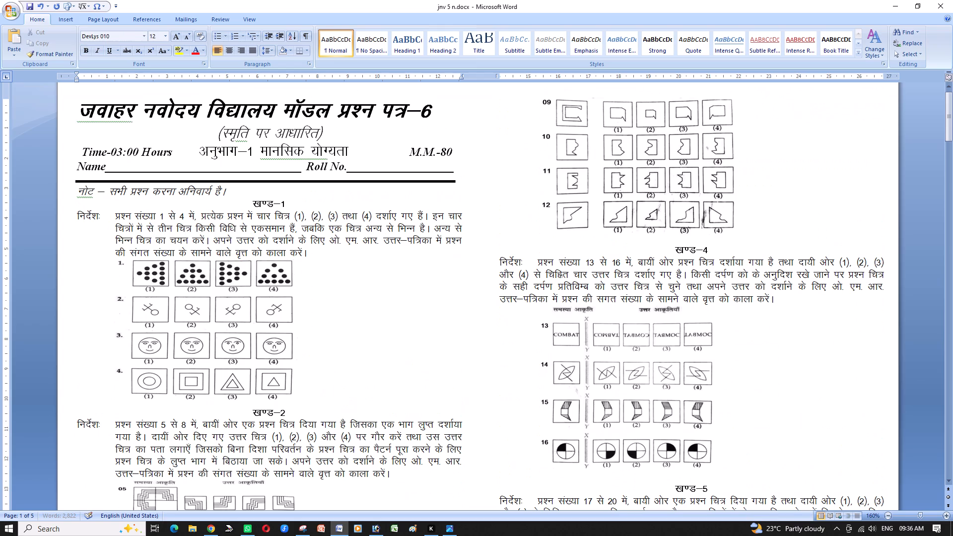
key(ctrl+e)
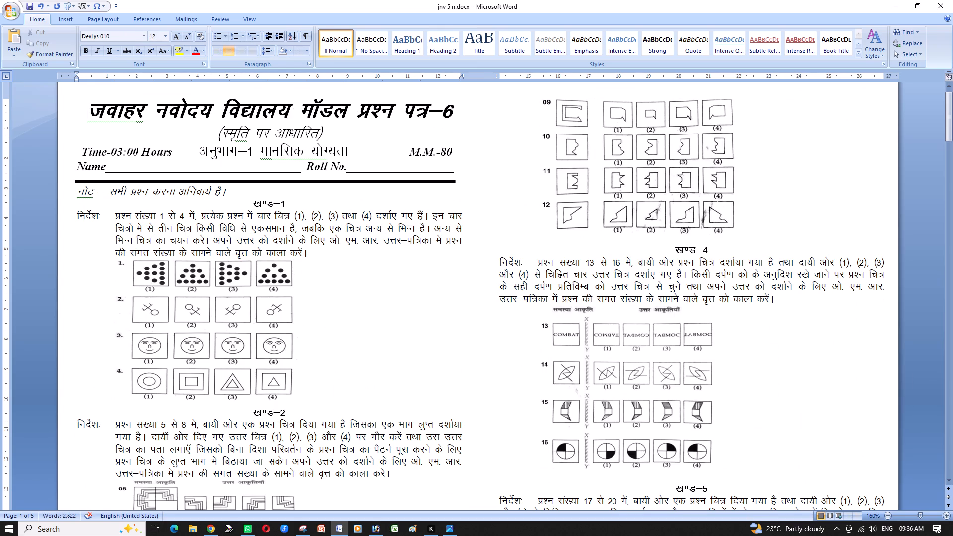
Save the document.
key(ctrl+s)
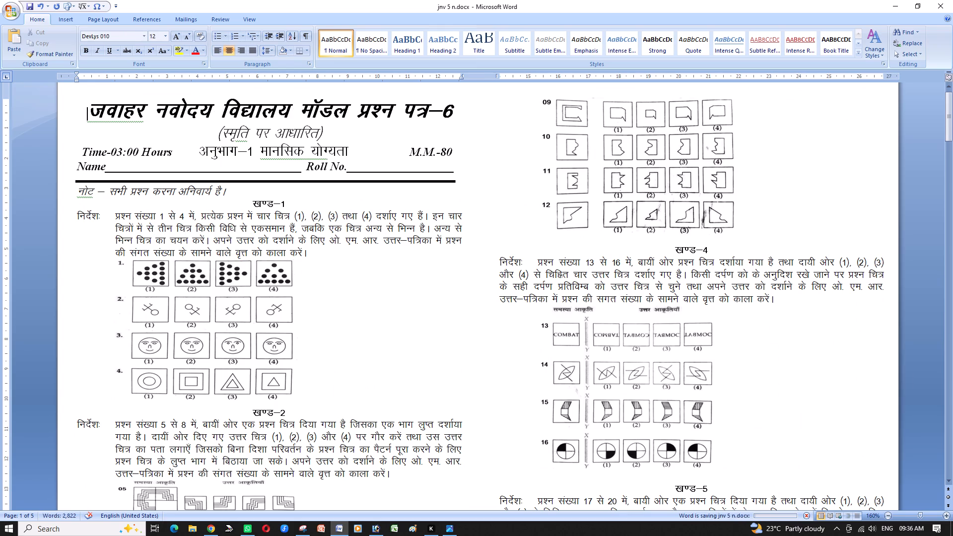
Reduce the blank line between the अनुच्छेद–3 passage and question 71 to font size 6.
drag(950, 116, 952, 199)
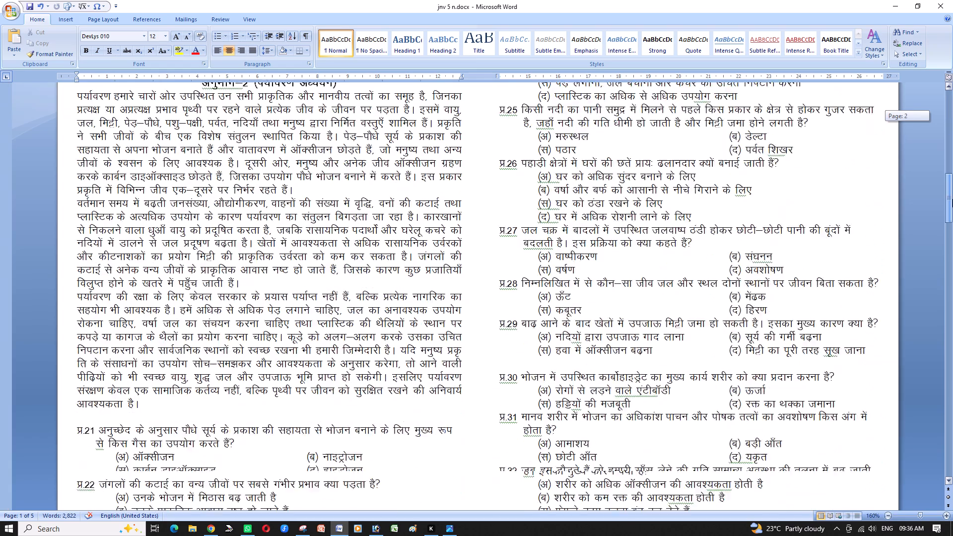
drag(952, 199, 952, 310)
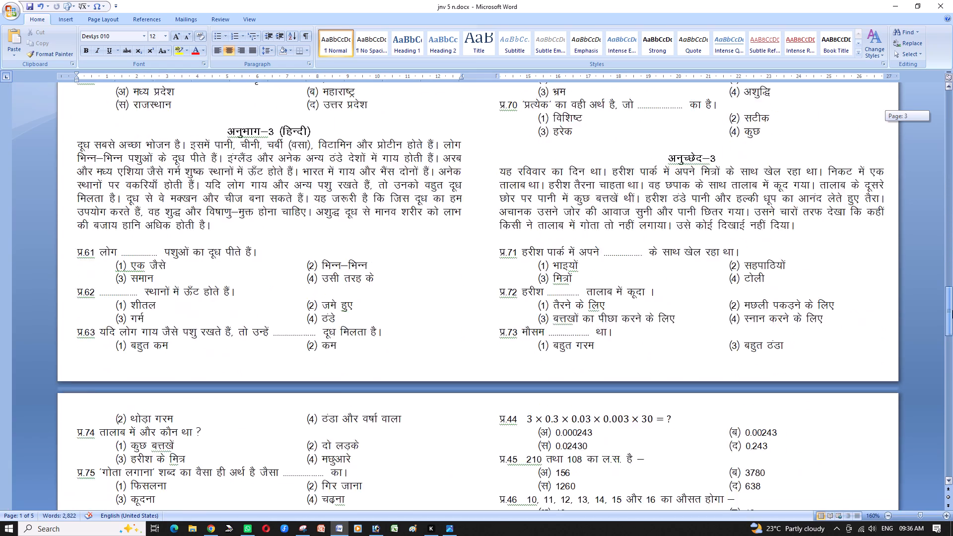
drag(952, 310, 952, 402)
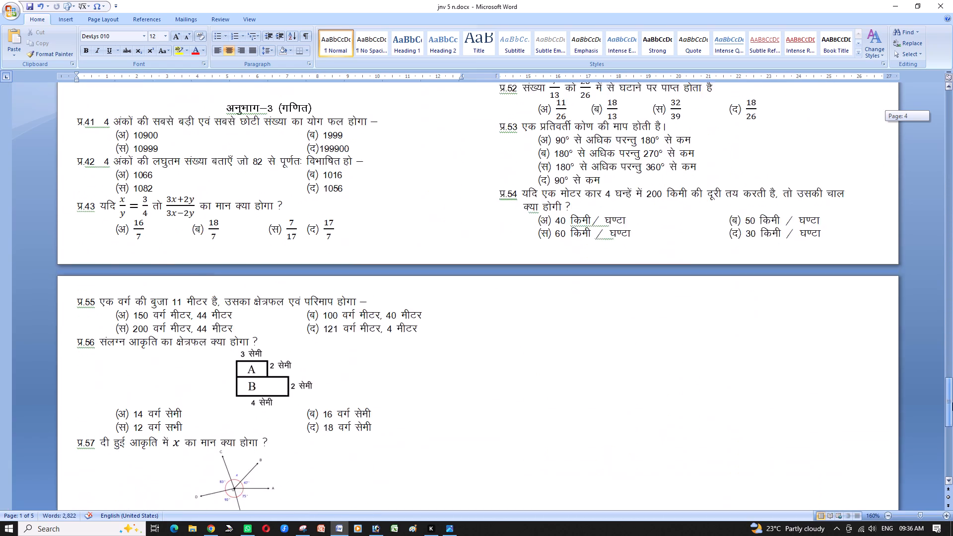
drag(952, 402, 952, 399)
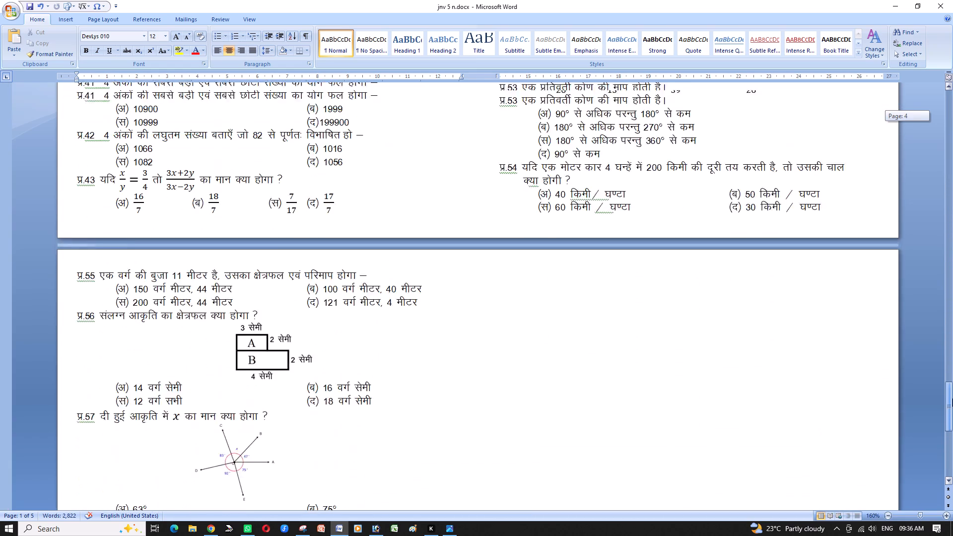
drag(952, 399, 952, 332)
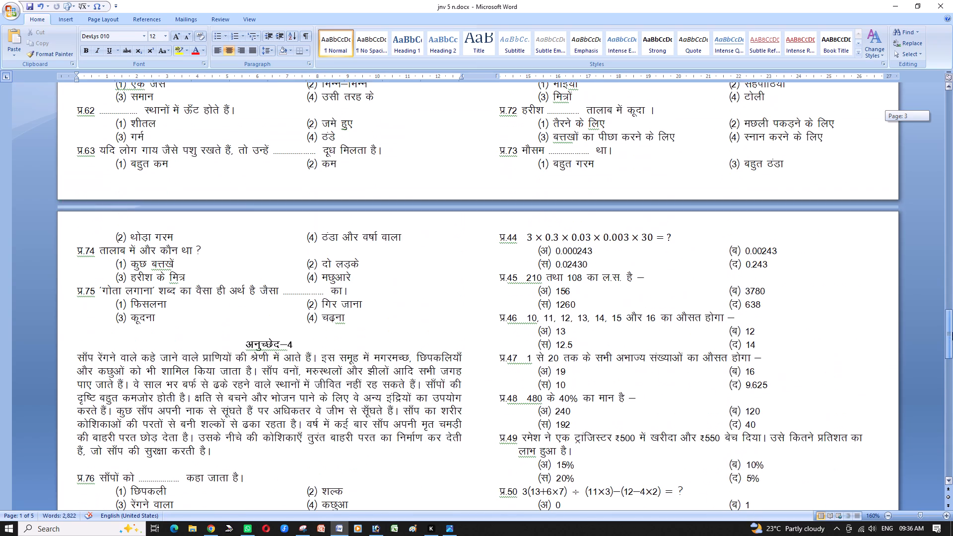
drag(952, 332, 952, 307)
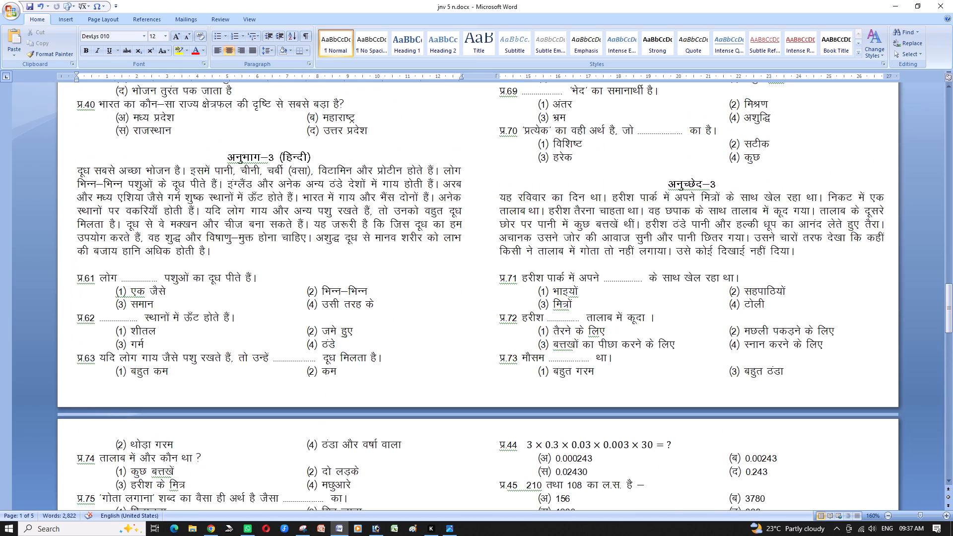
click(491, 264)
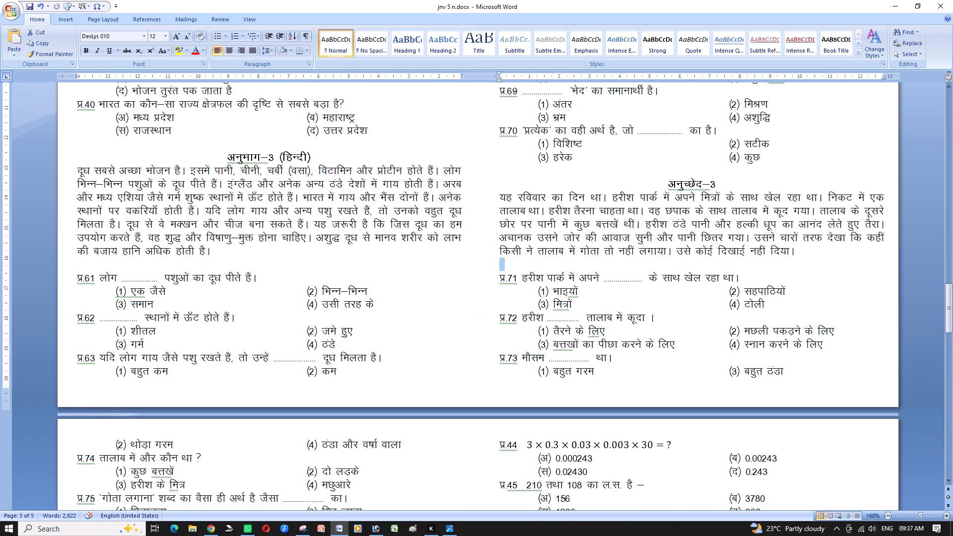
key(ctrl+bracketleft)
key(ctrl+bracketleft)
key(ctrl+bracketleft)
key(ctrl+bracketleft)
key(ctrl+bracketleft)
key(ctrl+bracketleft)
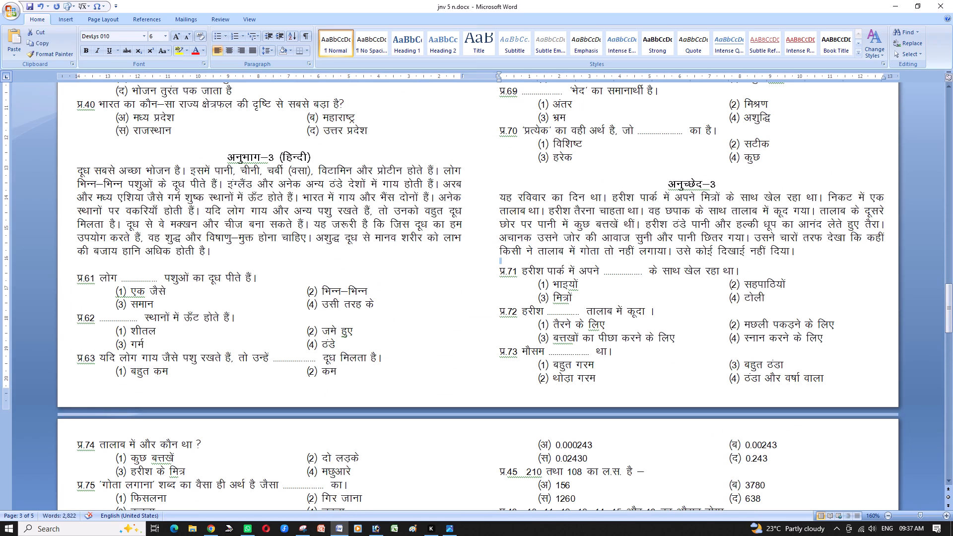
click(102, 432)
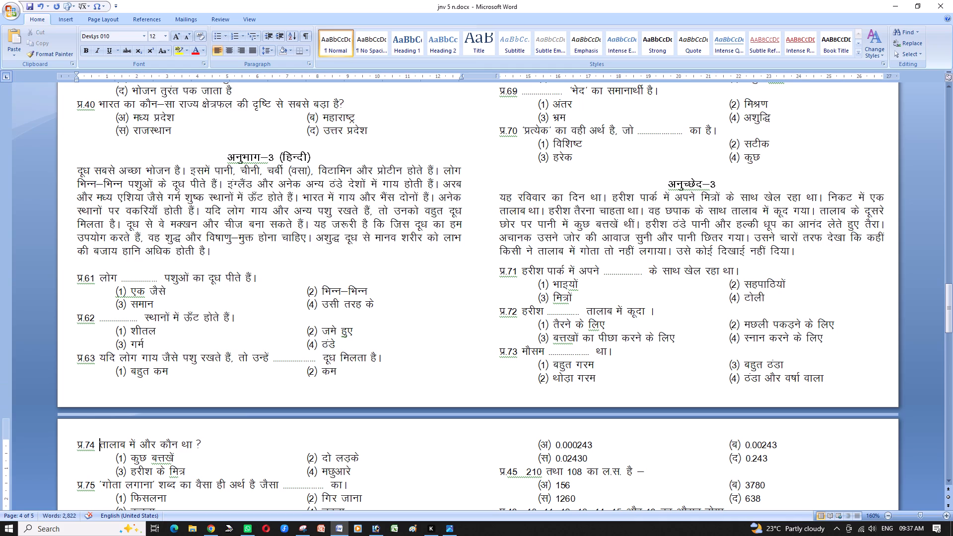
Reduce the blank line between the अनुभाग–3 (हिन्दी) passage and question 61 to font size 7.
click(68, 267)
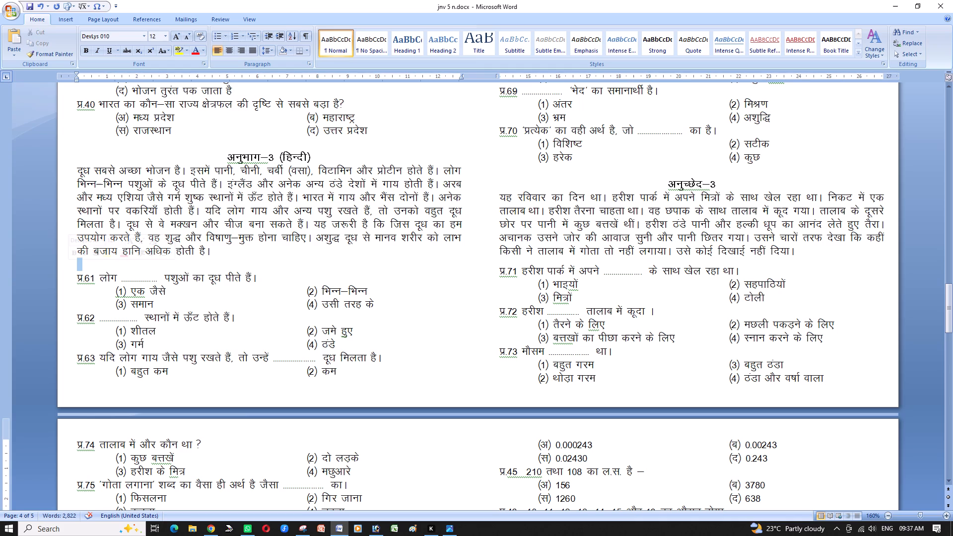
key(ctrl+bracketleft)
key(ctrl+bracketleft)
key(ctrl+bracketleft)
key(ctrl+bracketleft)
key(ctrl+bracketleft)
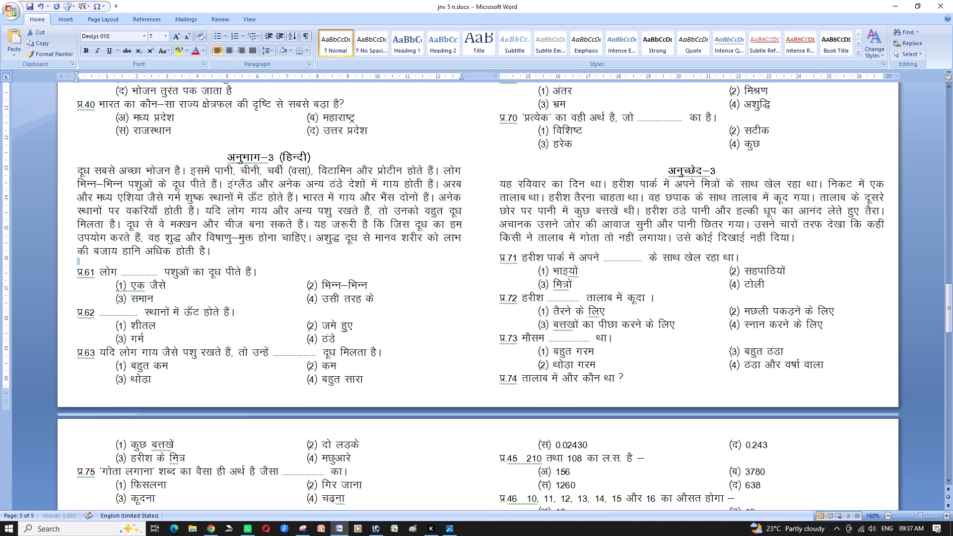
Look over the paper's layout from the अनुभाग–3 (हिन्दी) section back to the title on the first page.
scroll(333, 316, up, 4)
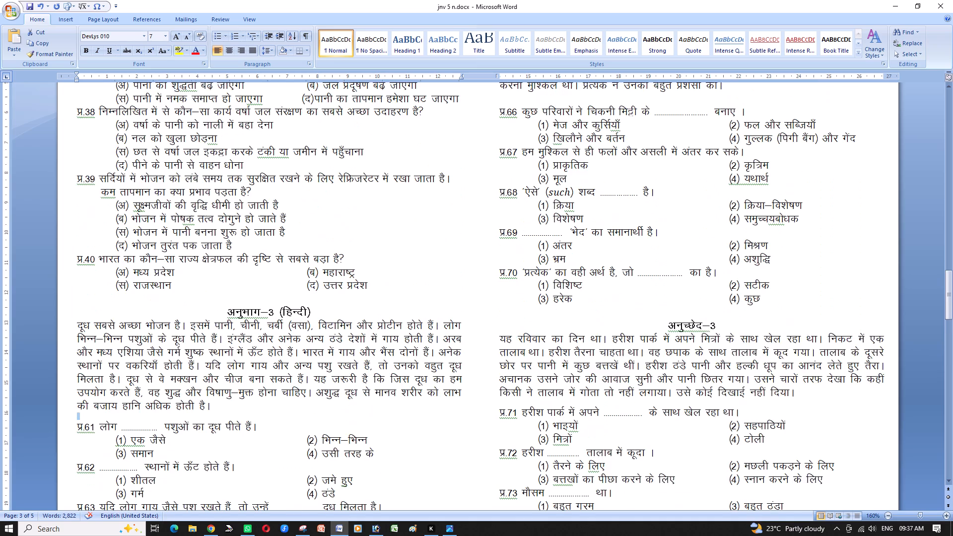
scroll(333, 316, up, 19)
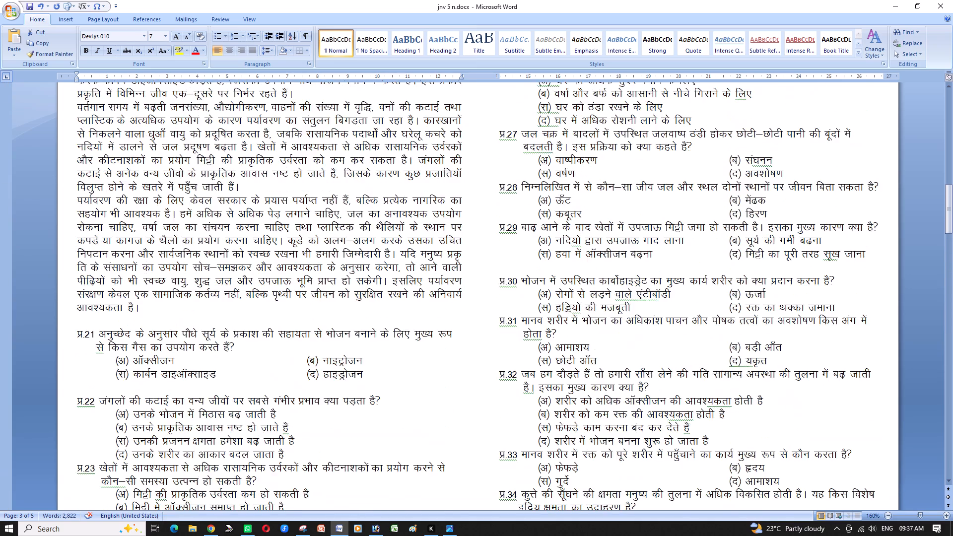
scroll(333, 316, up, 14)
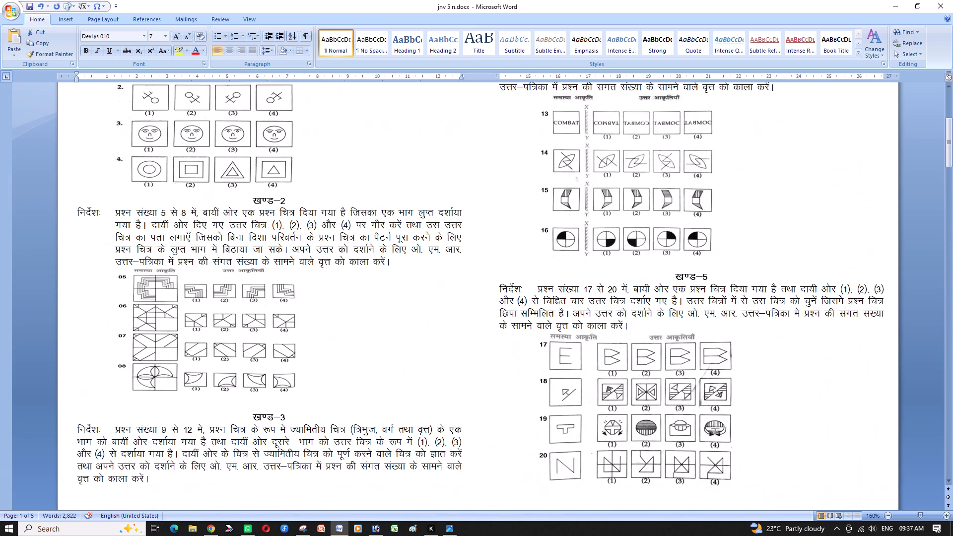
scroll(333, 316, up, 10)
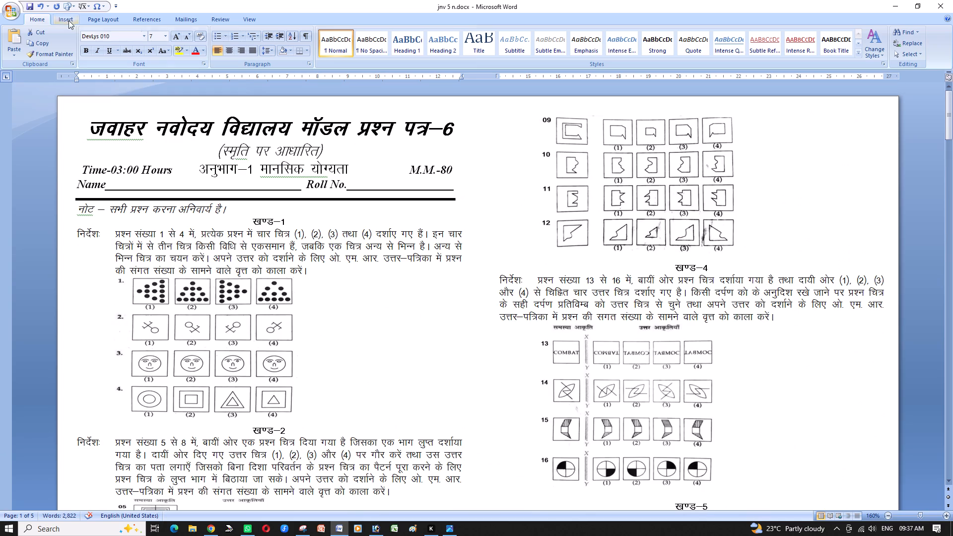
Save the exam paper and close it.
click(29, 7)
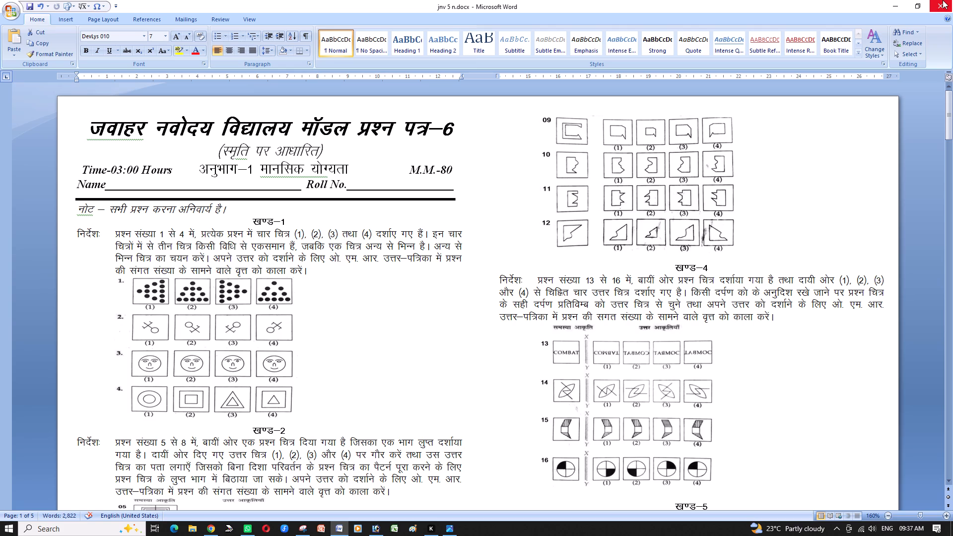
click(943, 0)
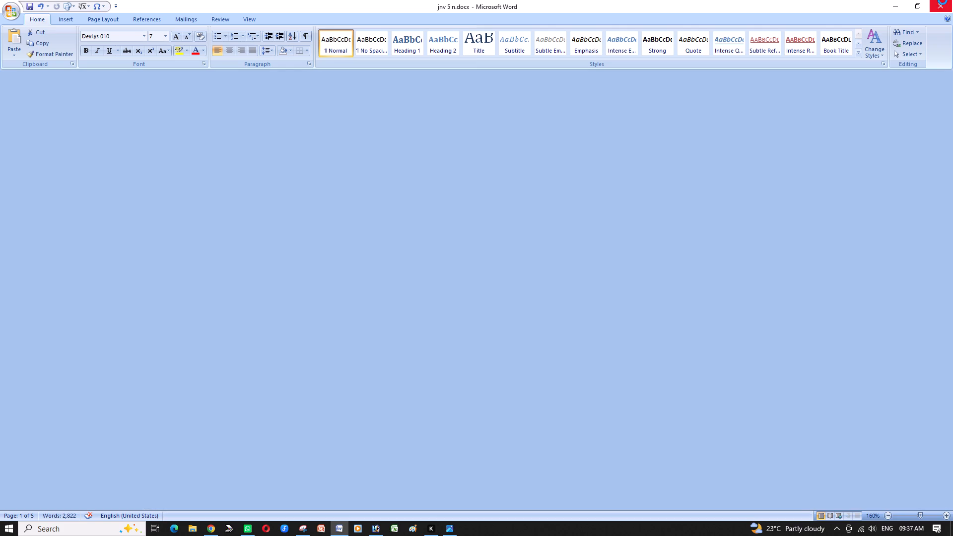
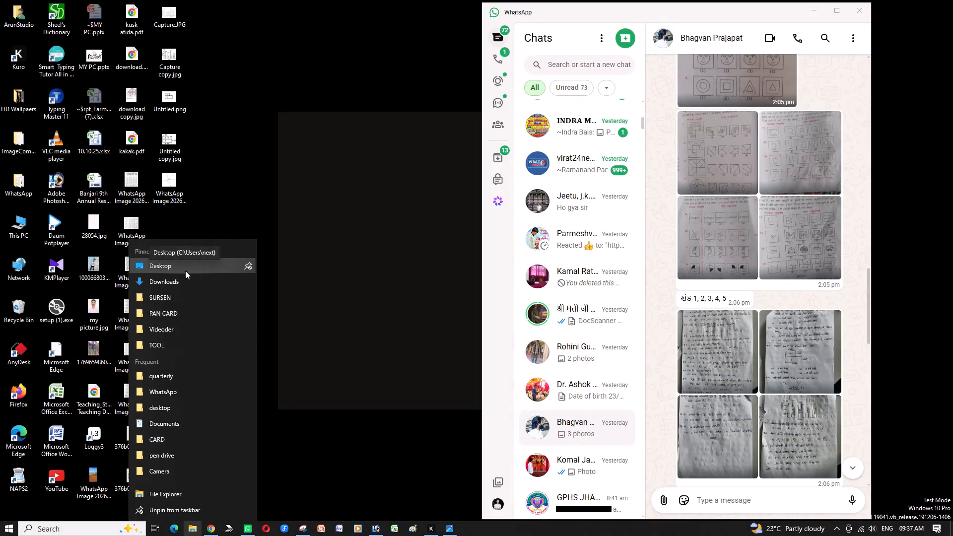
Open the quarterly folder on Local Disk (E:), inside paper, gyanoday and 2026-27.
click(220, 205)
double_click(14, 223)
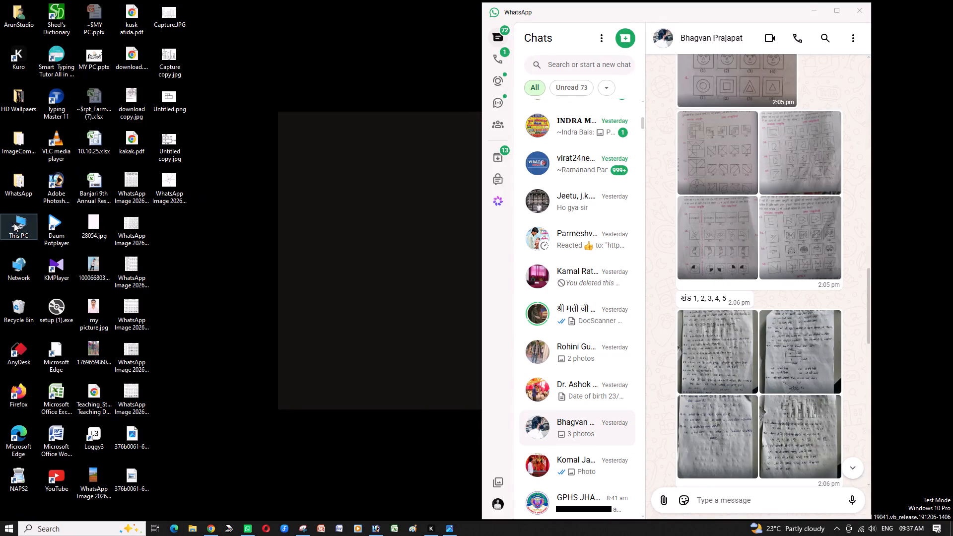
click(95, 348)
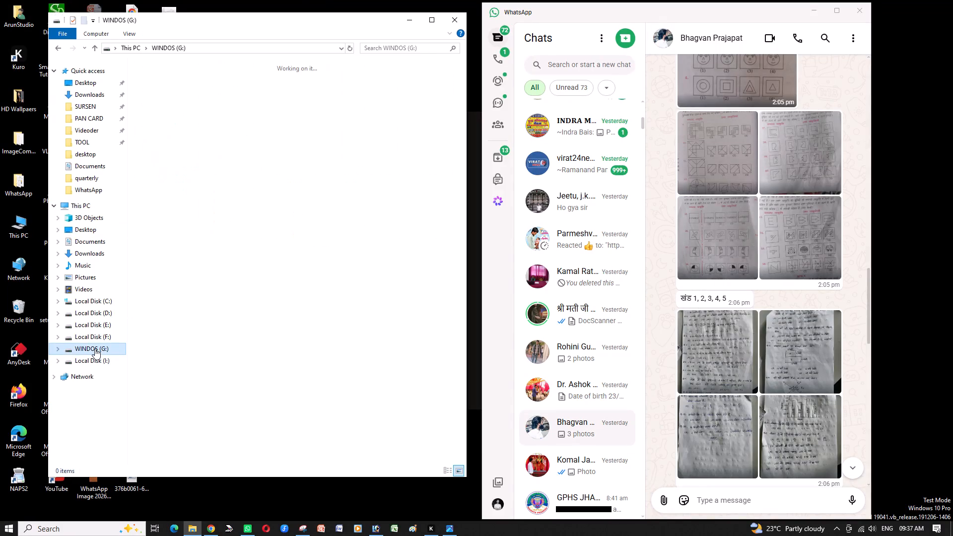
click(95, 332)
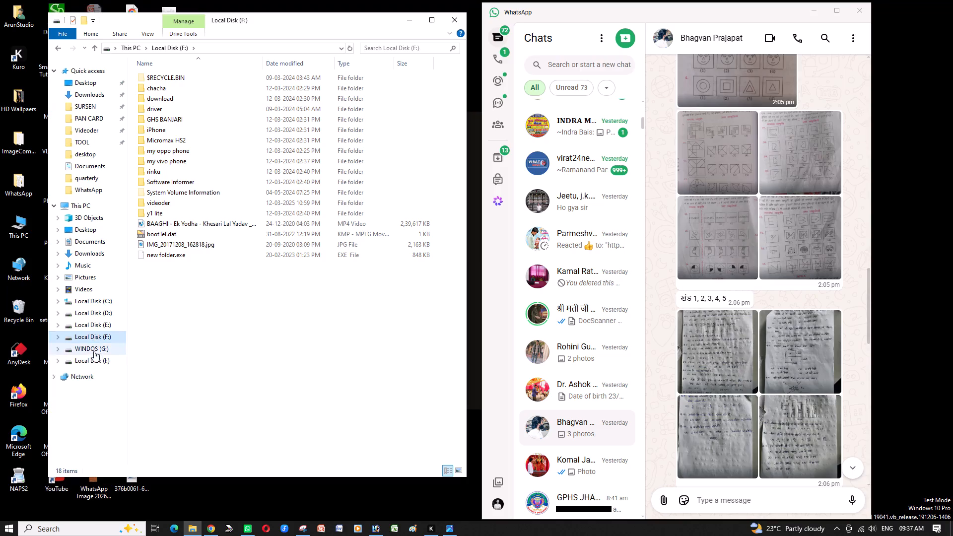
click(93, 360)
click(92, 324)
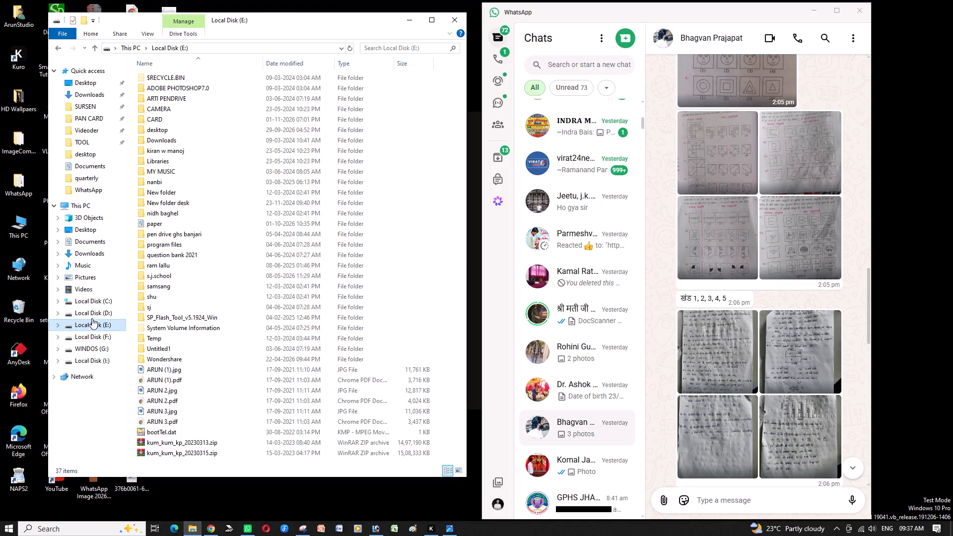
double_click(166, 221)
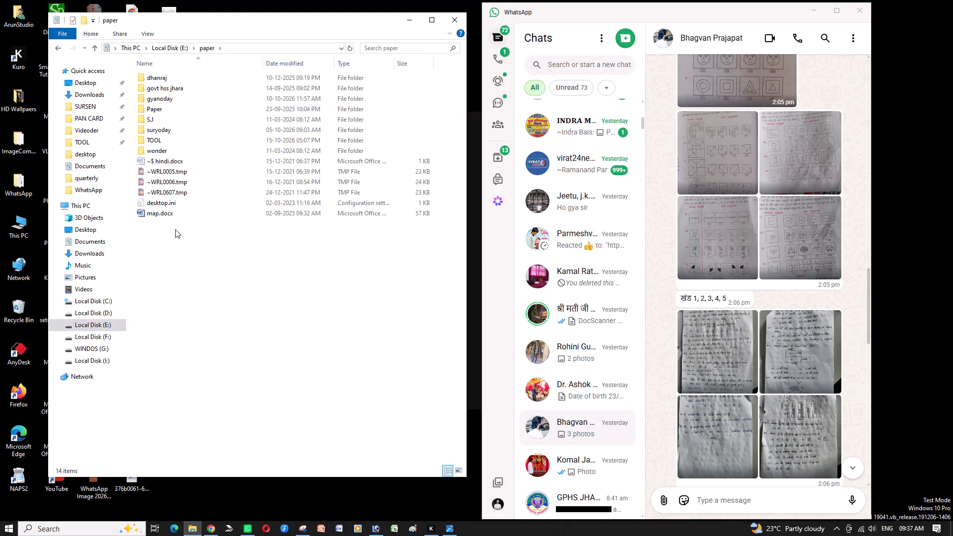
double_click(171, 100)
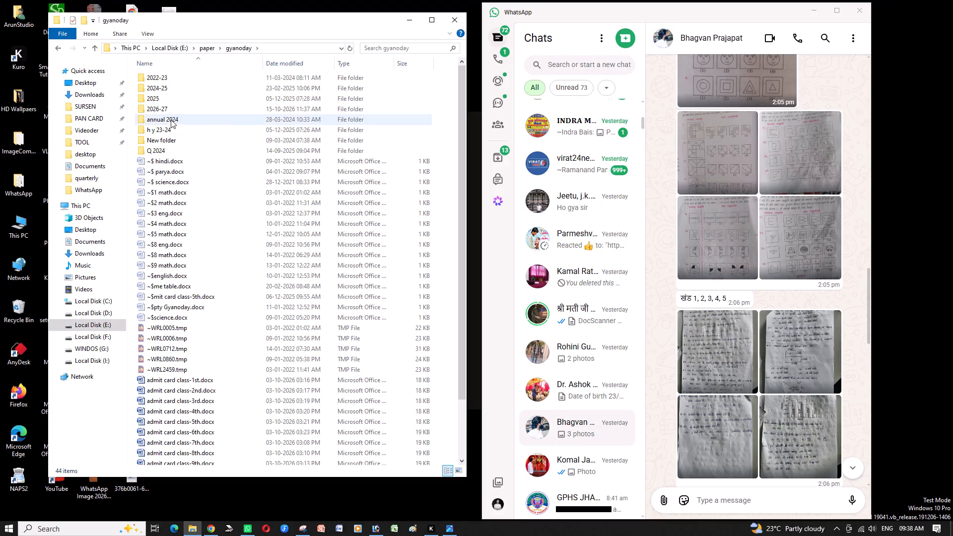
double_click(169, 110)
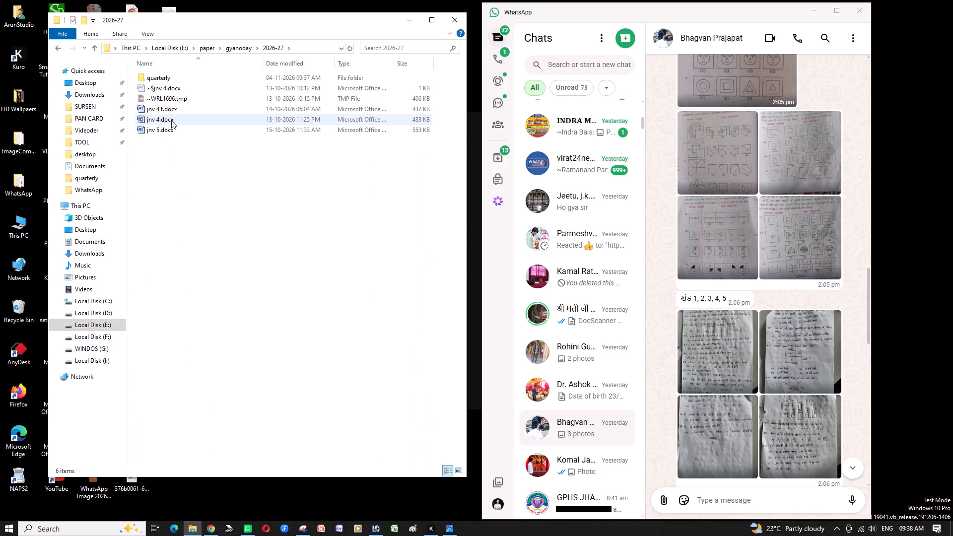
double_click(181, 79)
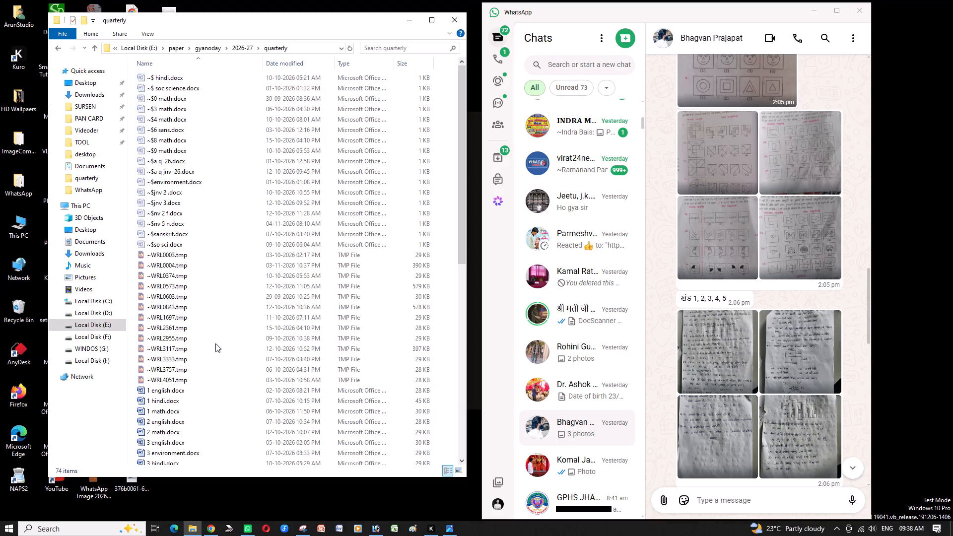
scroll(207, 412, down, 7)
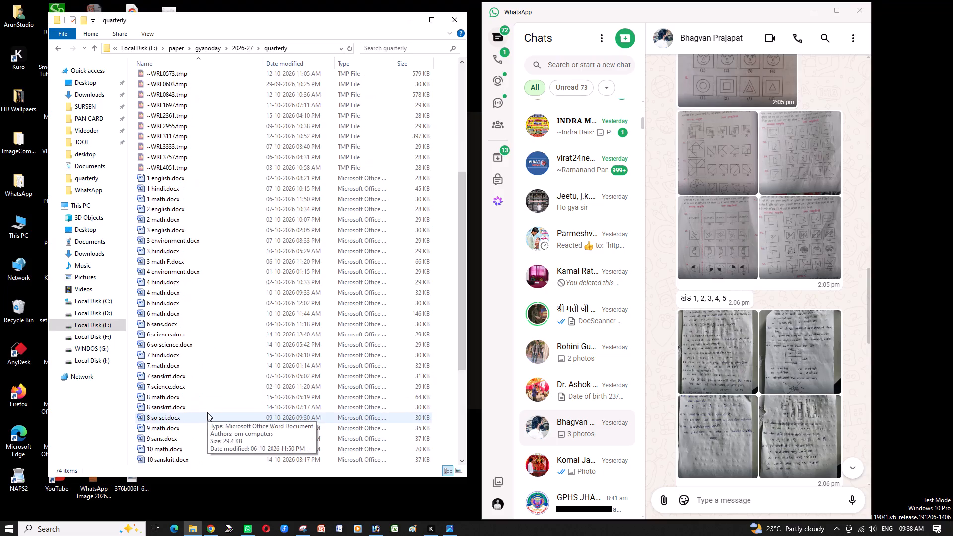
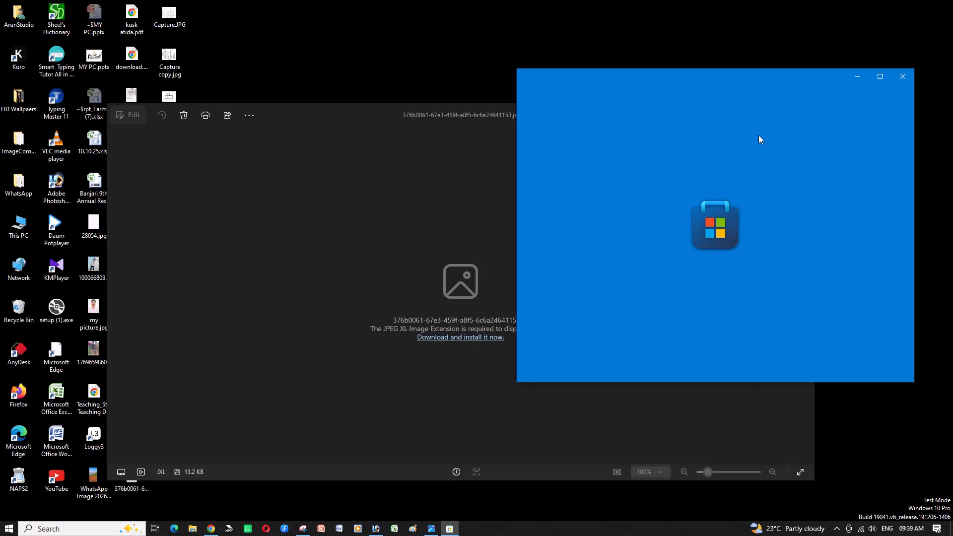
Close the photo viewer window holding the JXL image, leaving the JPEG XL Image Extension store window open.
click(460, 159)
click(798, 111)
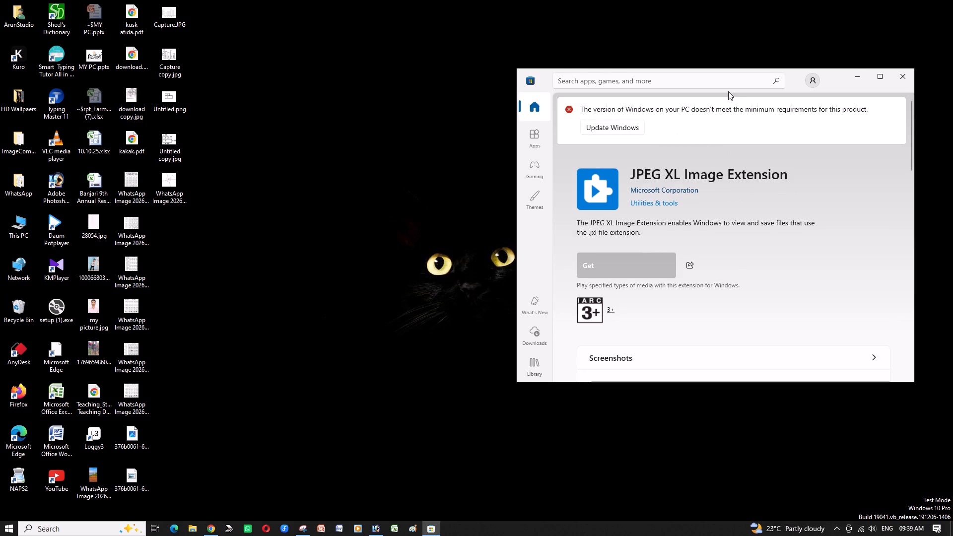
Open the Windows Update settings from the version requirement notice on the JPEG XL Image Extension store page.
drag(836, 76, 737, 75)
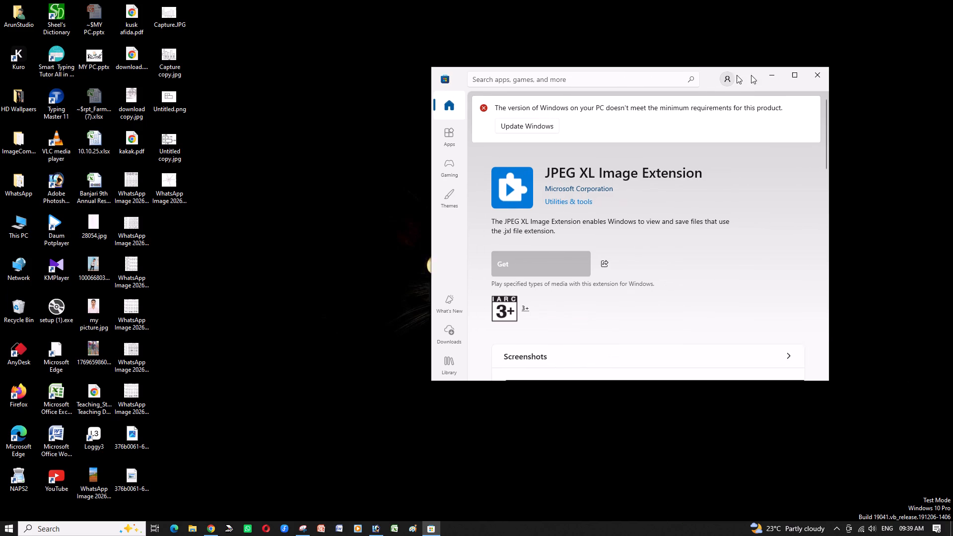
drag(737, 75, 710, 75)
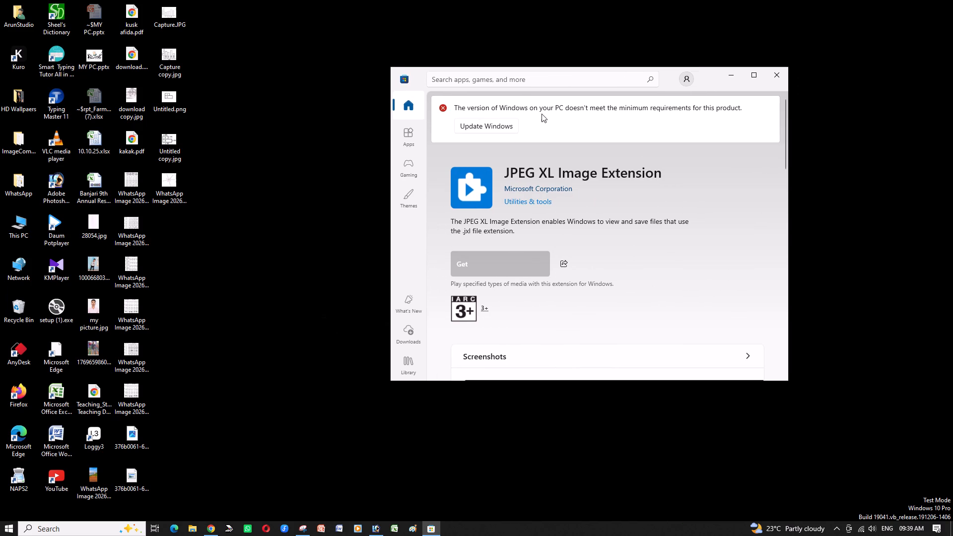
click(487, 127)
Examine the JPEG XL Image Extension's store page for its description and system requirements.
click(744, 195)
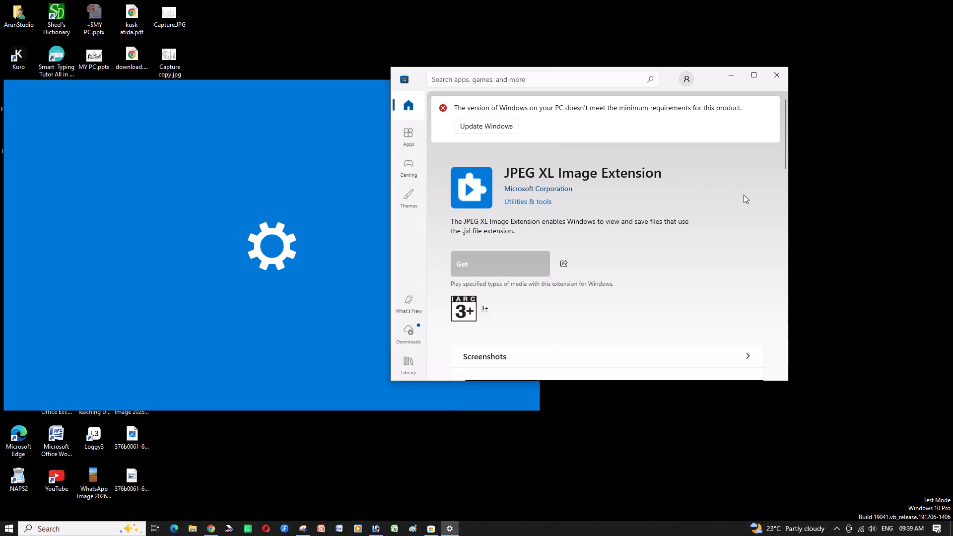
scroll(637, 285, down, 9)
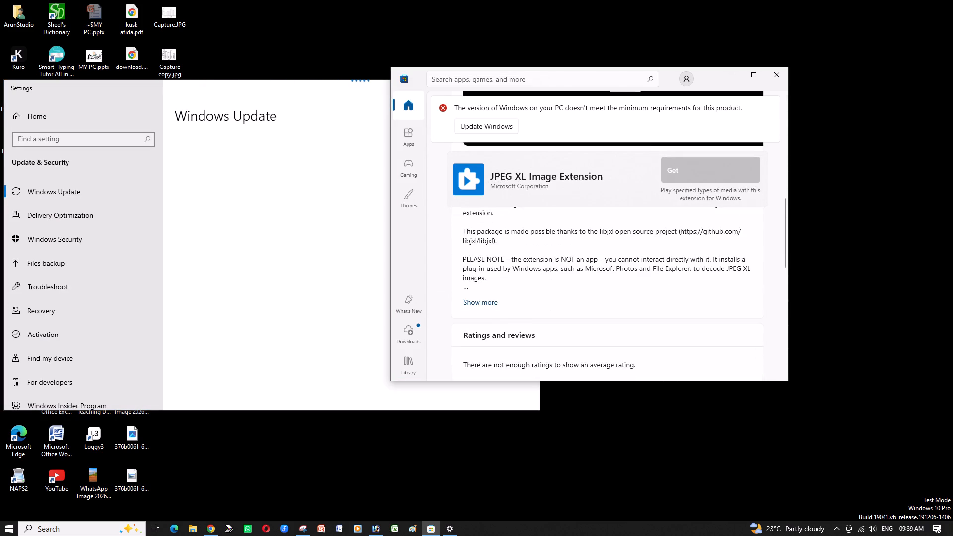
scroll(637, 285, down, 6)
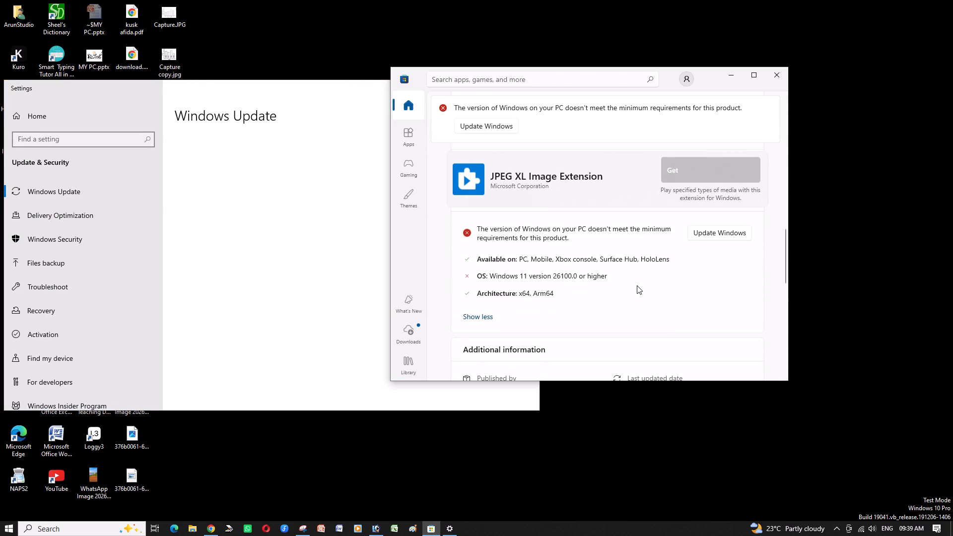
scroll(637, 285, down, 2)
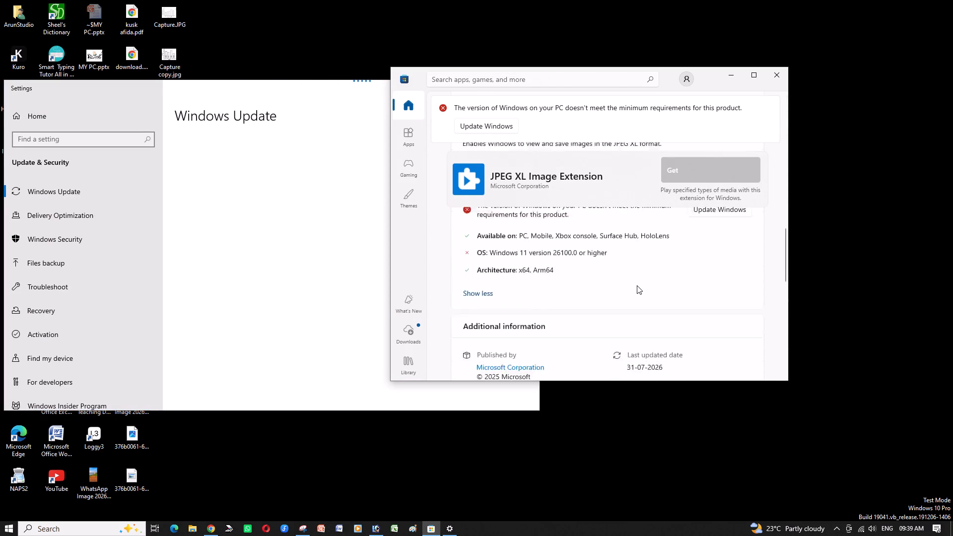
scroll(637, 285, up, 1)
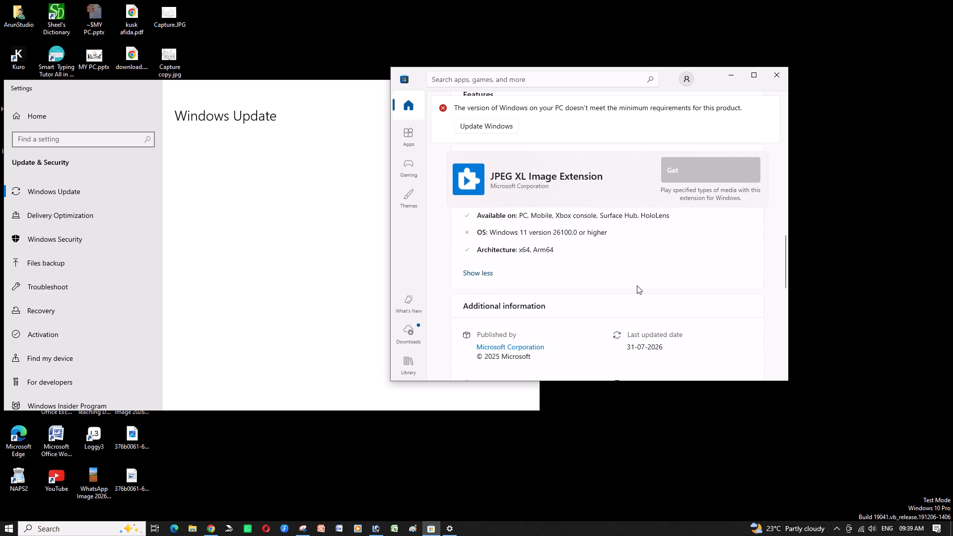
scroll(637, 285, up, 1)
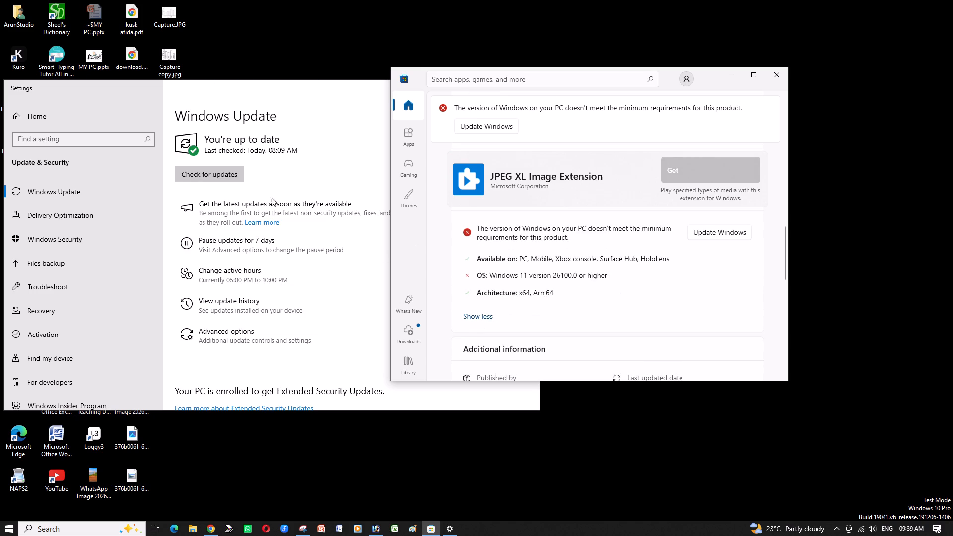
Review the Windows Update status and options, and recheck the extension's features and system requirements in the store.
scroll(322, 294, down, 5)
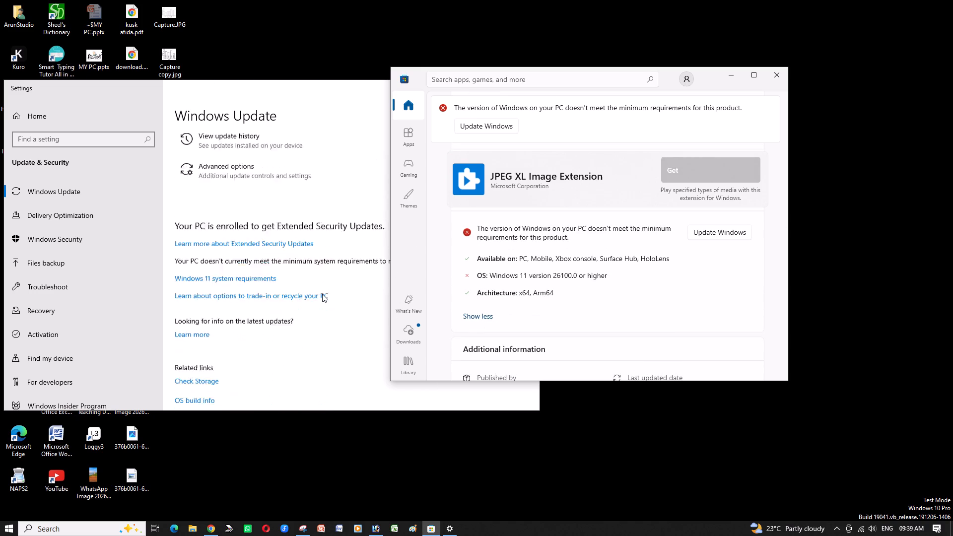
scroll(322, 294, down, 1)
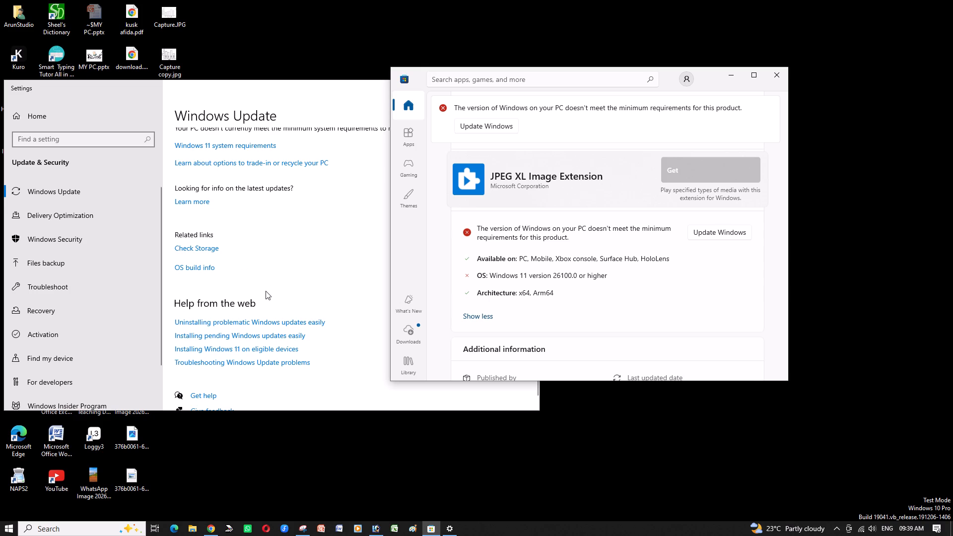
scroll(266, 291, down, 5)
scroll(266, 291, up, 6)
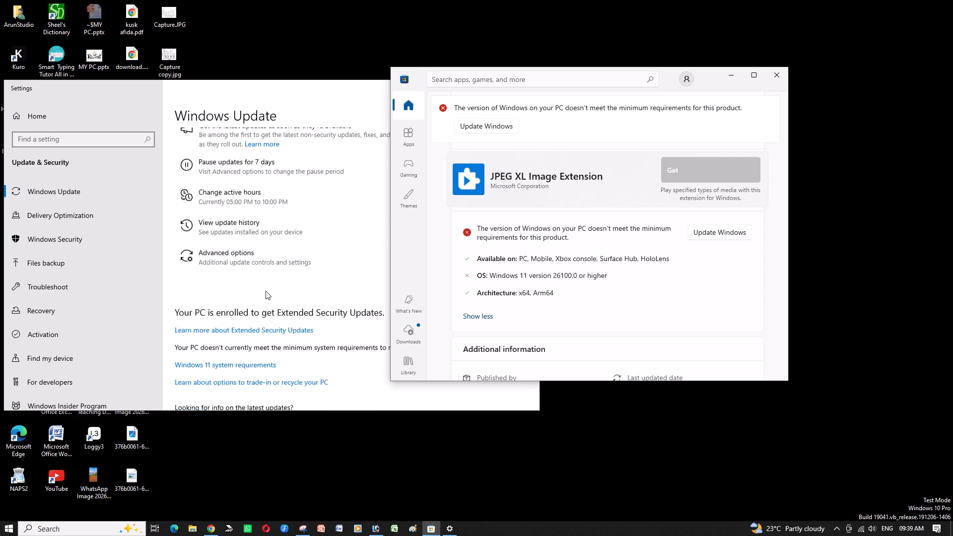
scroll(266, 291, up, 3)
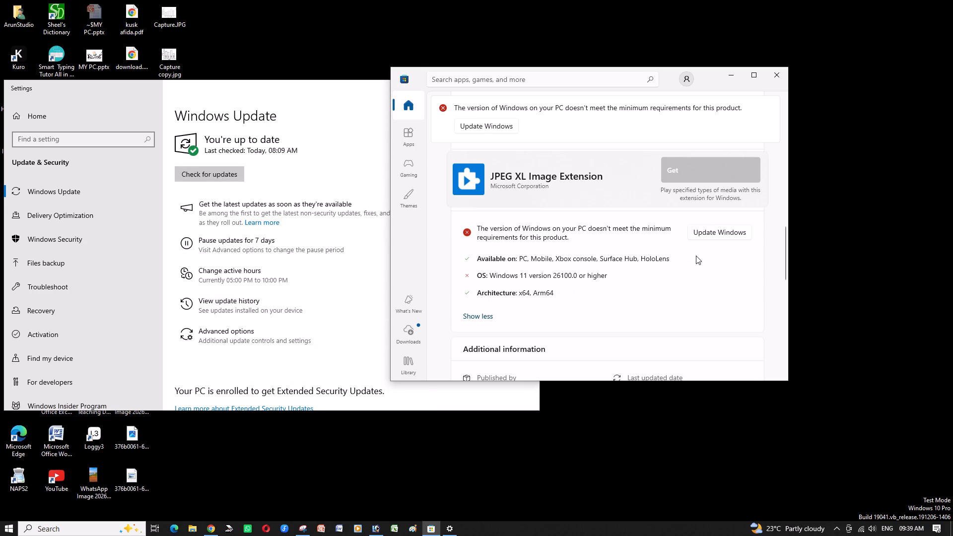
scroll(696, 256, up, 3)
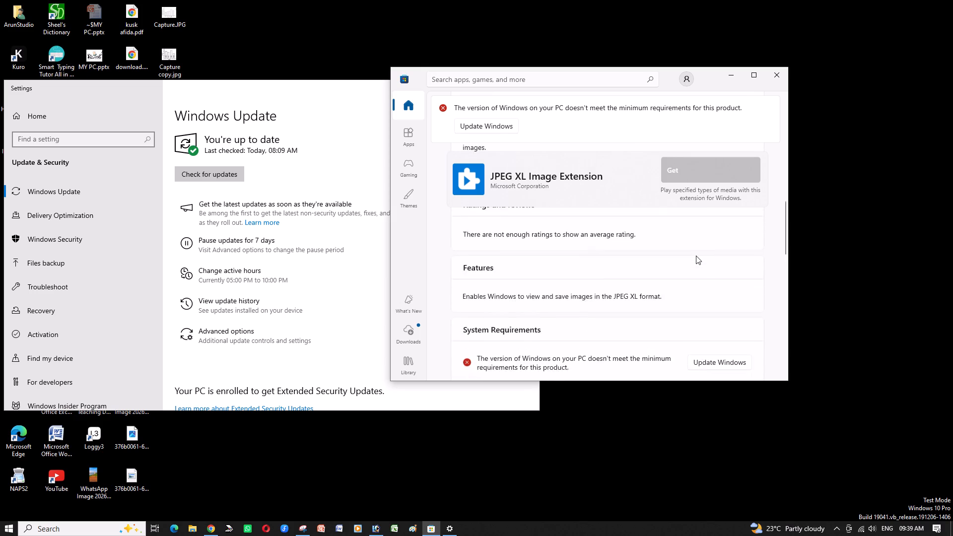
scroll(696, 256, up, 1)
scroll(696, 256, down, 2)
Close the Microsoft Store and Windows Update settings windows.
click(783, 80)
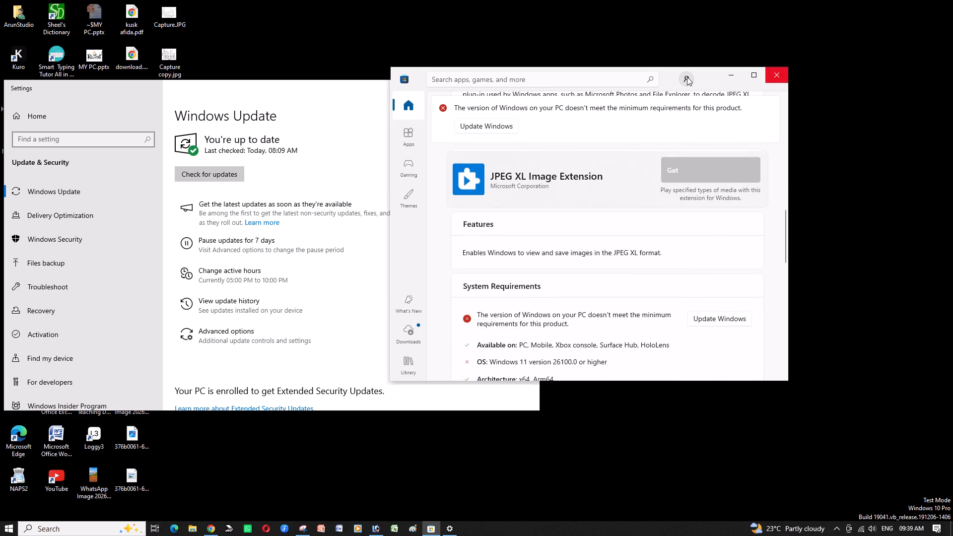
click(525, 89)
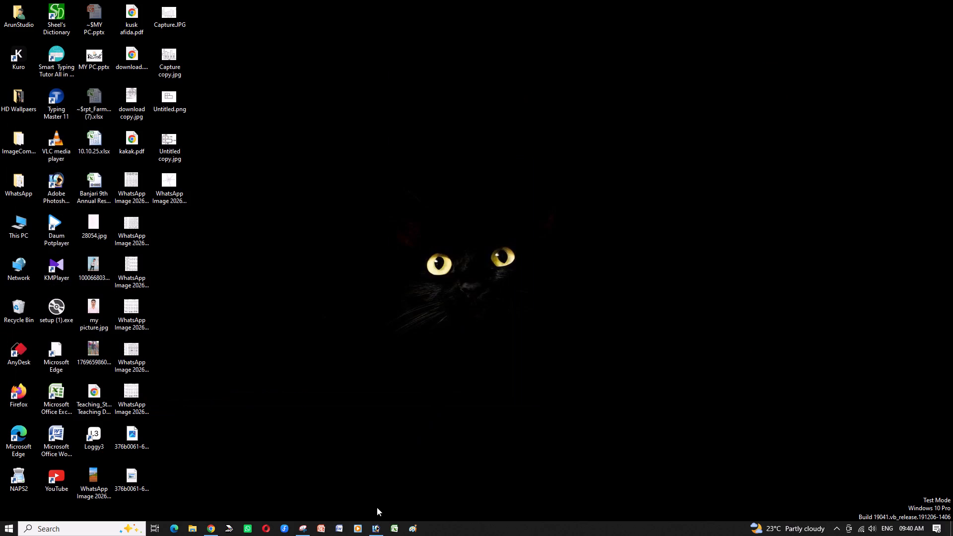
Switch to Adobe Photoshop with the Untitled.png diagram.
click(375, 530)
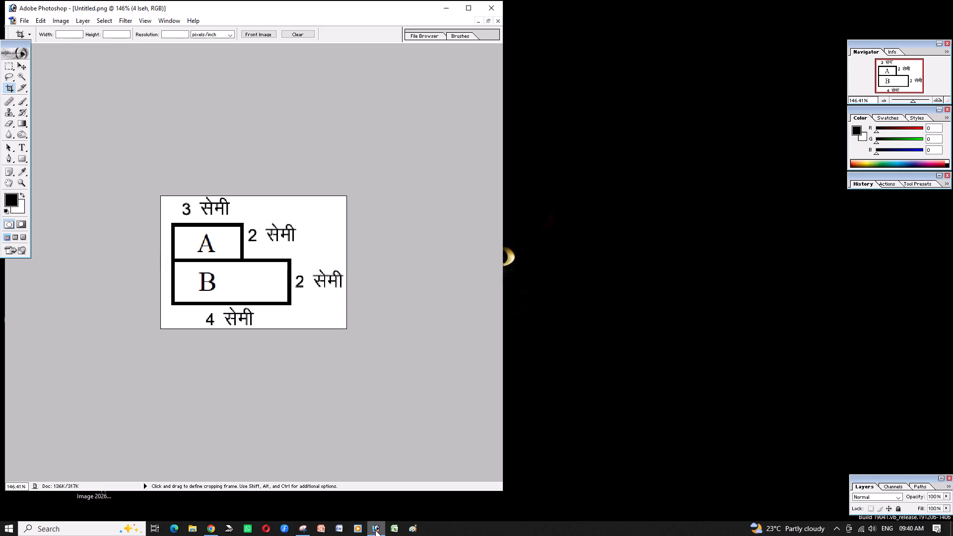
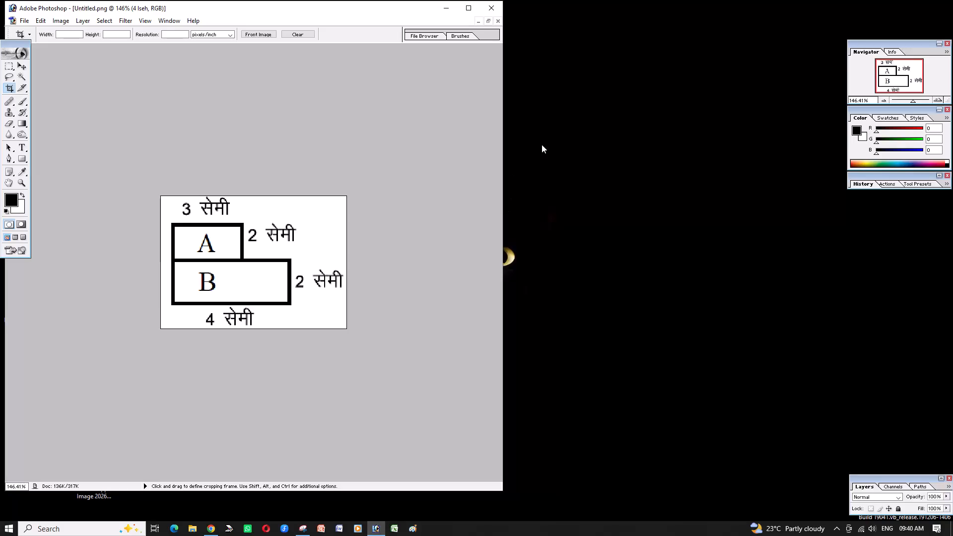
Close Adobe Photoshop without saving the changes to Untitled.png.
click(490, 4)
click(231, 192)
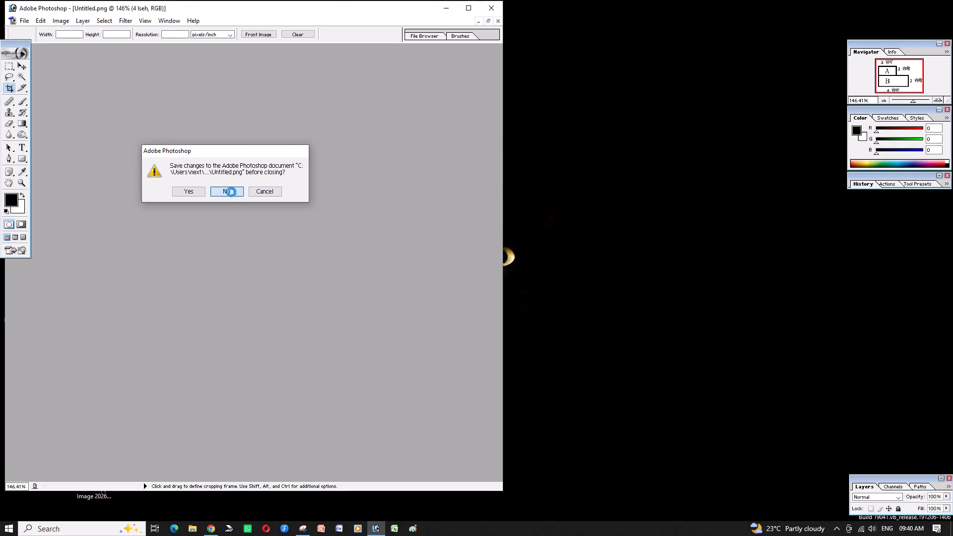
Close the Snipping Tool and Google Chrome windows showing the bar chart of average marks by subject.
click(306, 531)
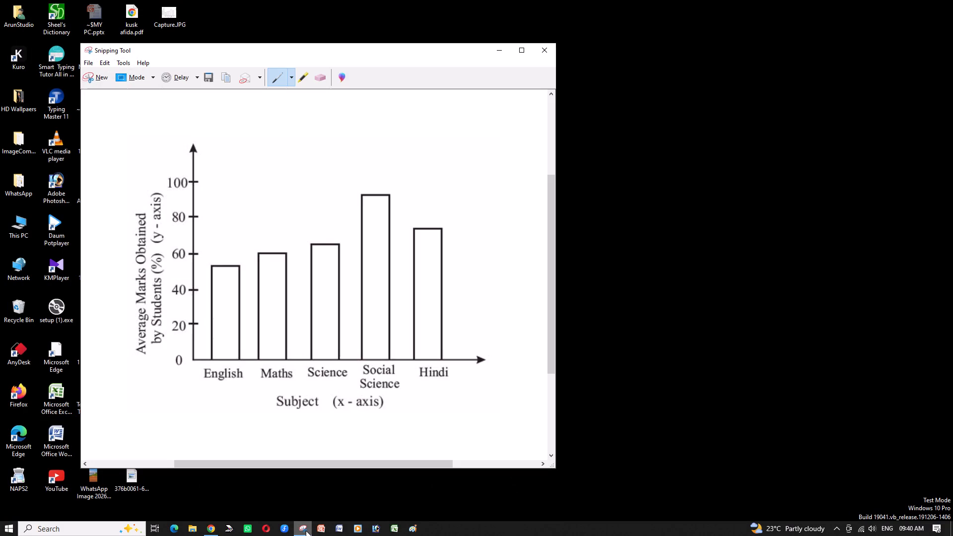
click(549, 48)
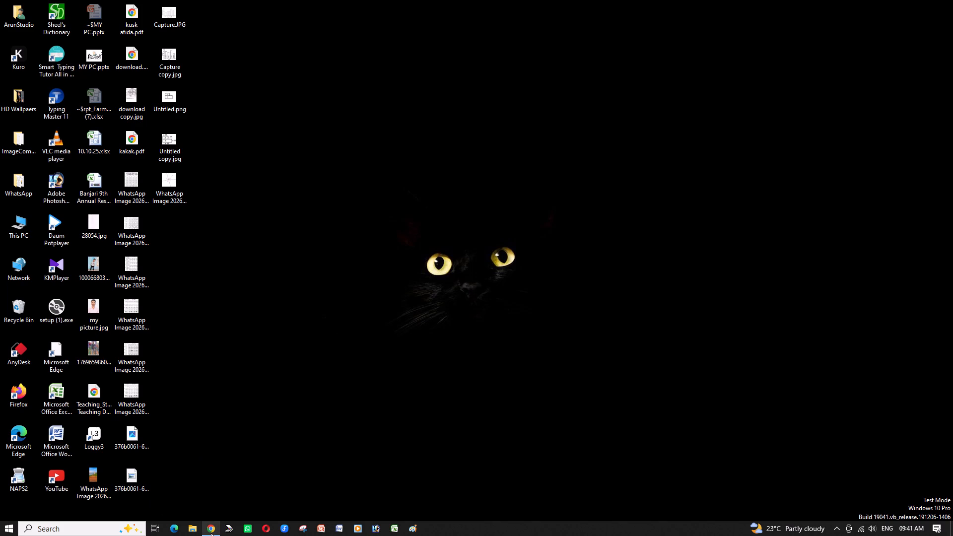
click(211, 533)
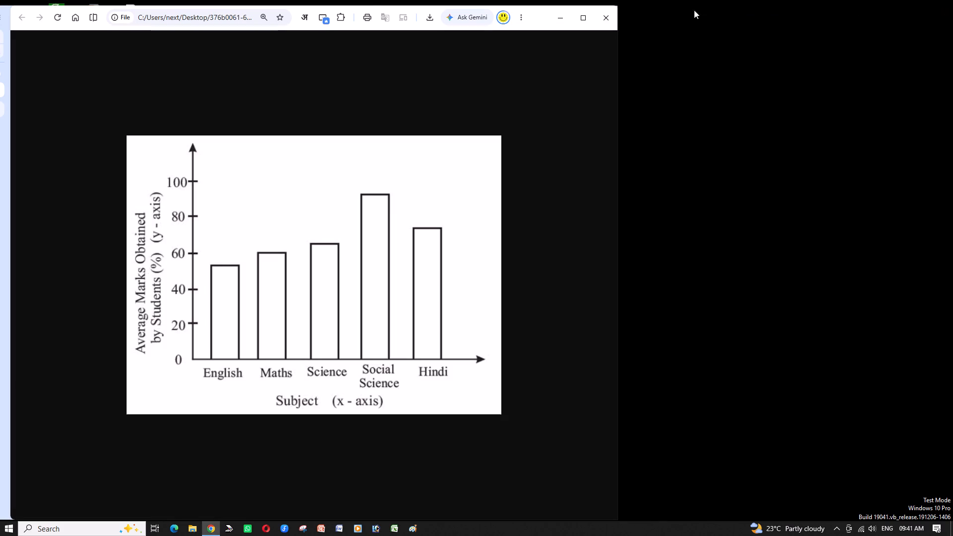
click(604, 15)
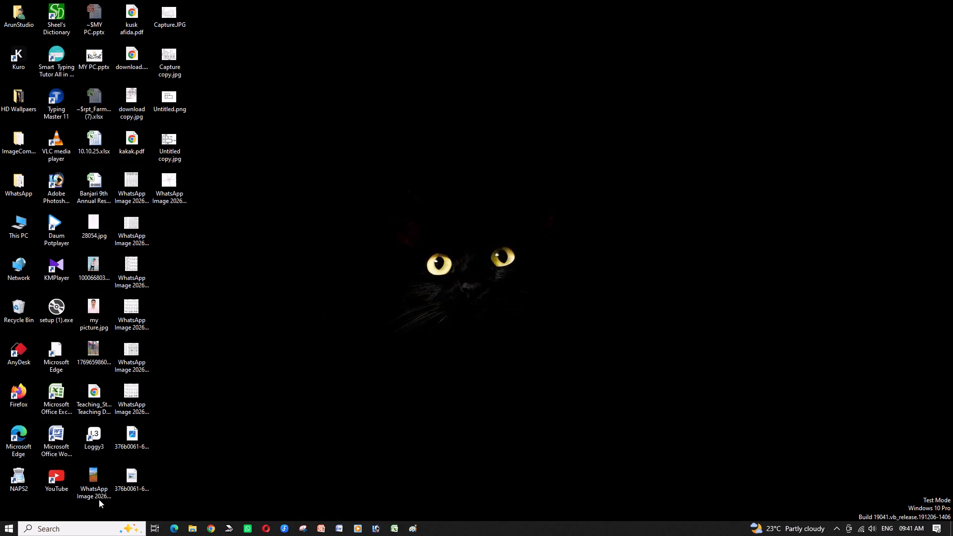
End the Windows session through the PC's power options.
click(0, 535)
click(12, 509)
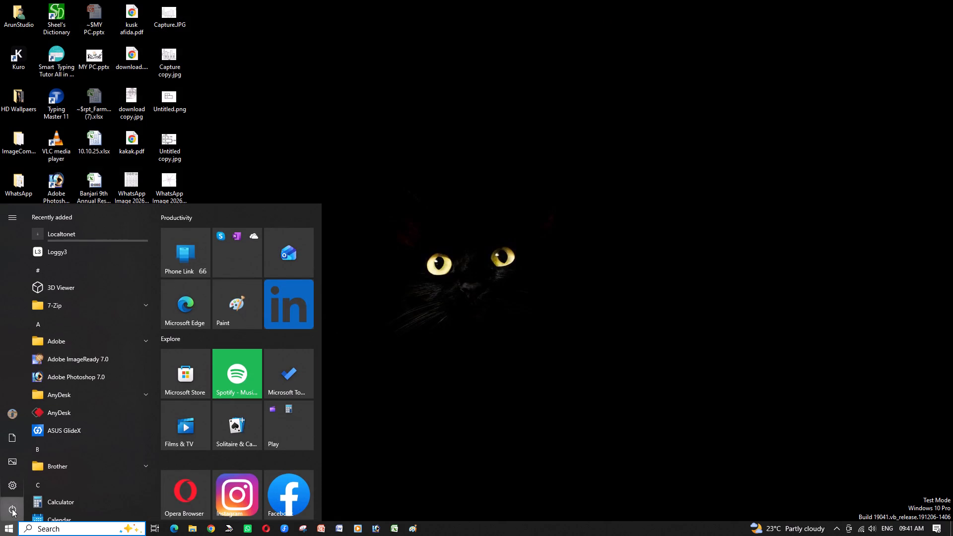
click(33, 467)
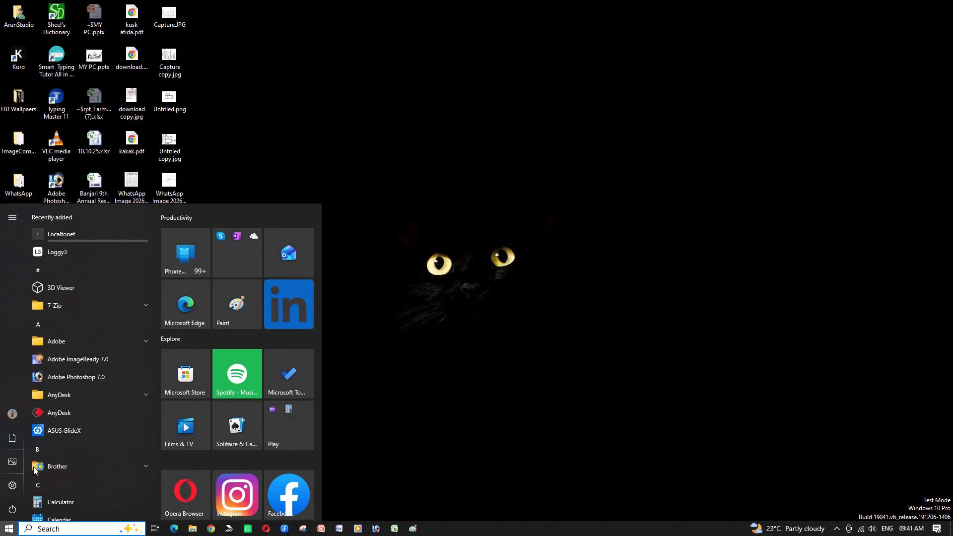